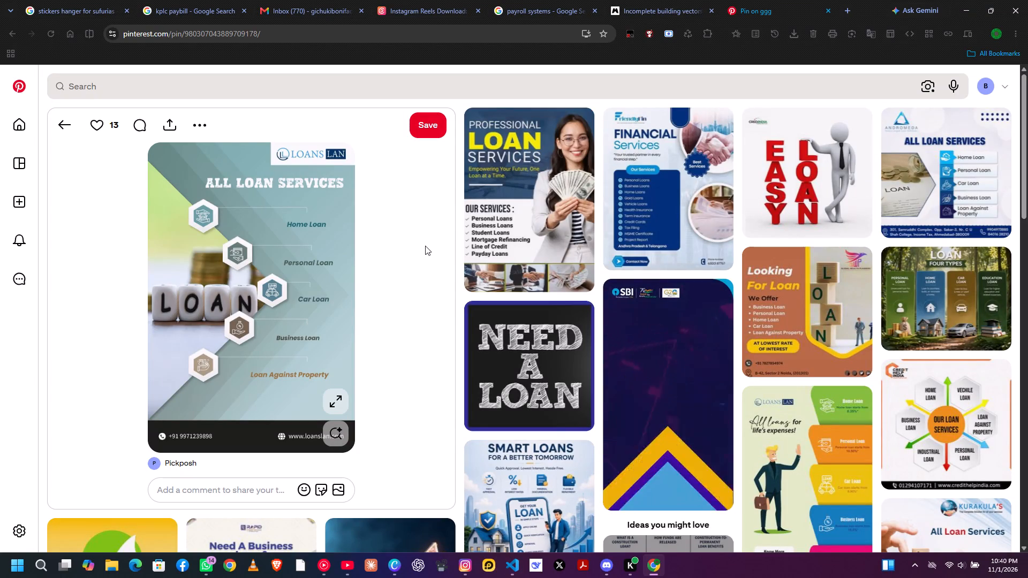
Browse the related loan-service poster and video pins for design ideas.
{"action": "scroll", "coordinate": [581, 359], "scroll_direction": "down", "scroll_amount": 4}
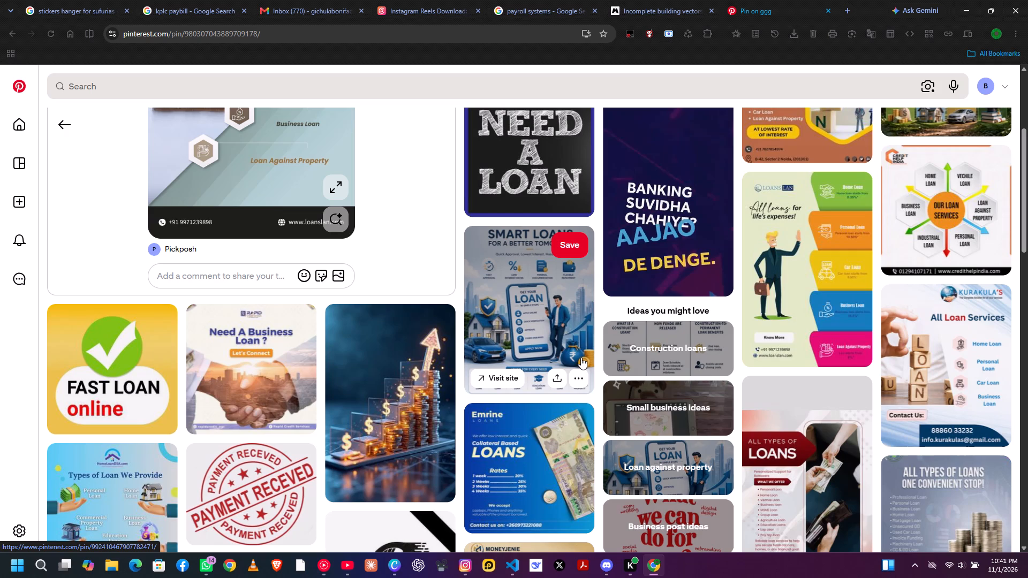
{"action": "scroll", "coordinate": [581, 358], "scroll_direction": "down", "scroll_amount": 2}
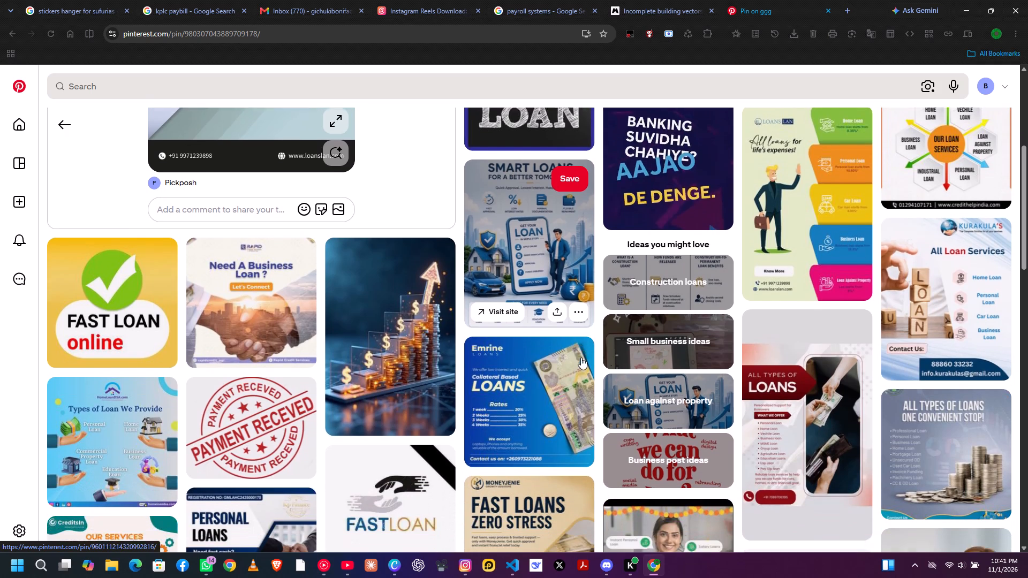
{"action": "scroll", "coordinate": [581, 358], "scroll_direction": "down", "scroll_amount": 1}
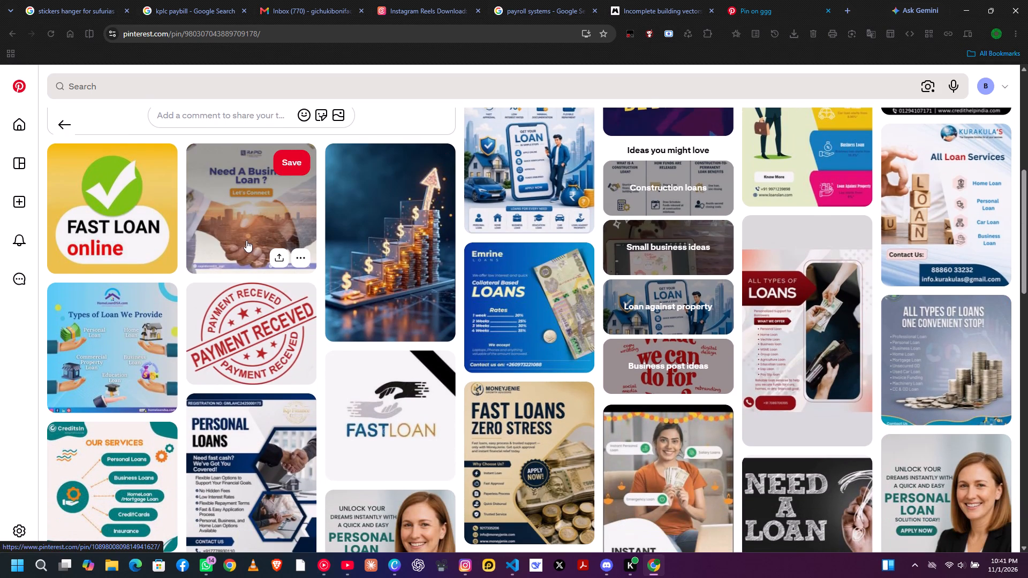
{"action": "scroll", "coordinate": [246, 240], "scroll_direction": "up", "scroll_amount": 10}
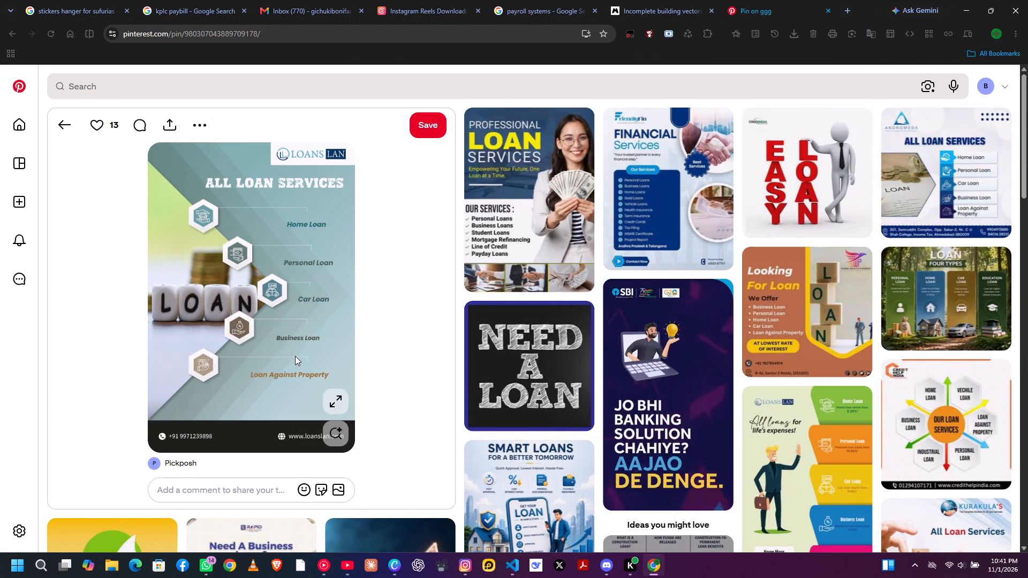
{"action": "scroll", "coordinate": [295, 352], "scroll_direction": "down", "scroll_amount": 6}
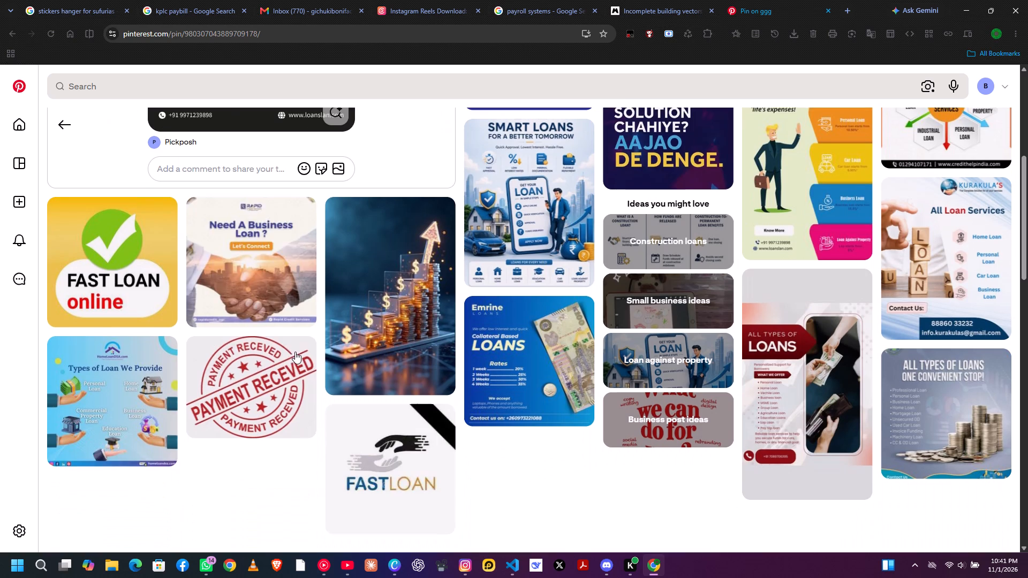
{"action": "scroll", "coordinate": [295, 352], "scroll_direction": "down", "scroll_amount": 4}
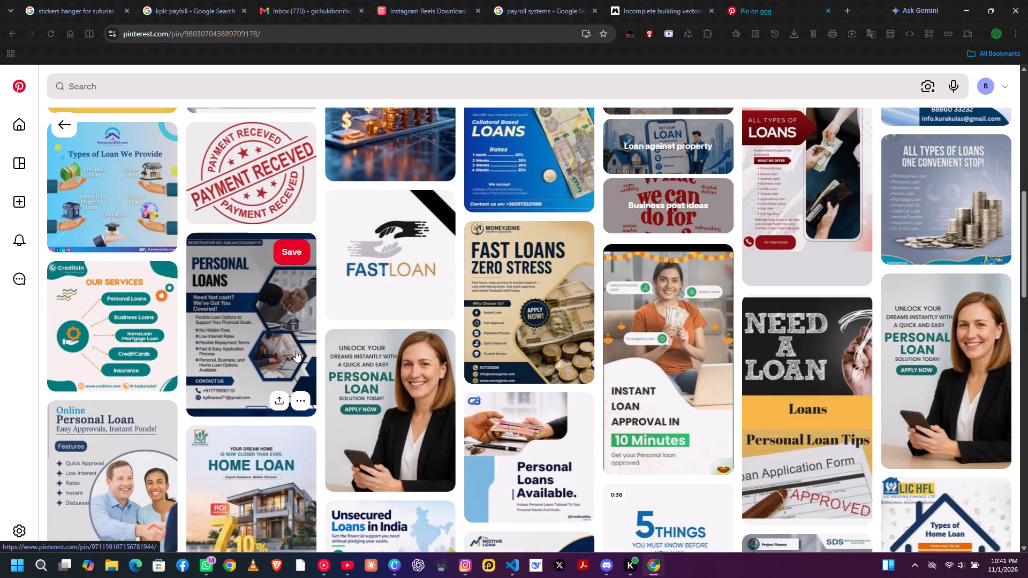
{"action": "scroll", "coordinate": [296, 351], "scroll_direction": "down", "scroll_amount": 3}
{"action": "scroll", "coordinate": [296, 351], "scroll_direction": "up", "scroll_amount": 1}
{"action": "scroll", "coordinate": [296, 349], "scroll_direction": "down", "scroll_amount": 3}
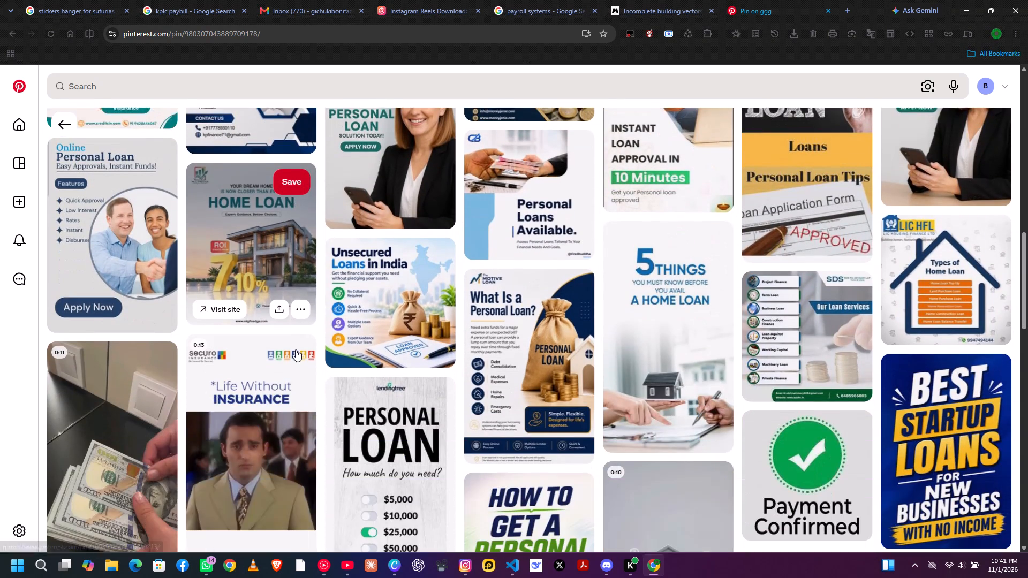
{"action": "scroll", "coordinate": [296, 349], "scroll_direction": "up", "scroll_amount": 3}
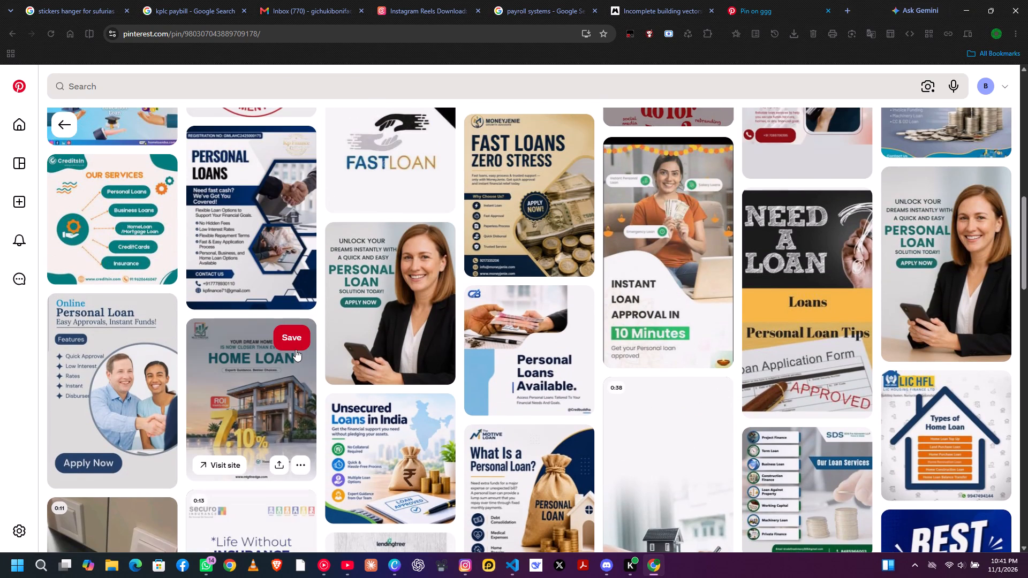
{"action": "scroll", "coordinate": [296, 349], "scroll_direction": "down", "scroll_amount": 3}
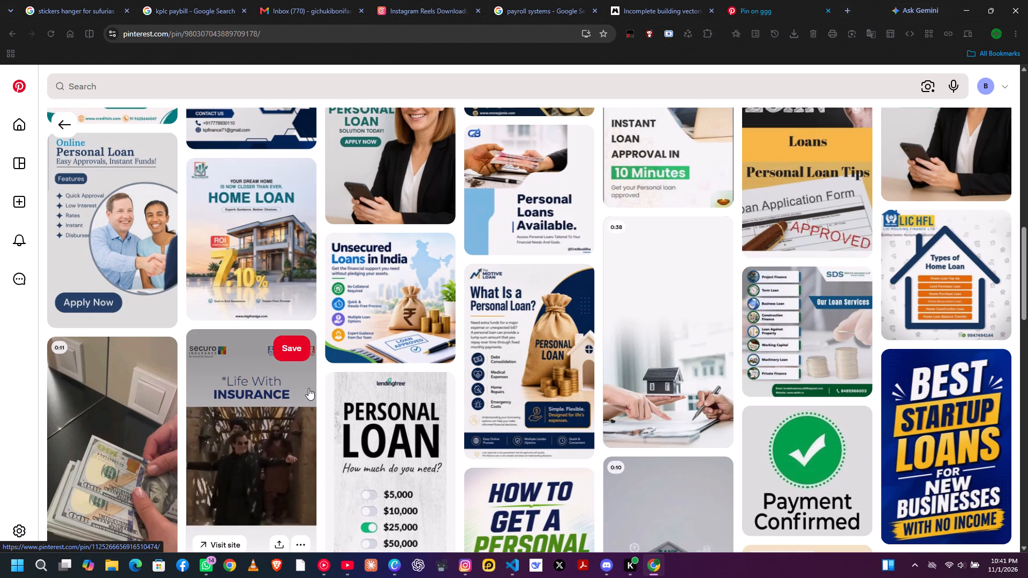
Save the "5 Things You Must Know Before You Avail a Home Loan" video pin to the profile.
{"action": "scroll", "coordinate": [308, 388], "scroll_direction": "down", "scroll_amount": 1}
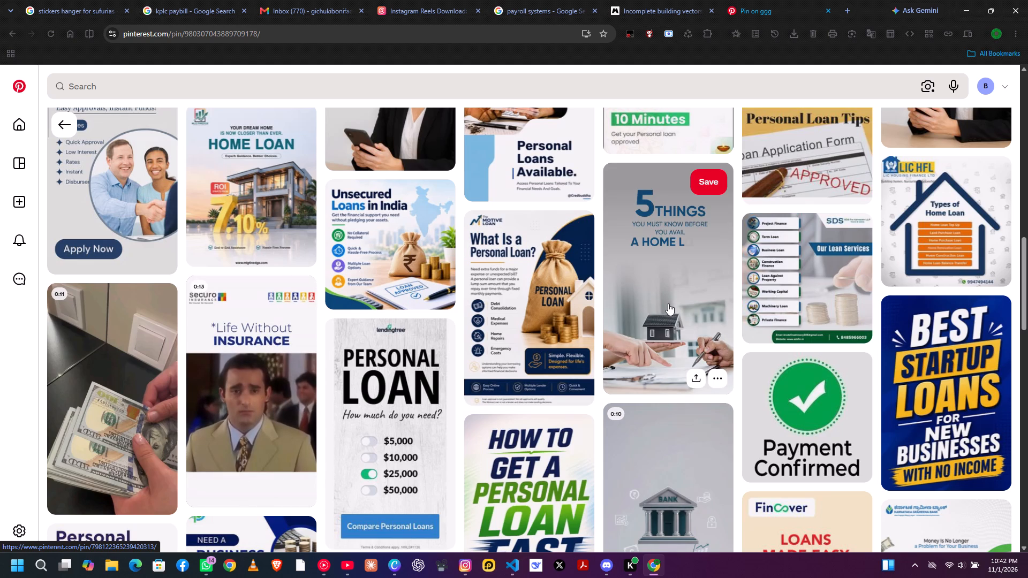
{"action": "scroll", "coordinate": [668, 303], "scroll_direction": "down", "scroll_amount": 3}
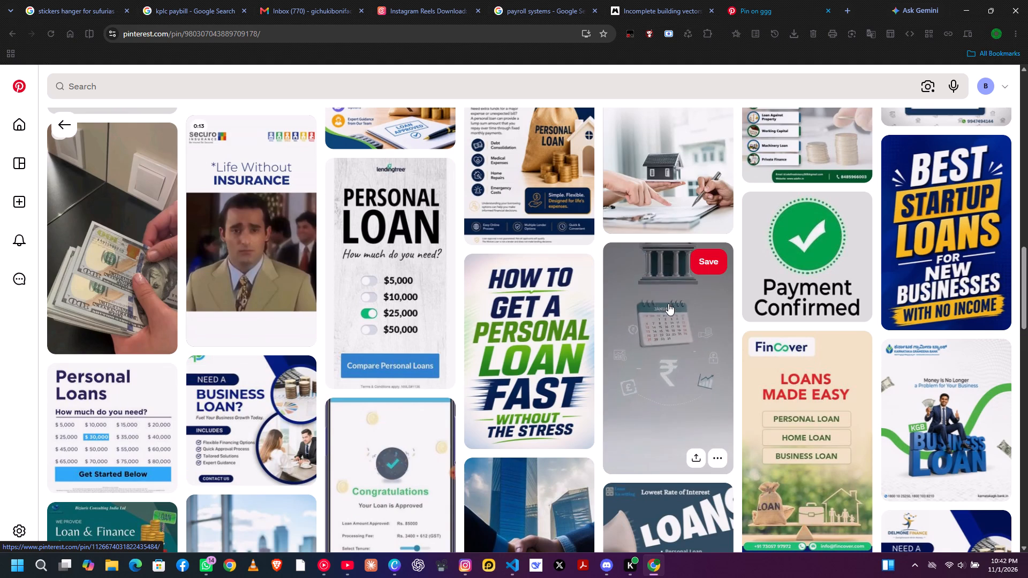
{"action": "scroll", "coordinate": [668, 303], "scroll_direction": "up", "scroll_amount": 2}
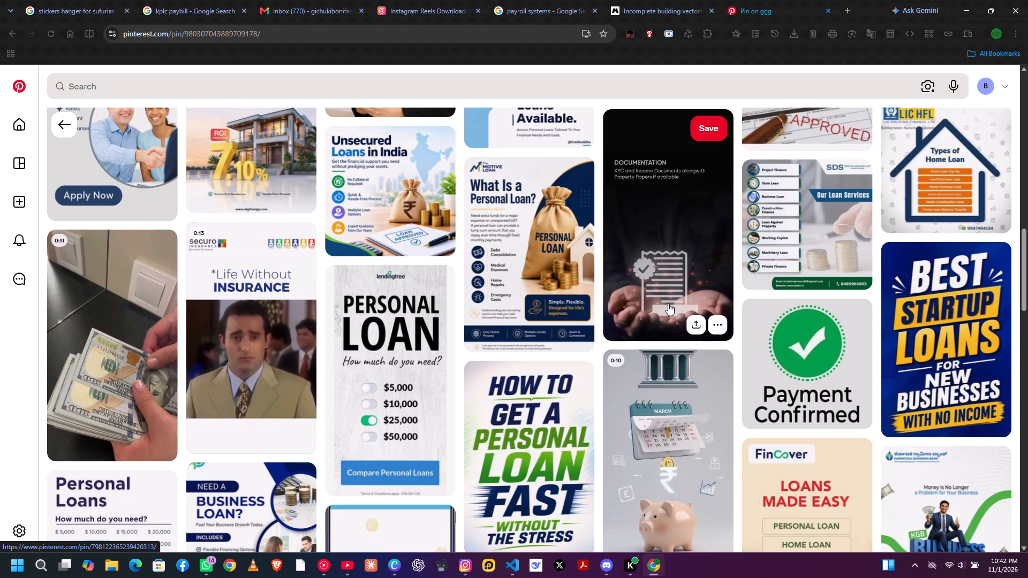
{"action": "left_click", "coordinate": [714, 326]}
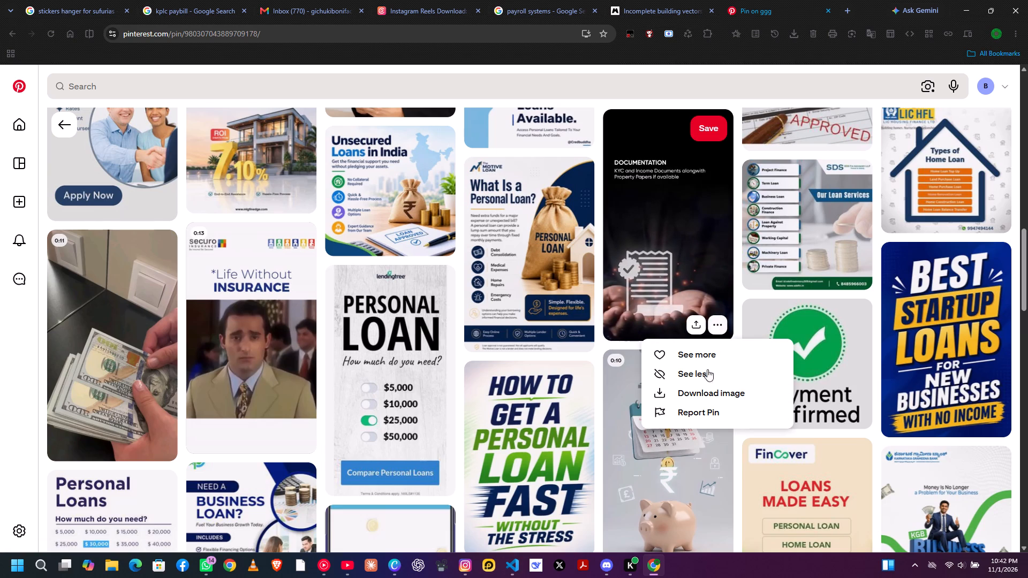
{"action": "left_click", "coordinate": [713, 133]}
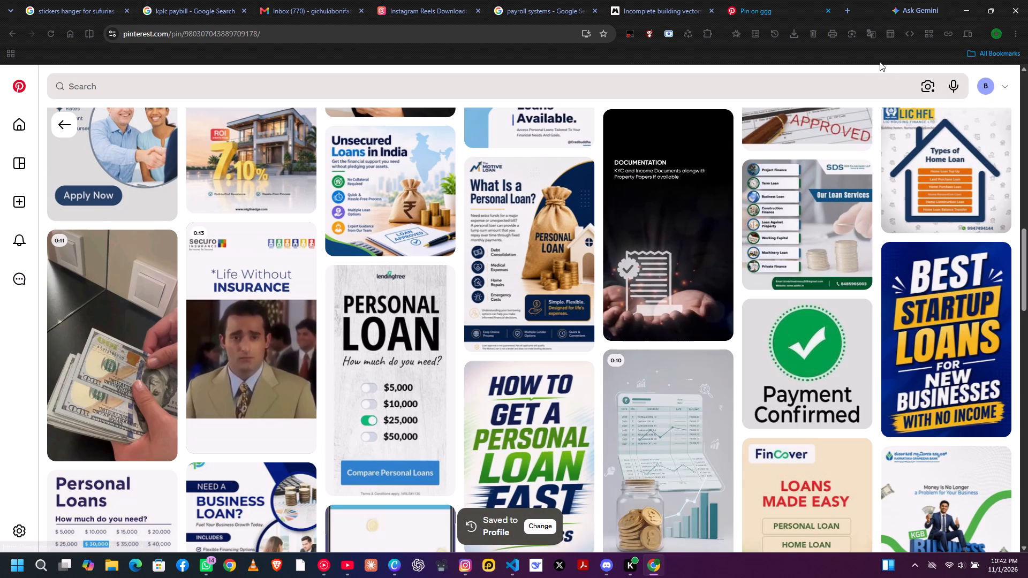
Check the browser's recent download history for the saved pin.
{"action": "left_click", "coordinate": [784, 34]}
{"action": "left_click", "coordinate": [790, 32]}
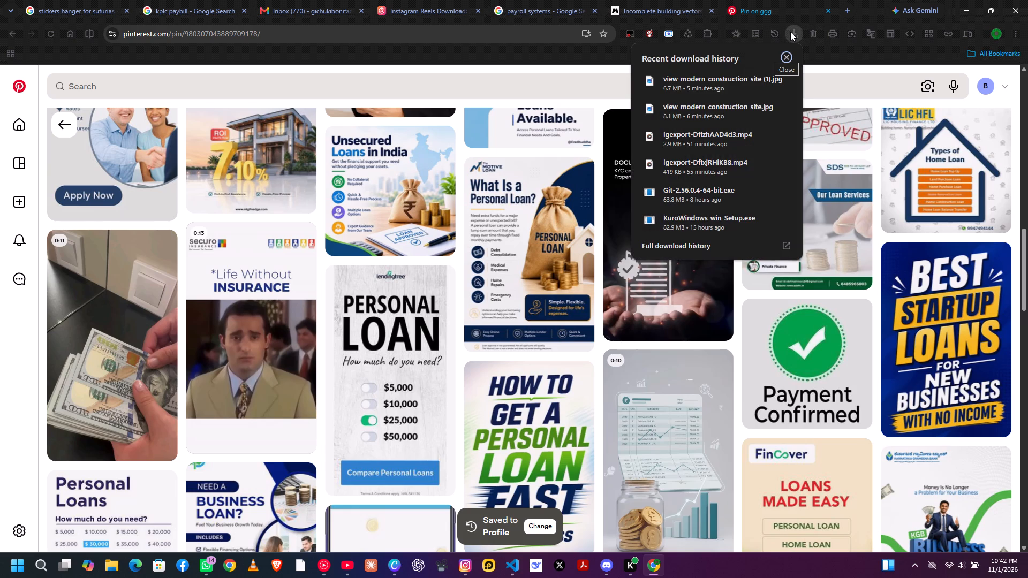
{"action": "left_click", "coordinate": [790, 32]}
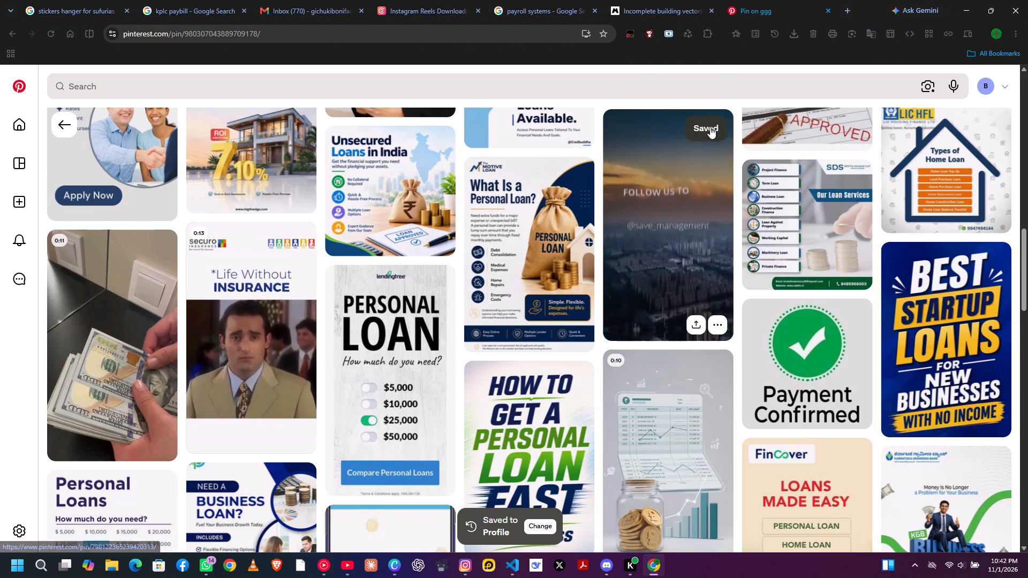
Check the saved home loan pin's extra actions and sharing options.
{"action": "left_click", "coordinate": [713, 330]}
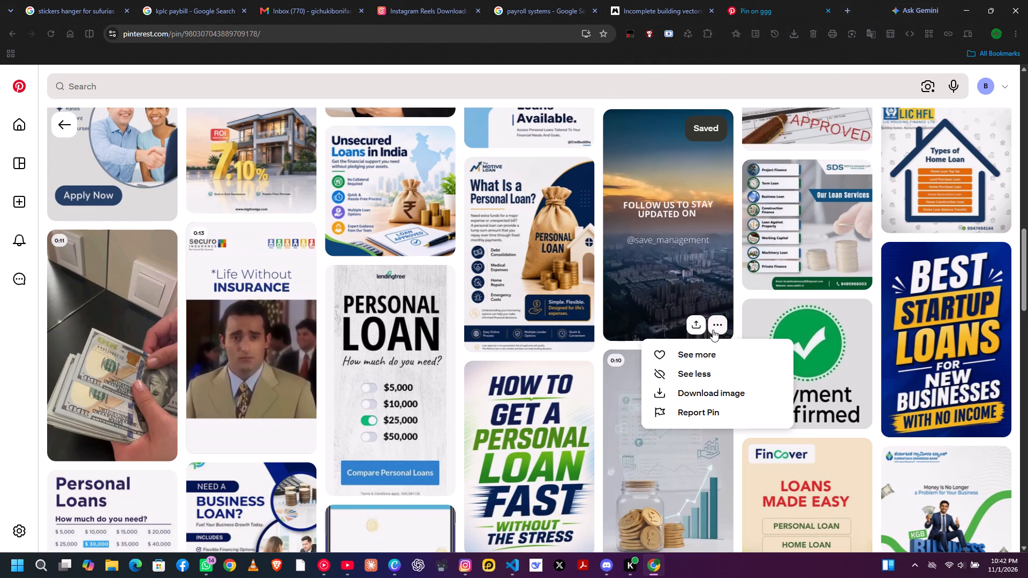
{"action": "left_click", "coordinate": [695, 321]}
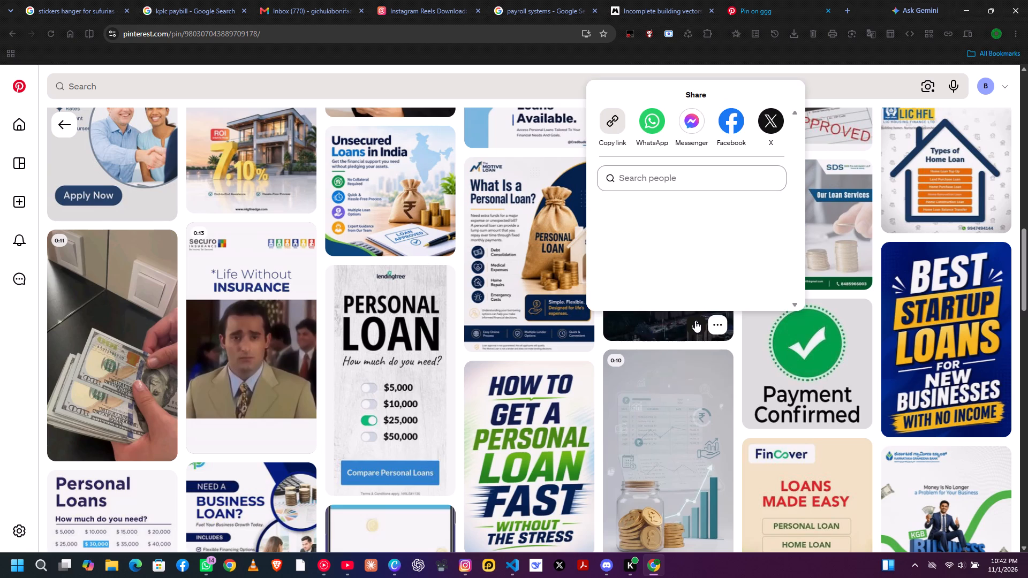
{"action": "left_click", "coordinate": [792, 115]}
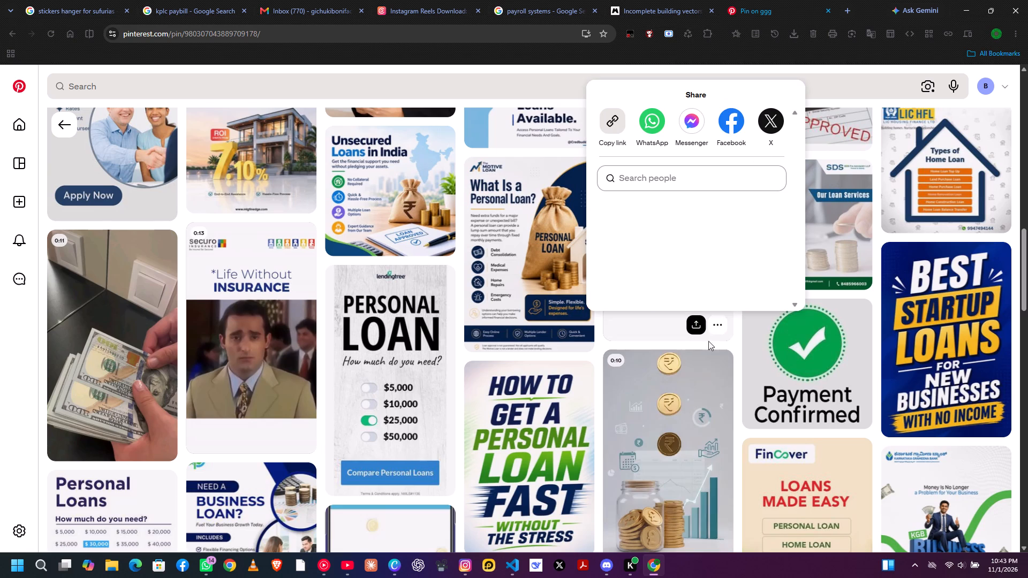
Open the saved home loan video pin's detail page.
{"action": "left_click", "coordinate": [662, 330]}
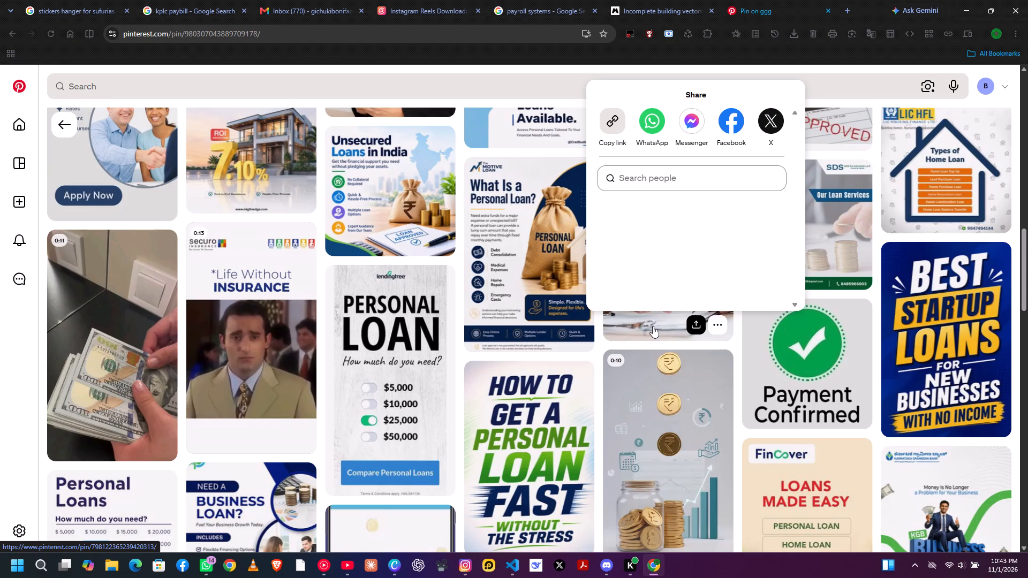
{"action": "left_click", "coordinate": [653, 326]}
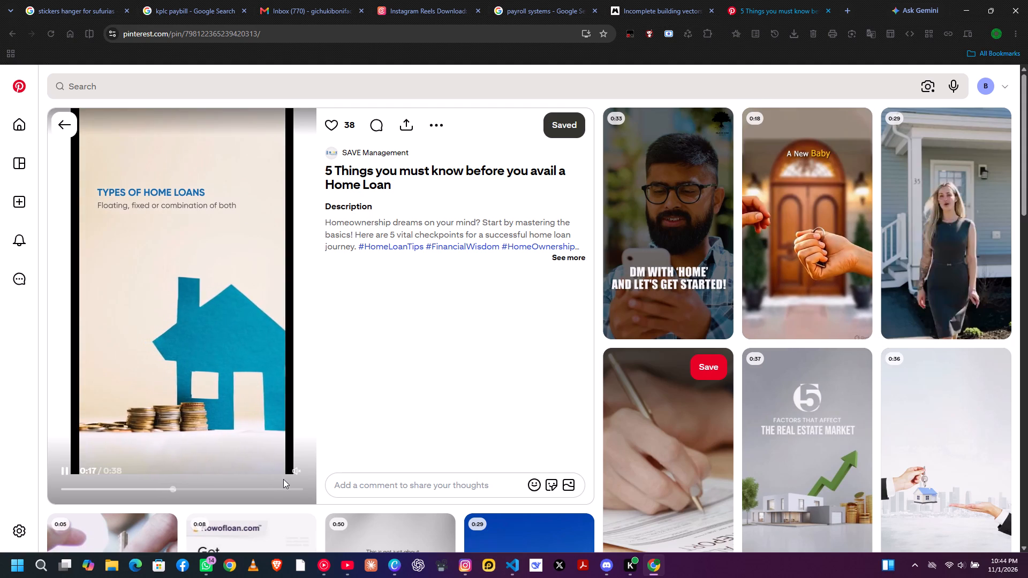
Download the home loan video pin as an image.
{"action": "left_click", "coordinate": [437, 126]}
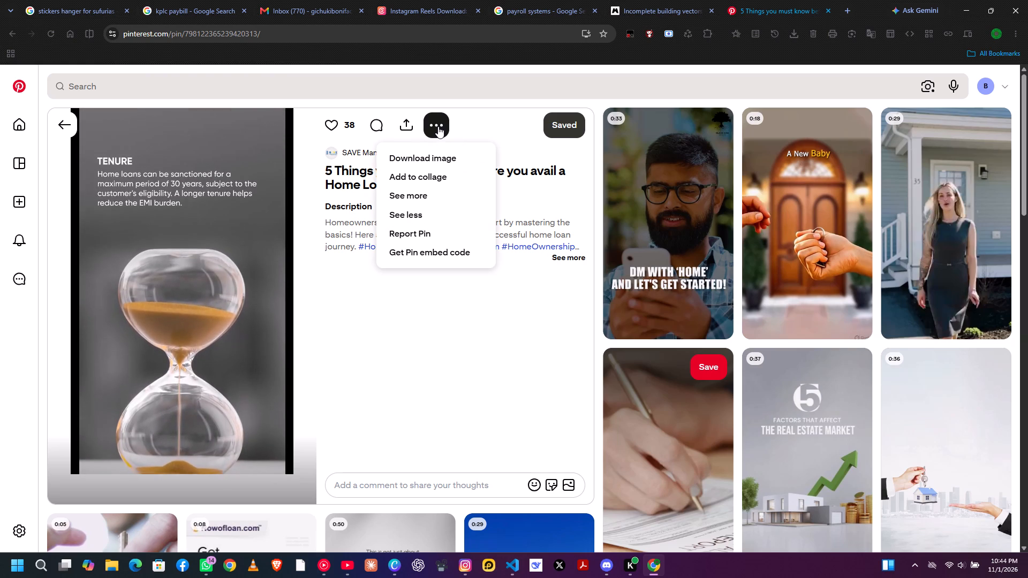
{"action": "left_click", "coordinate": [440, 164]}
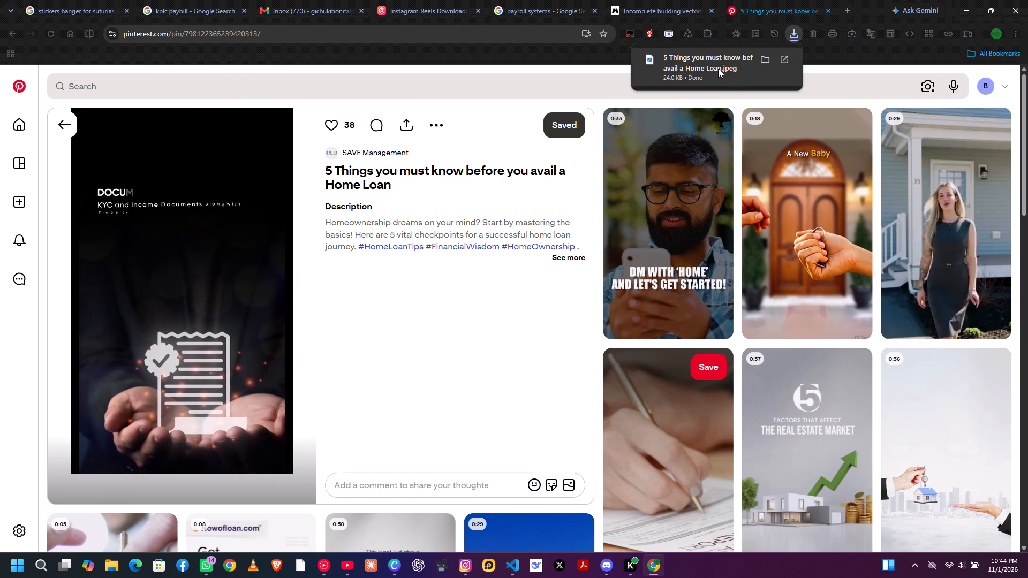
View the downloaded "5 Things you must know before you avail a Home Loan.jpeg" in Photos and close it.
{"action": "double_click", "coordinate": [718, 69]}
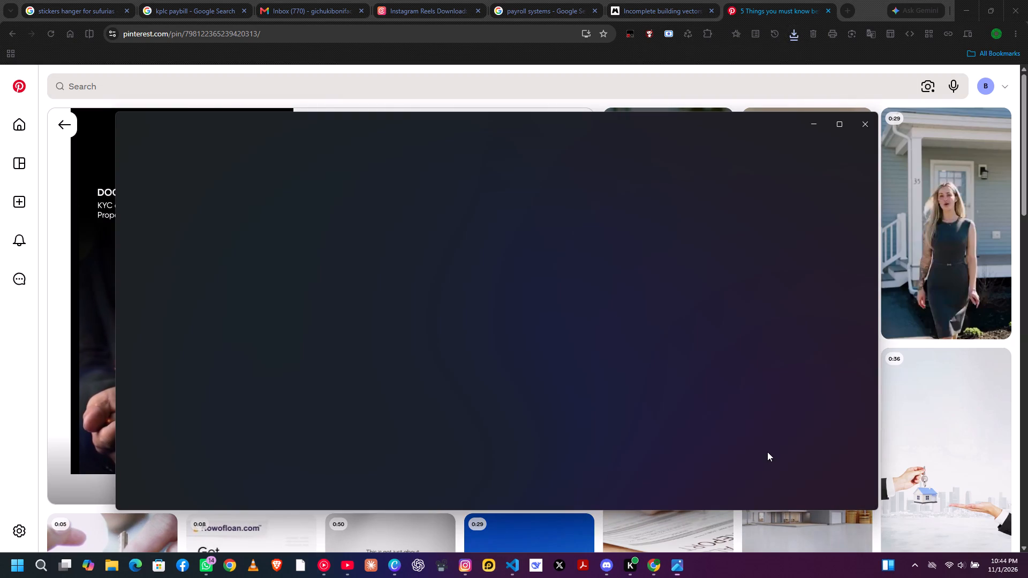
{"action": "scroll", "coordinate": [565, 420], "scroll_direction": "down", "scroll_amount": 1}
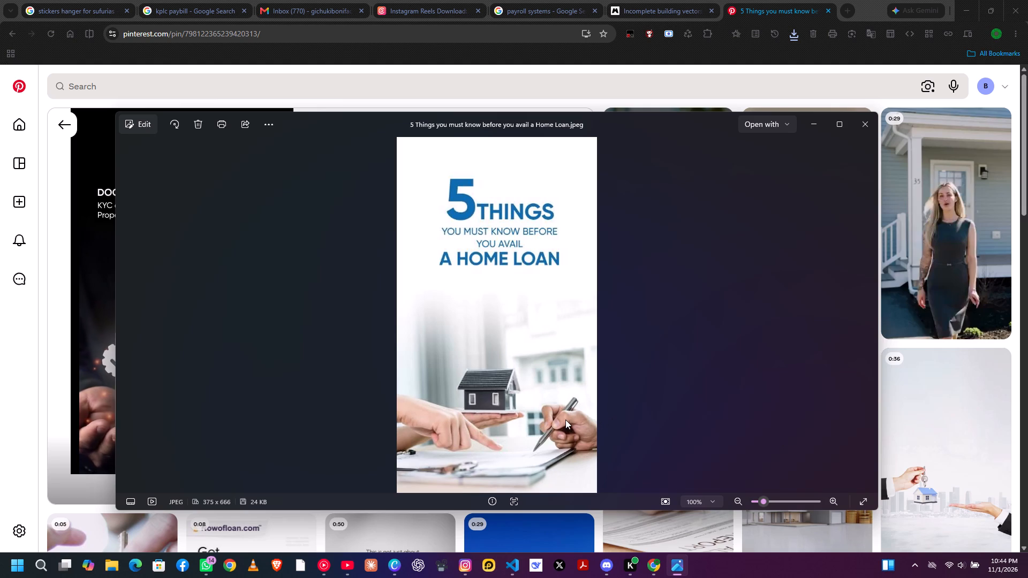
{"action": "scroll", "coordinate": [565, 420], "scroll_direction": "down", "scroll_amount": 3}
{"action": "scroll", "coordinate": [565, 420], "scroll_direction": "up", "scroll_amount": 5}
{"action": "scroll", "coordinate": [561, 418], "scroll_direction": "down", "scroll_amount": 7}
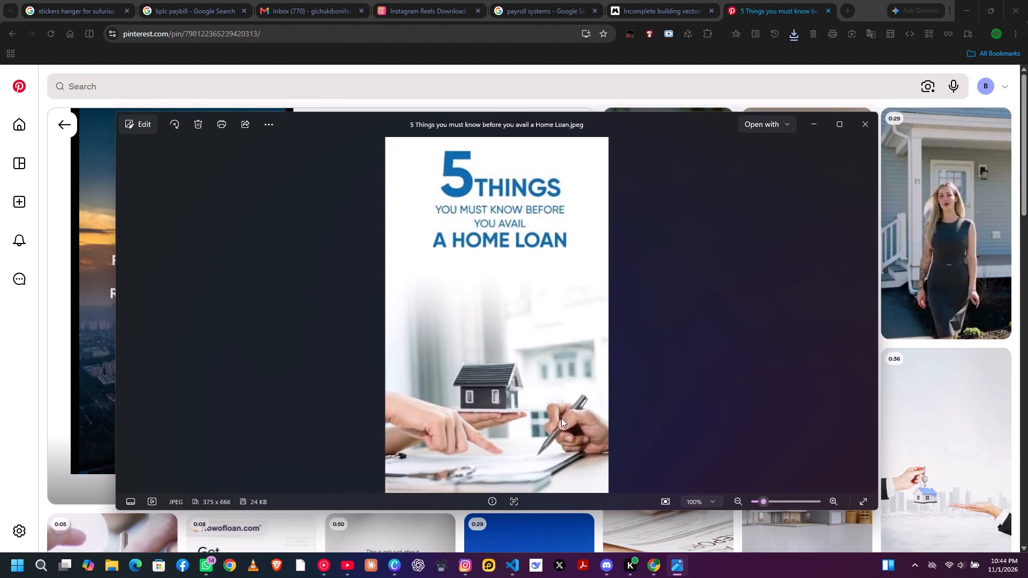
{"action": "scroll", "coordinate": [561, 418], "scroll_direction": "down", "scroll_amount": 5}
{"action": "left_click", "coordinate": [702, 361]}
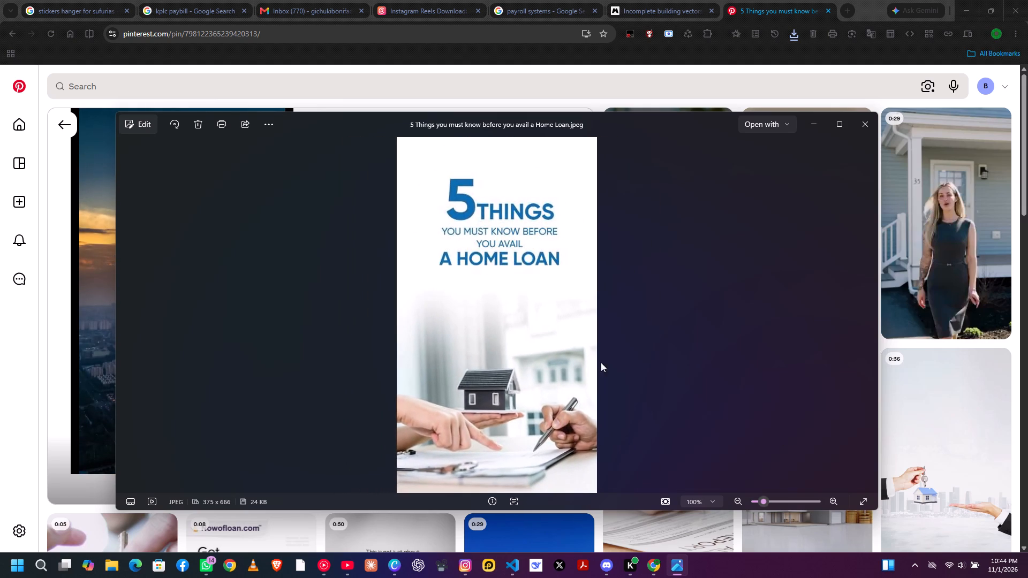
{"action": "left_click", "coordinate": [569, 354]}
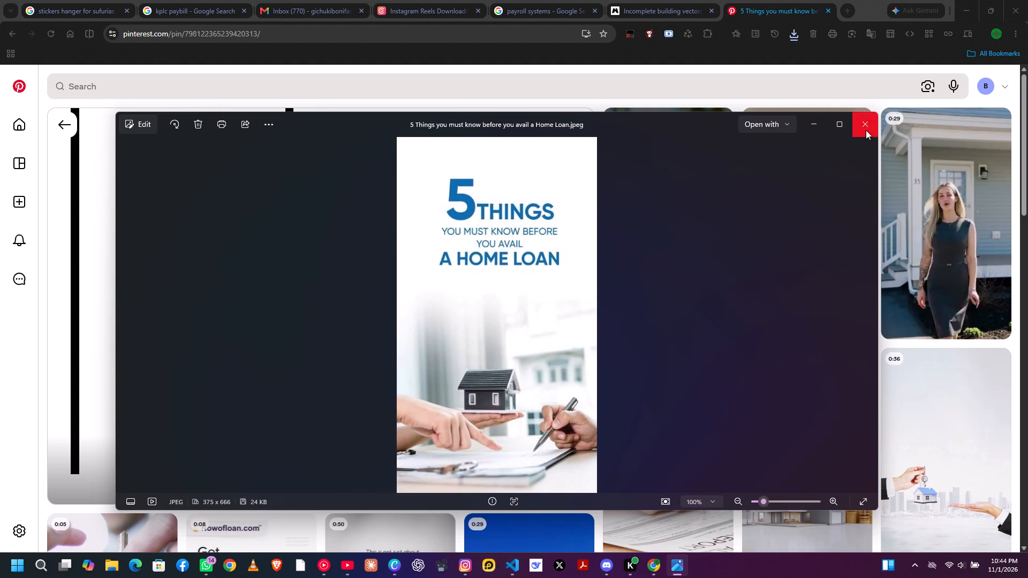
{"action": "left_click", "coordinate": [866, 130]}
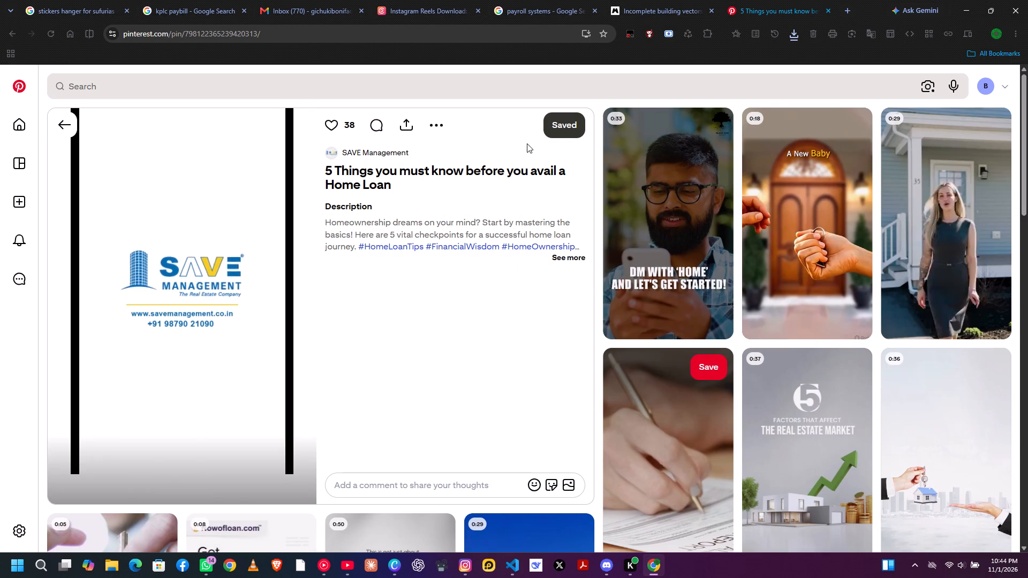
View the embed code of the home loan video pin and close it.
{"action": "left_click", "coordinate": [431, 130]}
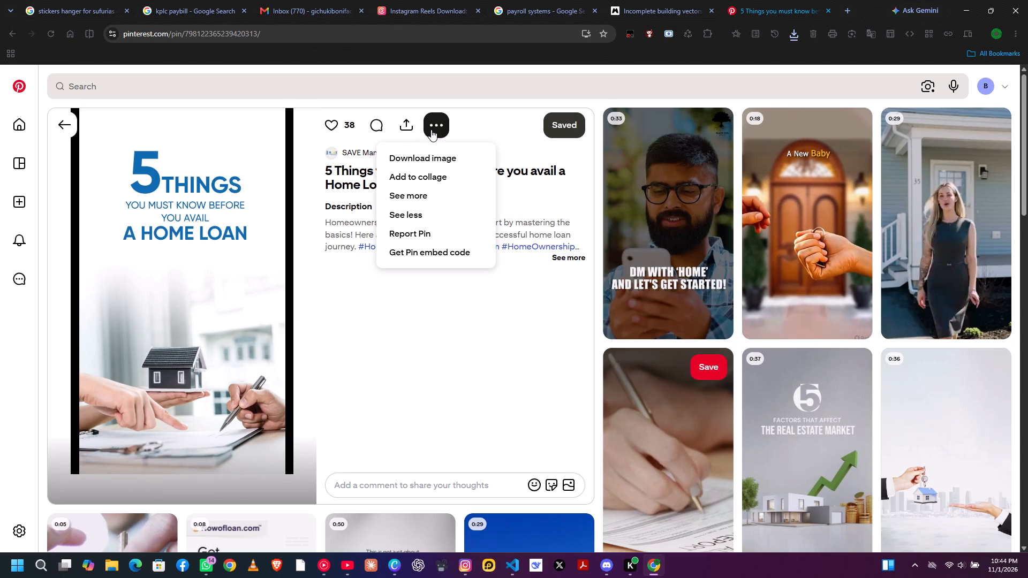
{"action": "left_click", "coordinate": [465, 258]}
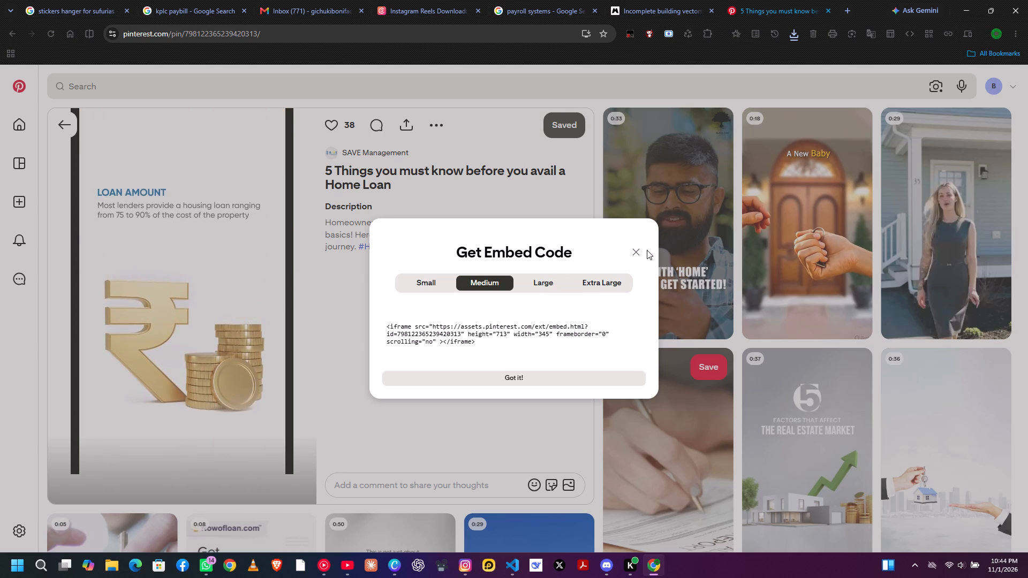
{"action": "left_click", "coordinate": [638, 252]}
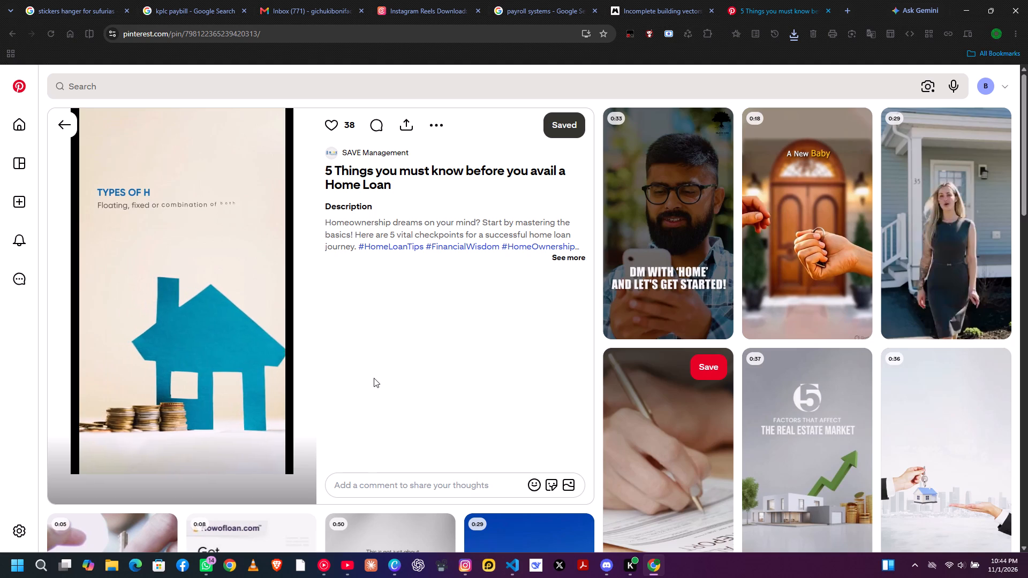
Search Google in a new tab for "is there a way to get pinterest templates to canva for editing".
{"action": "left_click", "coordinate": [846, 12]}
{"action": "left_click", "coordinate": [525, 226]}
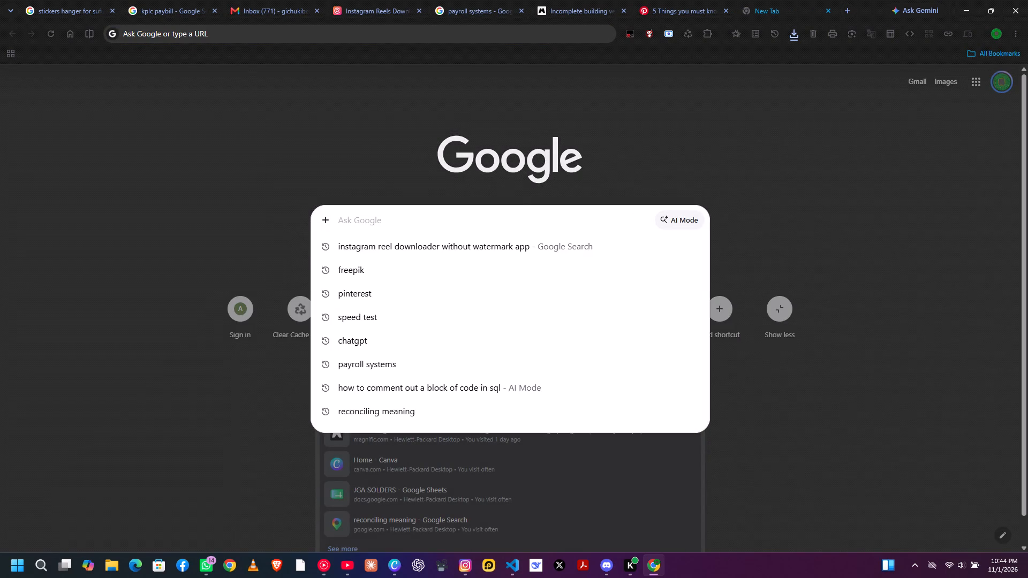
{"action": "type", "text": "is thre"}
{"action": "key", "text": "space"}
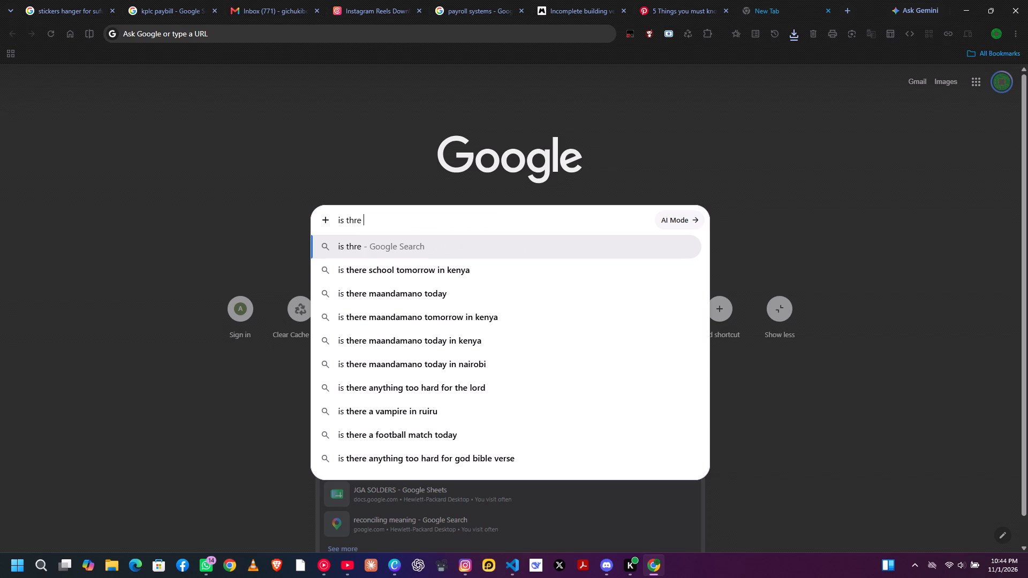
{"action": "key", "text": "BackSpace"}
{"action": "key", "text": "BackSpace"}
{"action": "key", "text": "BackSpace"}
{"action": "type", "text": "ere a way to get pin"}
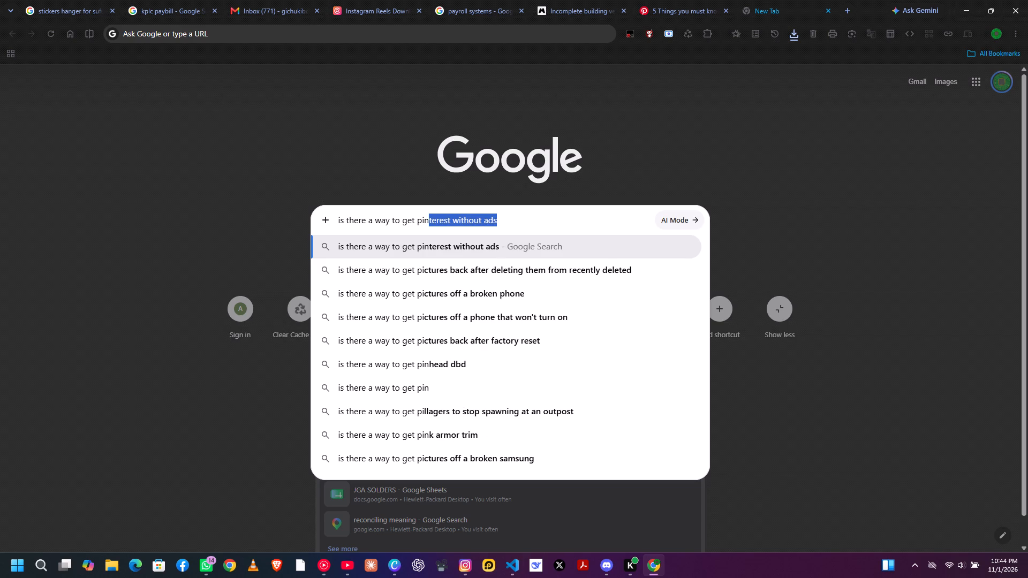
{"action": "type", "text": "tere"}
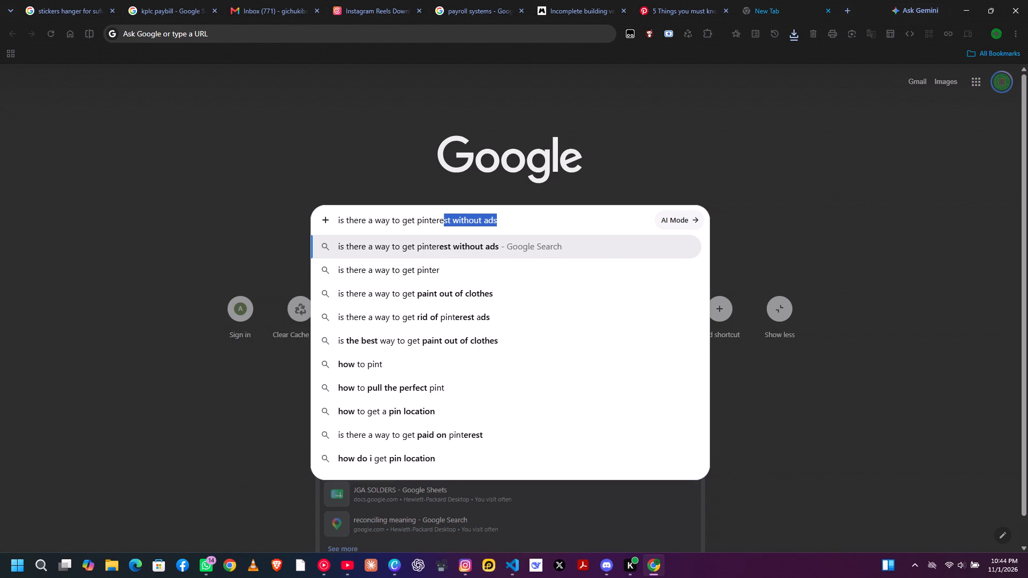
{"action": "type", "text": "st"}
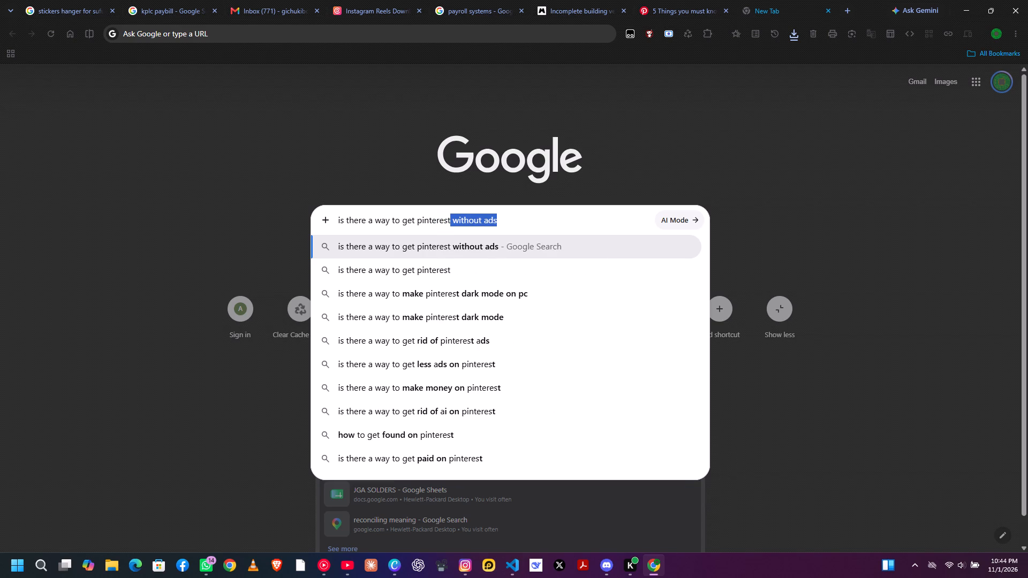
{"action": "key", "text": "space"}
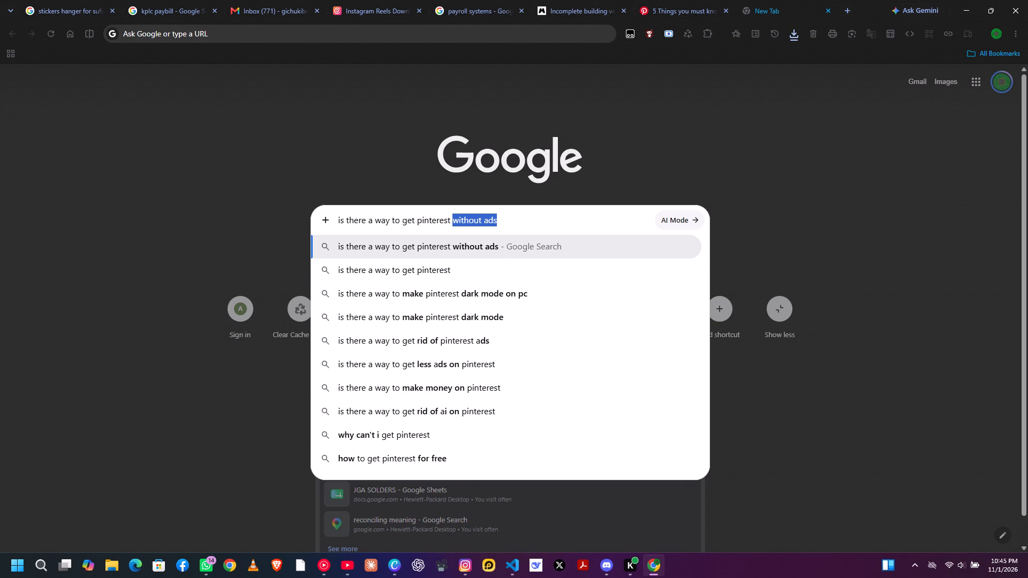
{"action": "type", "text": "te"}
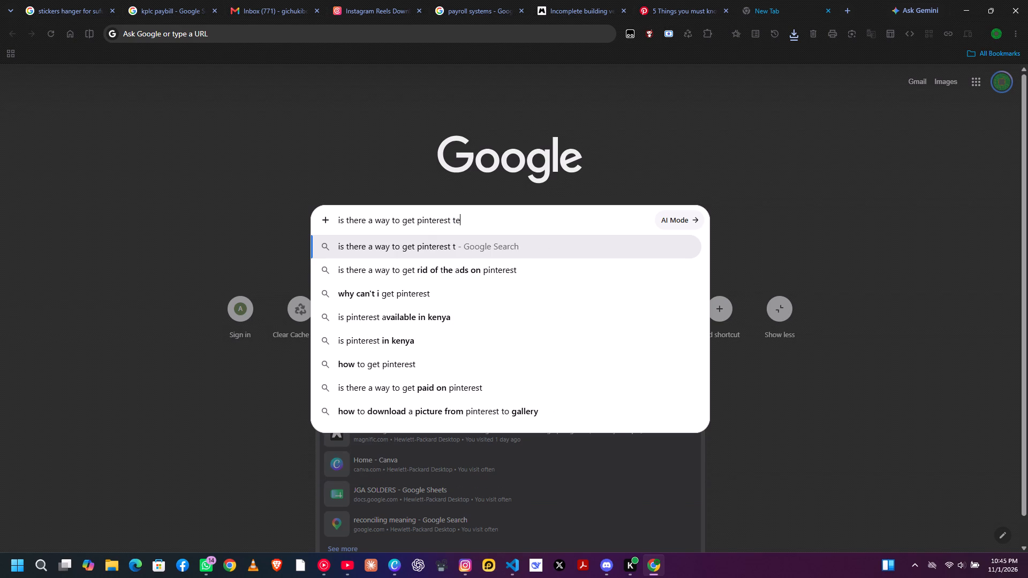
{"action": "type", "text": "mplates to canva"}
{"action": "key", "text": "space"}
{"action": "type", "text": "for edti"}
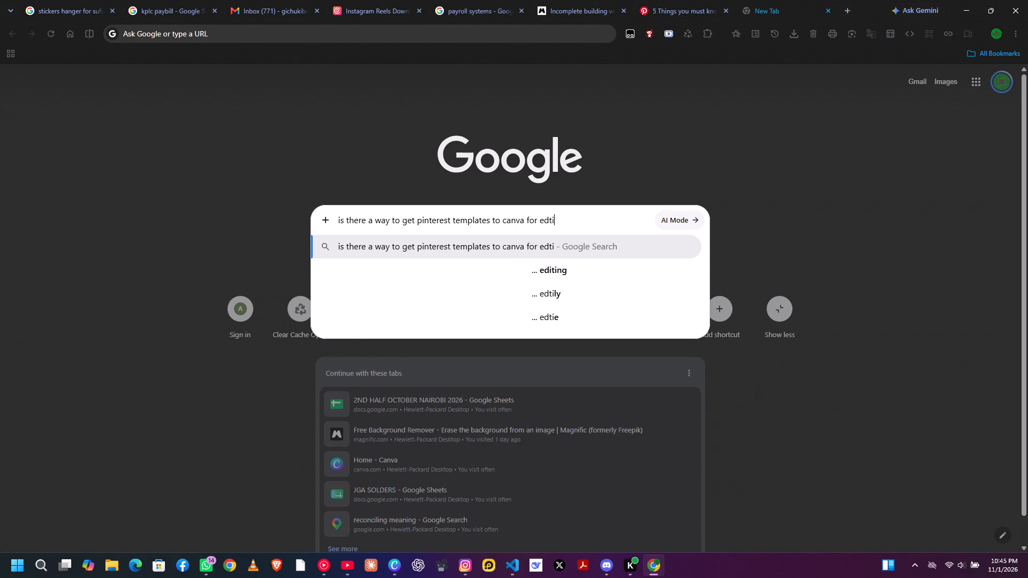
{"action": "key", "text": "BackSpace"}
{"action": "key", "text": "BackSpace"}
{"action": "type", "text": "iting"}
{"action": "key", "text": "Return"}
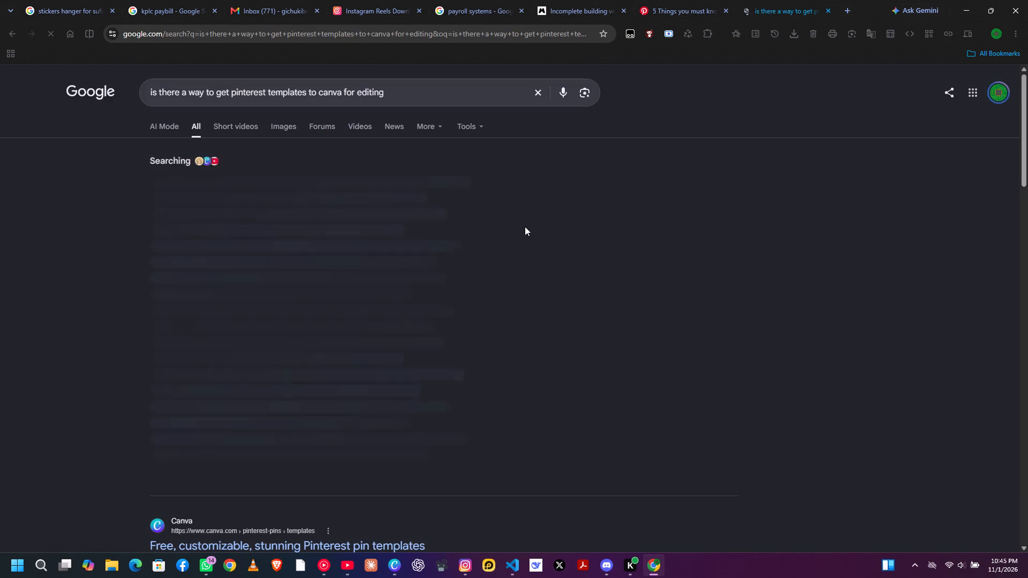
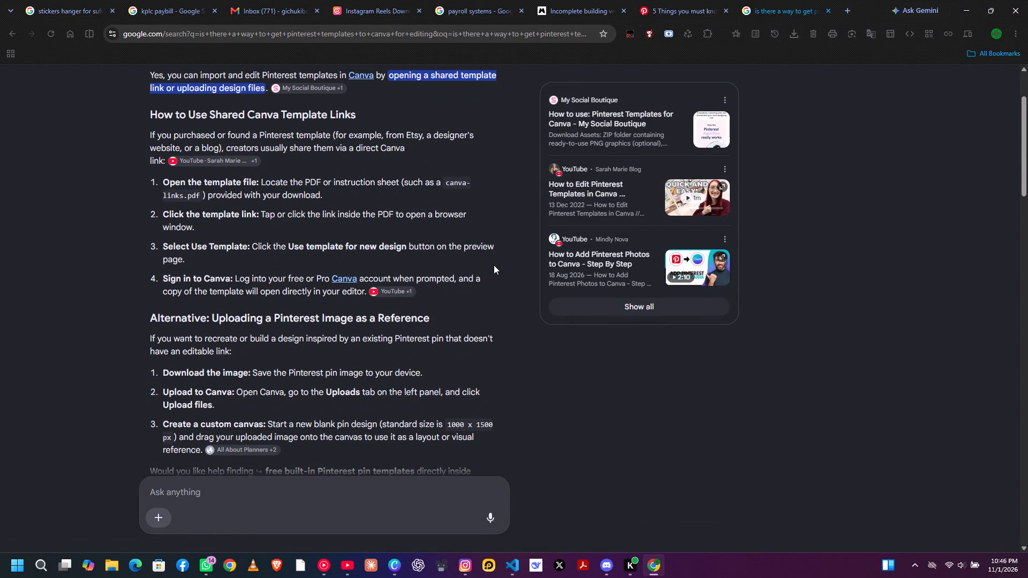
Read the answer on importing Pinterest templates and open Canva's "Free, customizable, stunning Pinterest pin templates" search result.
{"action": "scroll", "coordinate": [494, 265], "scroll_direction": "down", "scroll_amount": 1}
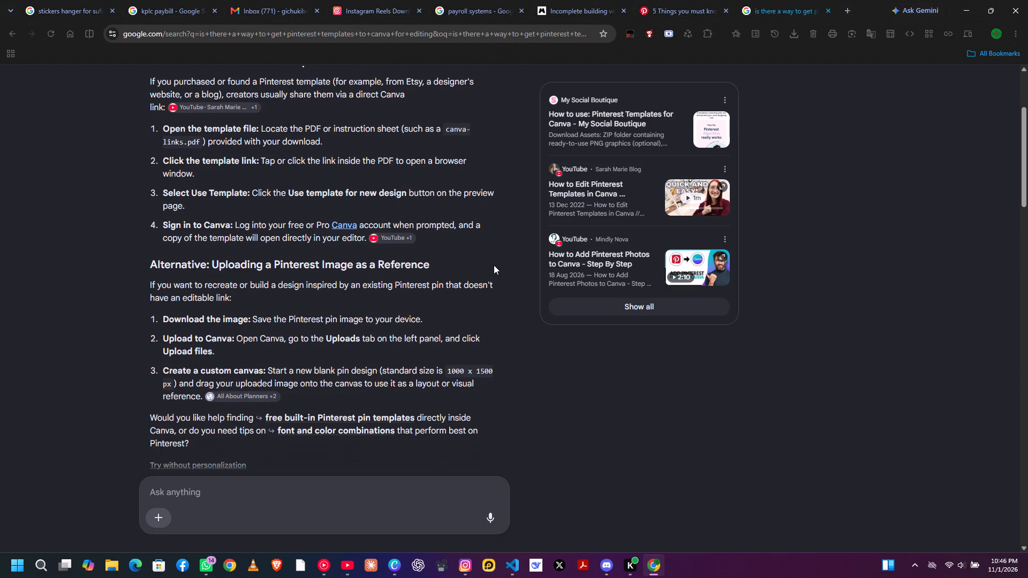
{"action": "scroll", "coordinate": [494, 265], "scroll_direction": "down", "scroll_amount": 1}
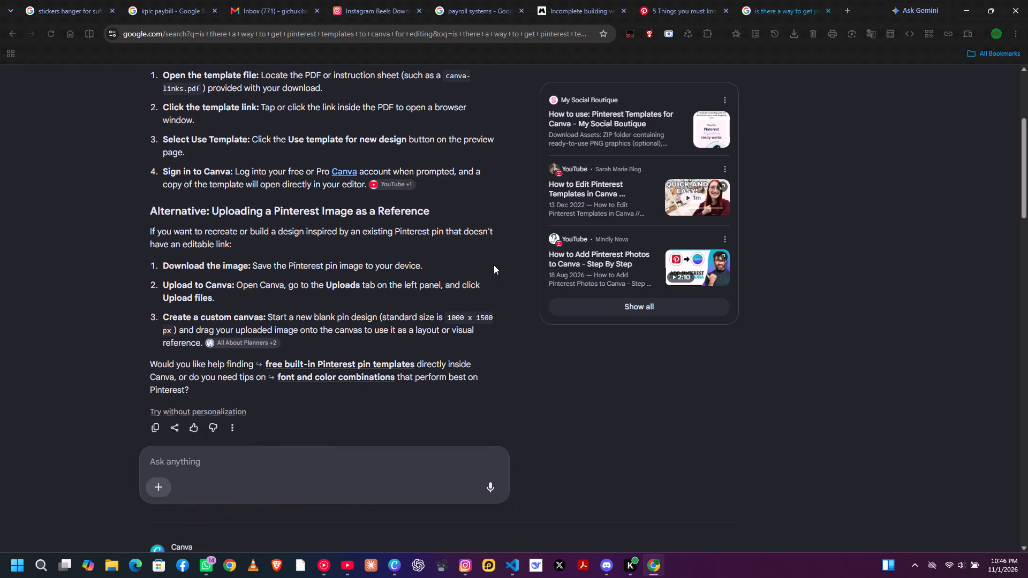
{"action": "scroll", "coordinate": [494, 265], "scroll_direction": "down", "scroll_amount": 5}
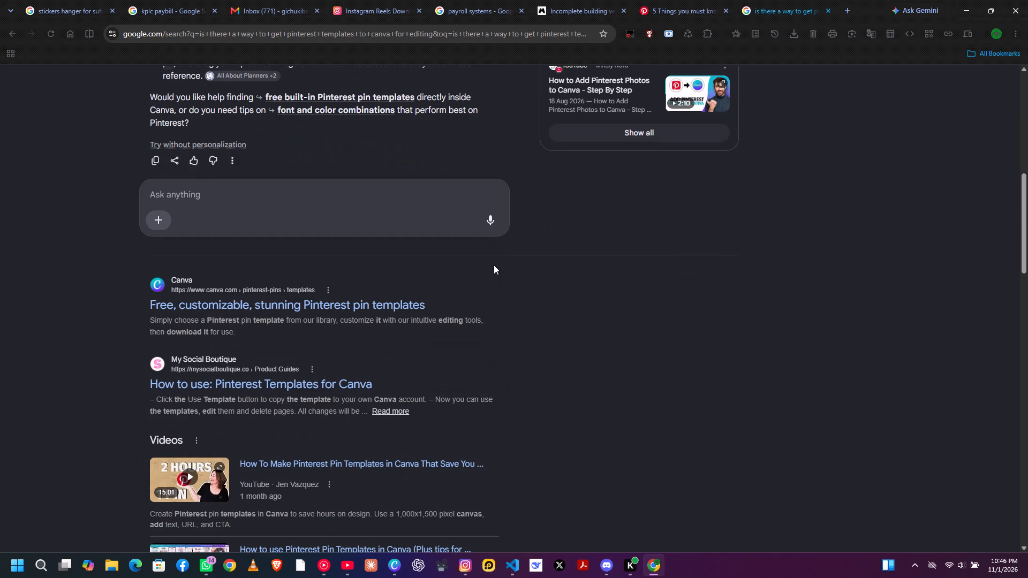
{"action": "left_click", "coordinate": [307, 287]}
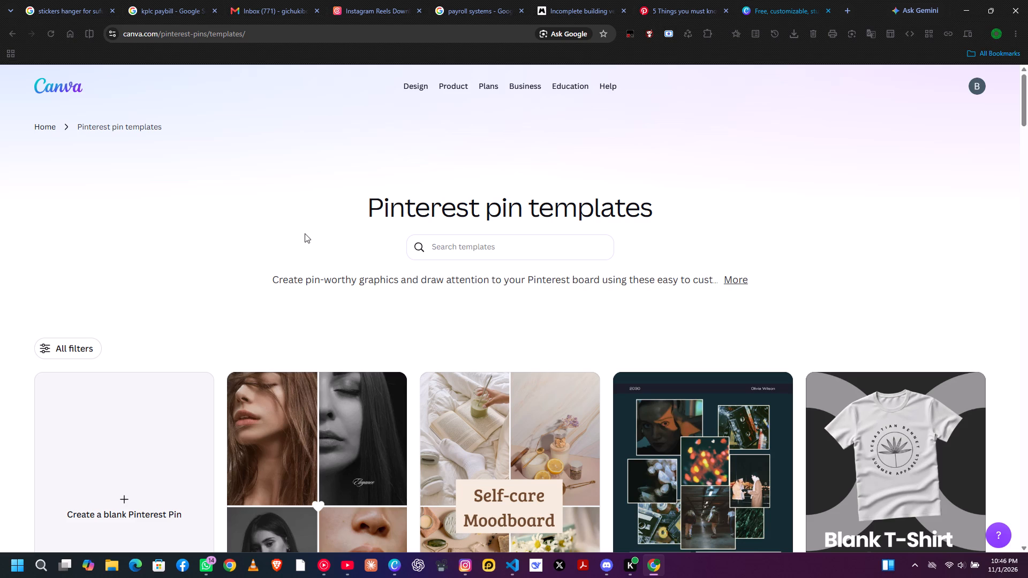
Search the Canva templates page for "loan".
{"action": "left_click", "coordinate": [520, 247]}
{"action": "type", "text": "loan"}
{"action": "key", "text": "Return"}
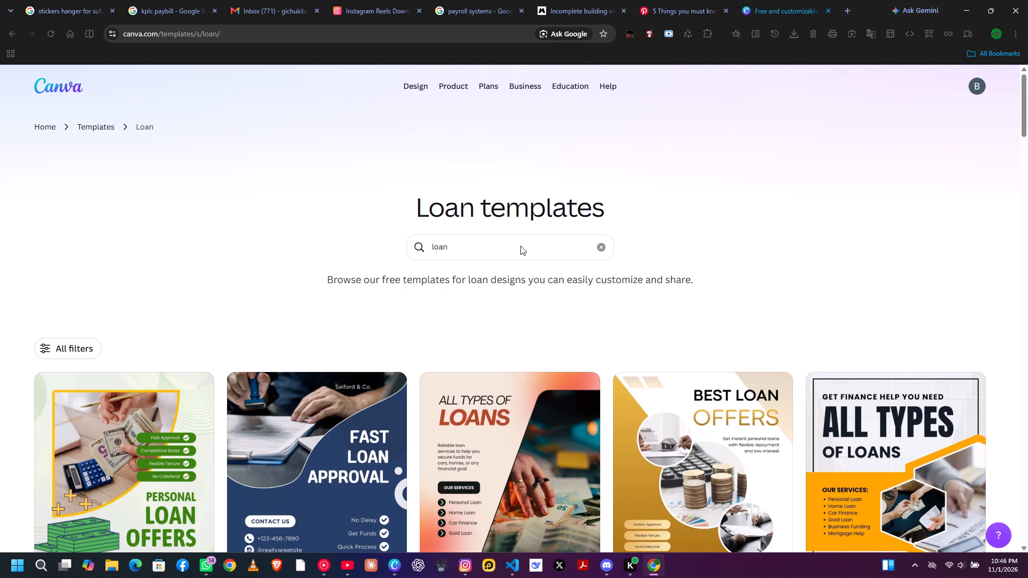
Switch to the Canva desktop app and open the starter packs template library from its home page.
{"action": "left_click", "coordinate": [387, 569]}
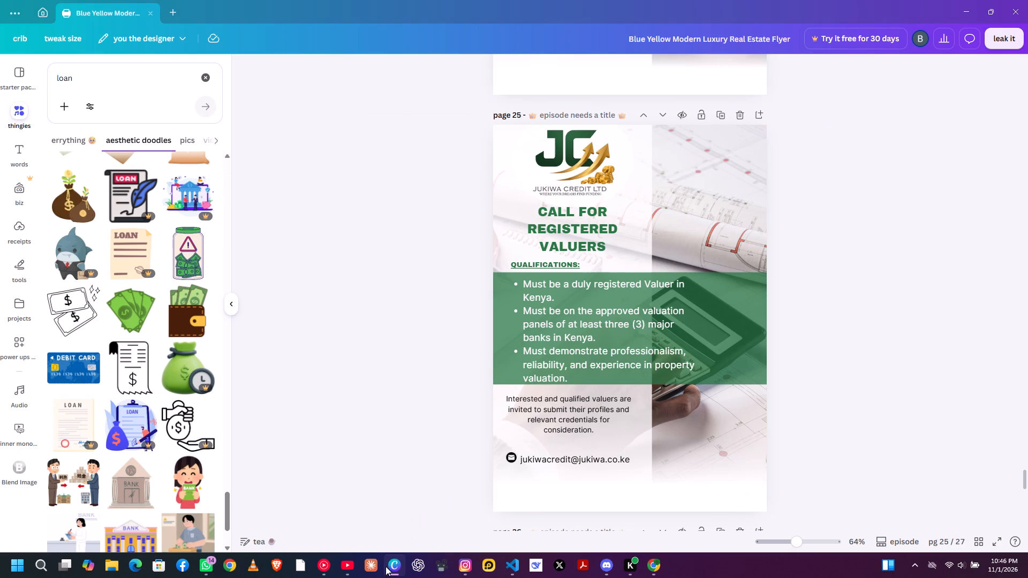
{"action": "left_click", "coordinate": [41, 16]}
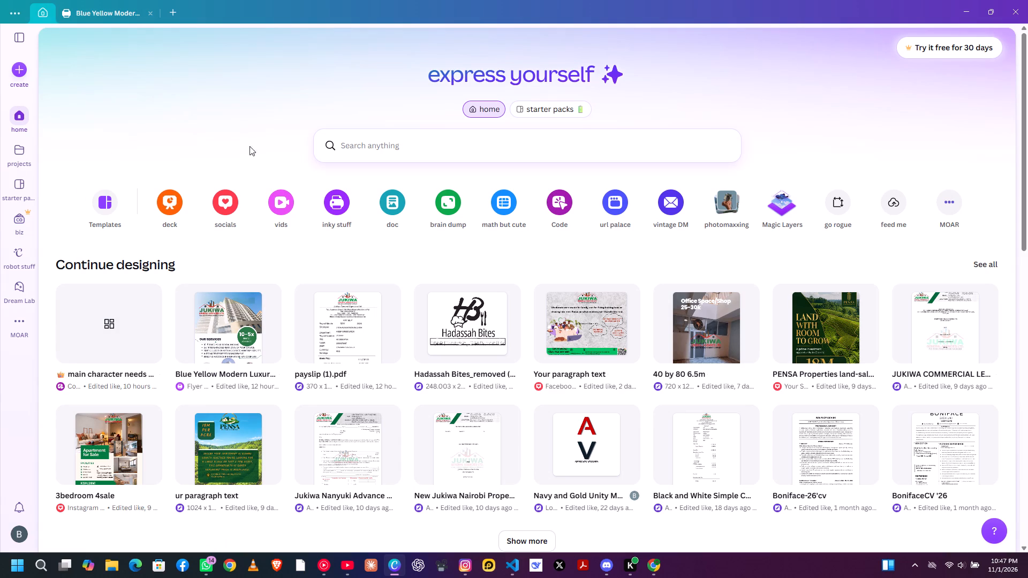
{"action": "left_click", "coordinate": [124, 207]}
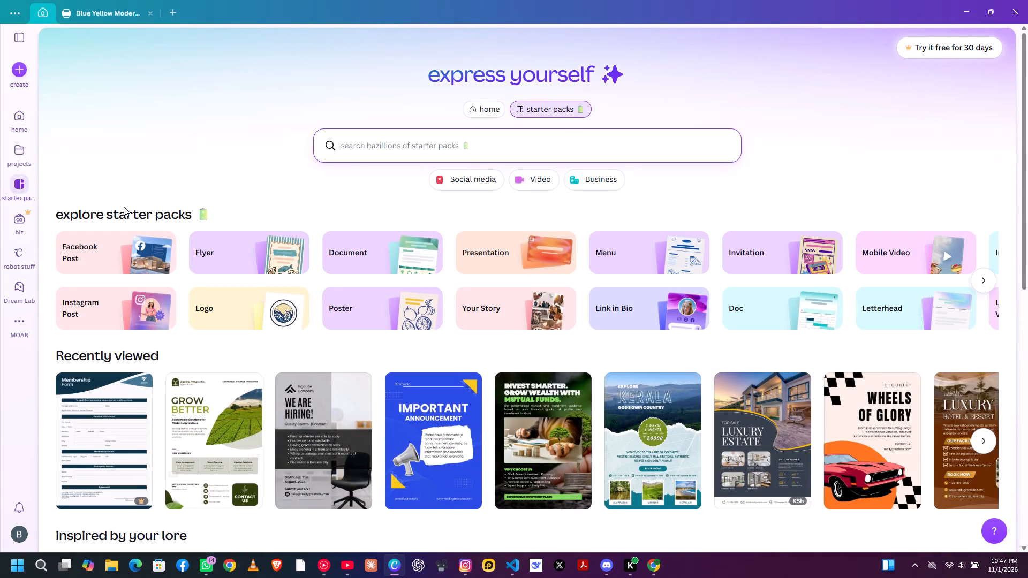
Look through the starter pack categories and suggested templates for a Pinterest format.
{"action": "left_click", "coordinate": [985, 282]}
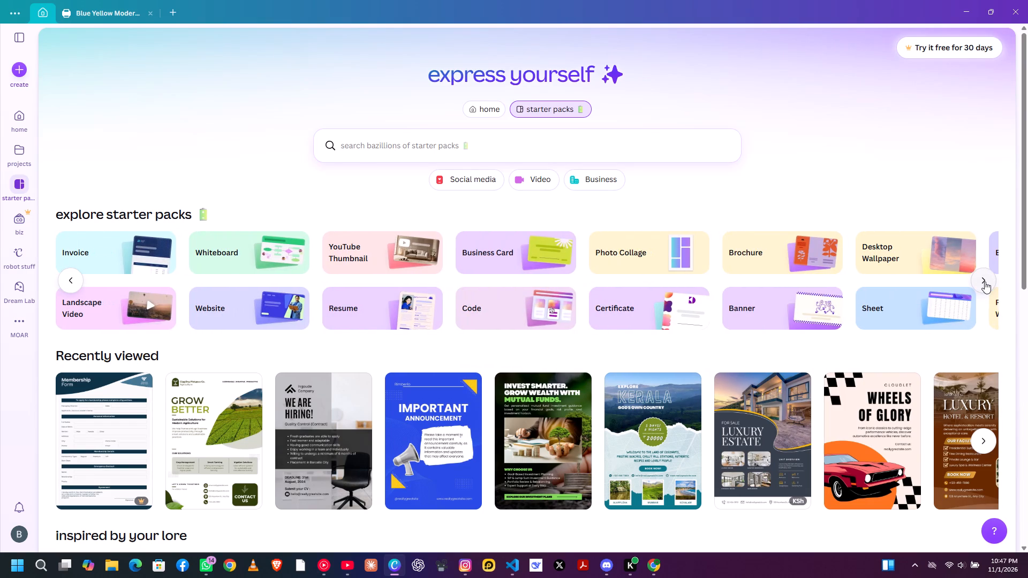
{"action": "left_click", "coordinate": [985, 282]}
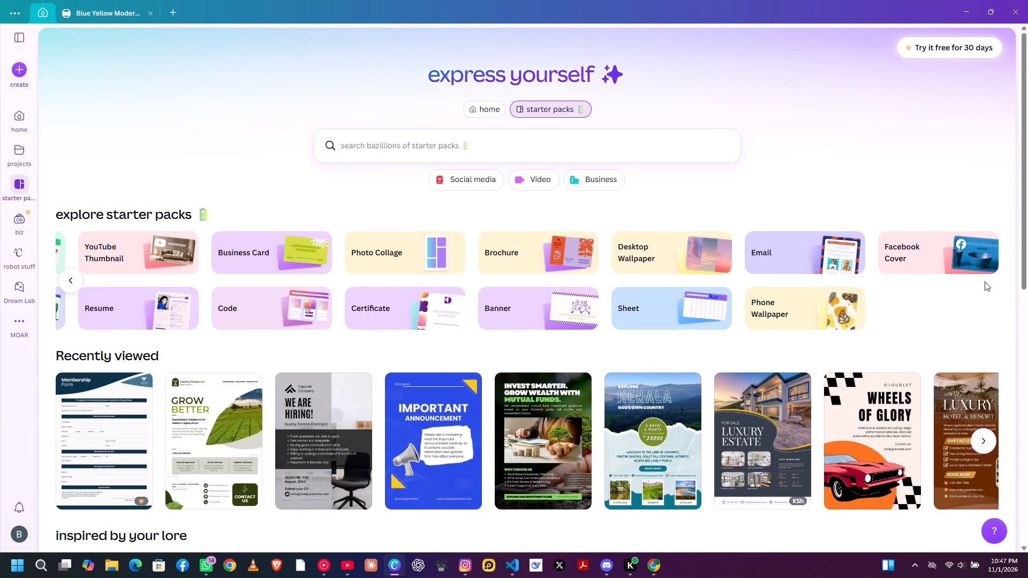
{"action": "scroll", "coordinate": [760, 238], "scroll_direction": "down", "scroll_amount": 19}
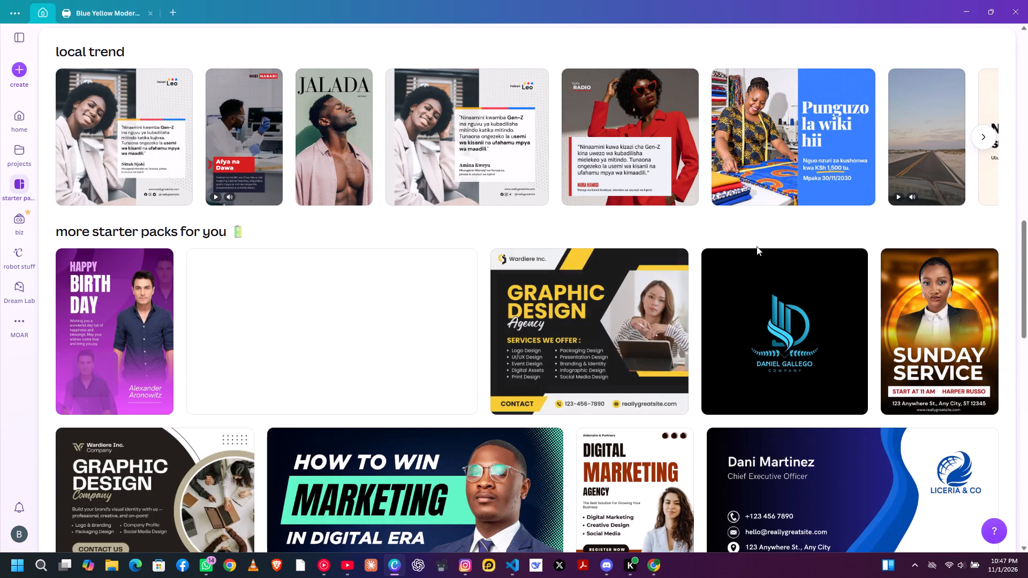
{"action": "scroll", "coordinate": [757, 246], "scroll_direction": "up", "scroll_amount": 20}
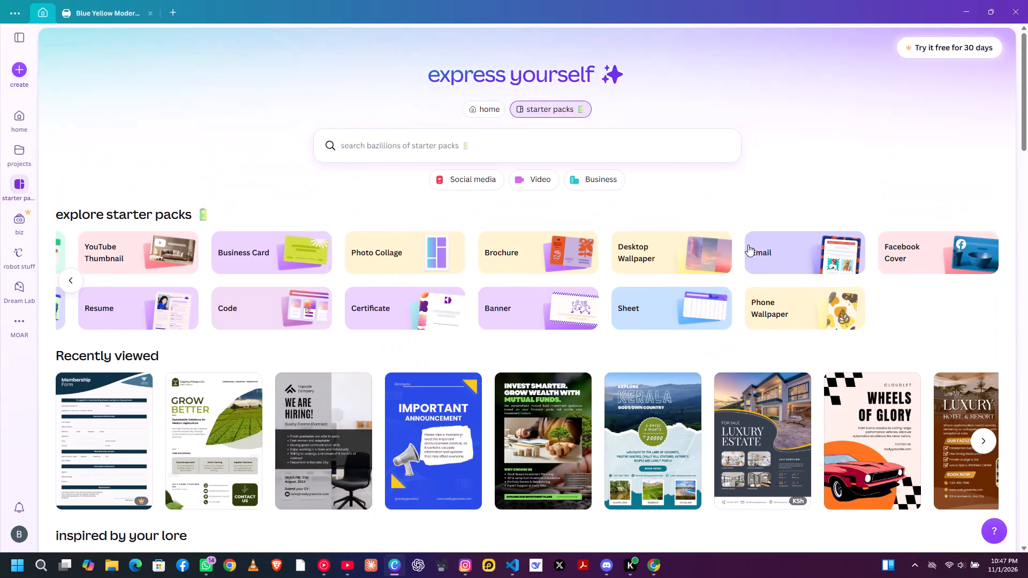
Search the starter packs for "pinterest" and look over the resulting templates.
{"action": "left_click", "coordinate": [409, 134]}
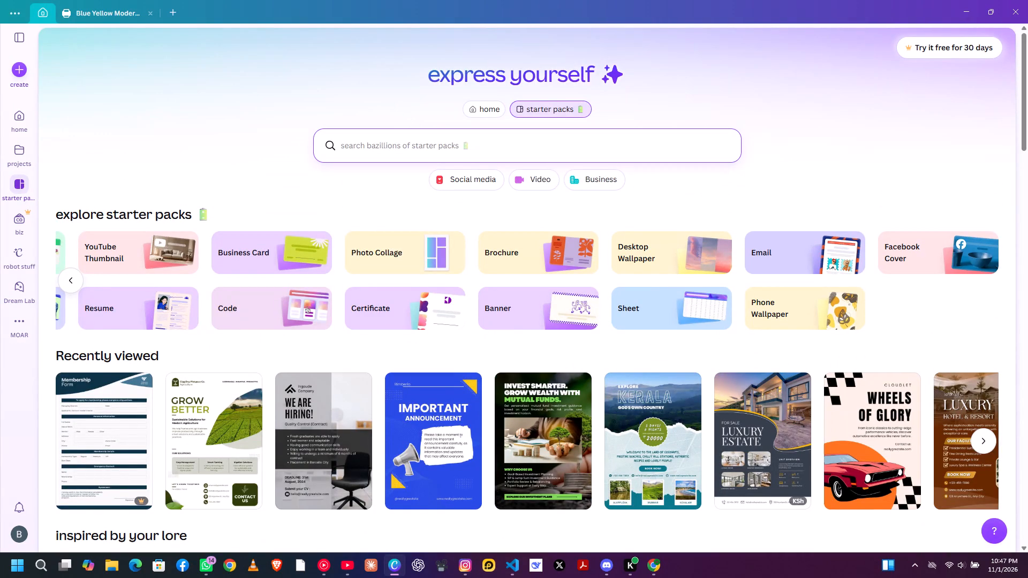
{"action": "left_click", "coordinate": [434, 144]}
{"action": "type", "text": "pi"}
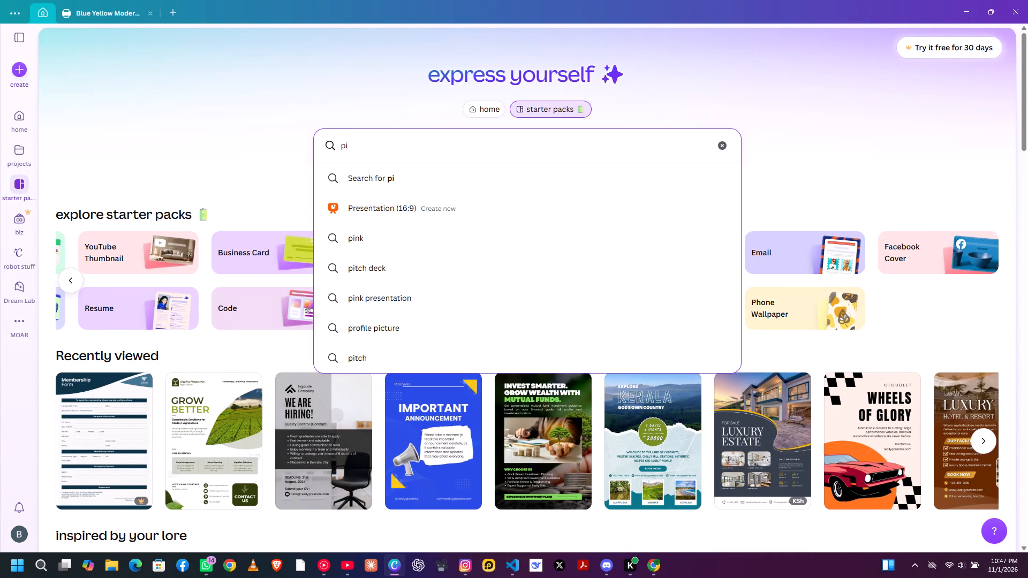
{"action": "key", "text": "n"}
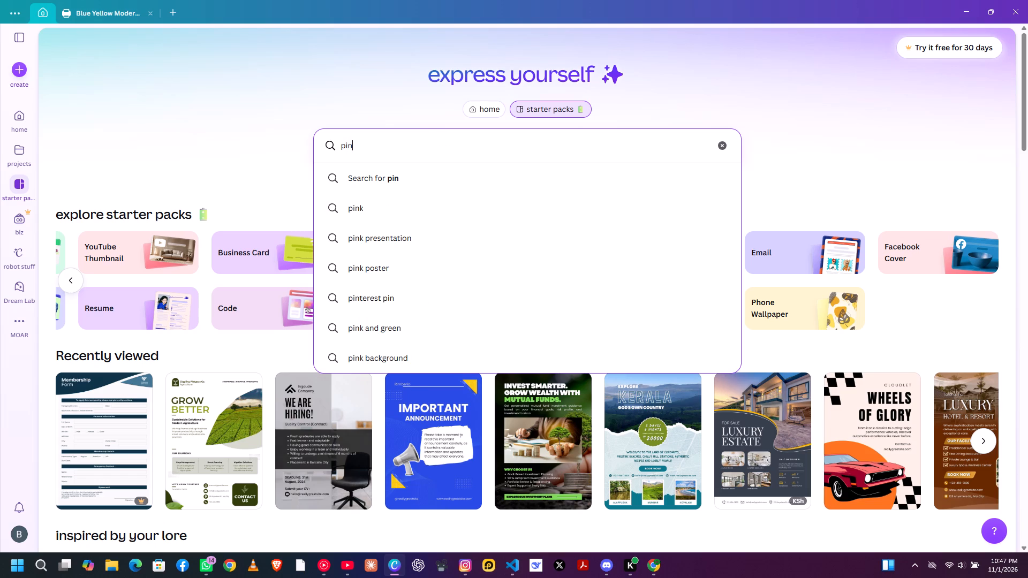
{"action": "type", "text": "te"}
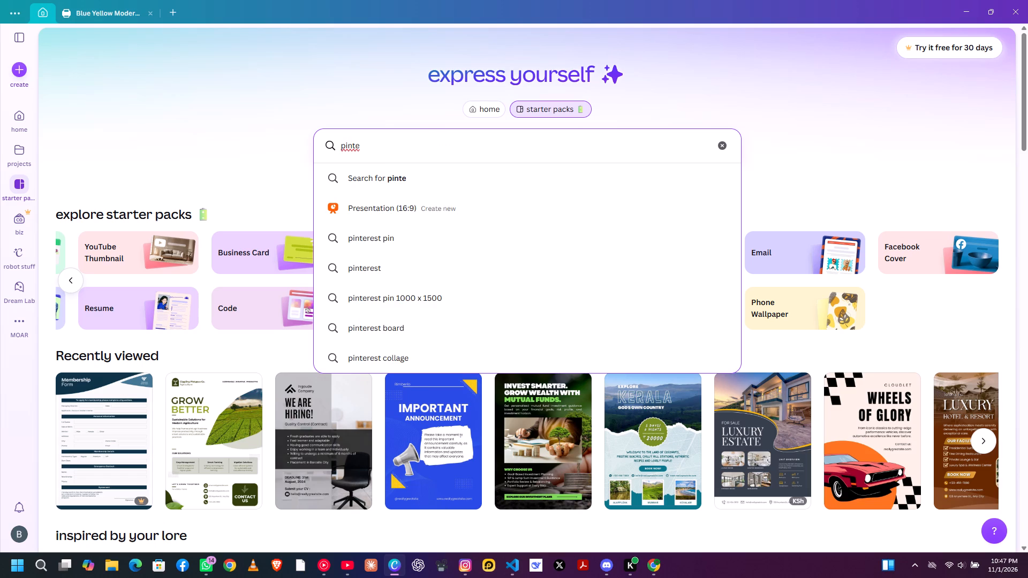
{"action": "type", "text": "rest"}
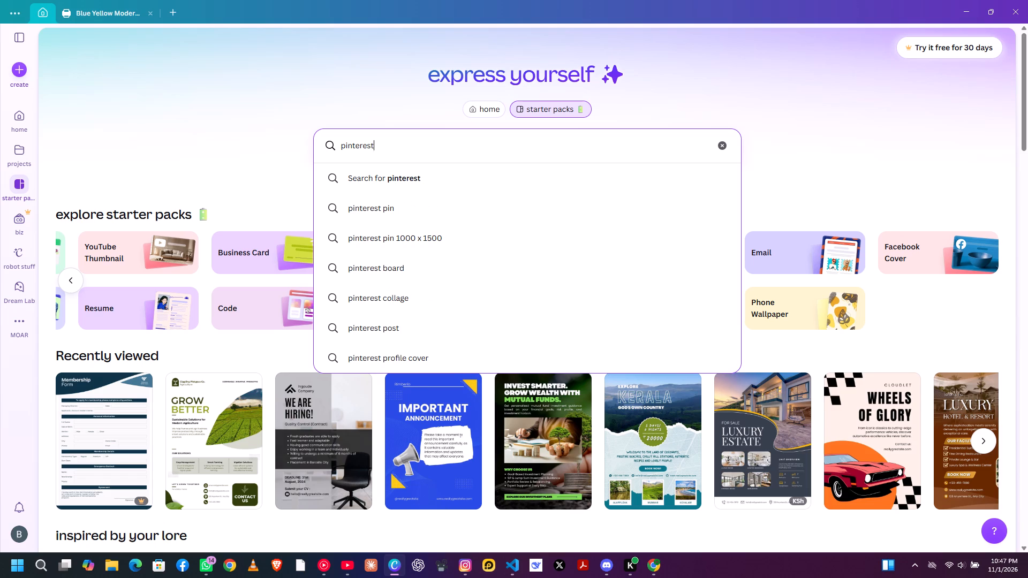
{"action": "left_click", "coordinate": [425, 184]}
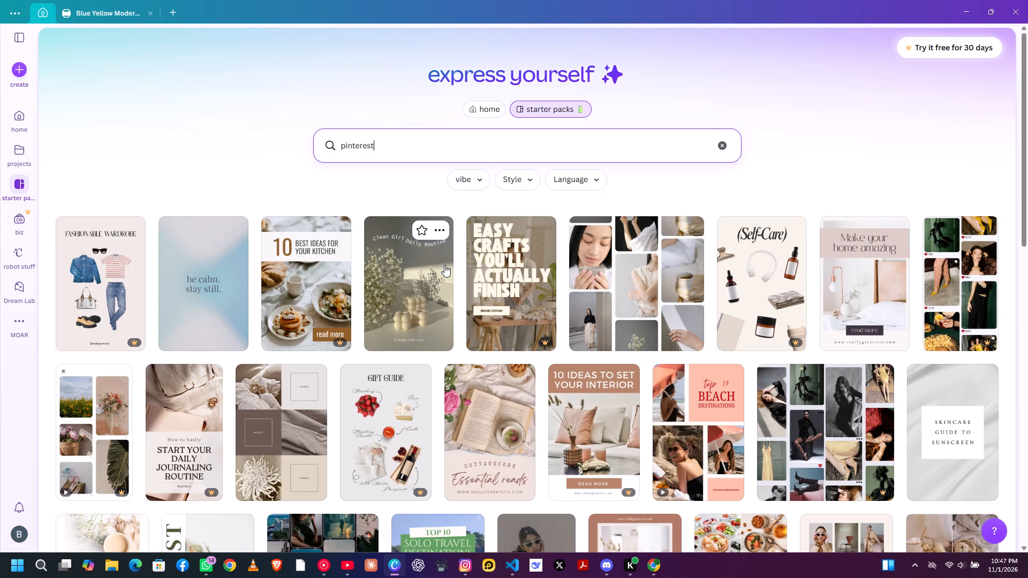
{"action": "scroll", "coordinate": [444, 265], "scroll_direction": "down", "scroll_amount": 2}
{"action": "scroll", "coordinate": [444, 266], "scroll_direction": "up", "scroll_amount": 4}
{"action": "scroll", "coordinate": [444, 266], "scroll_direction": "down", "scroll_amount": 6}
{"action": "scroll", "coordinate": [444, 267], "scroll_direction": "up", "scroll_amount": 6}
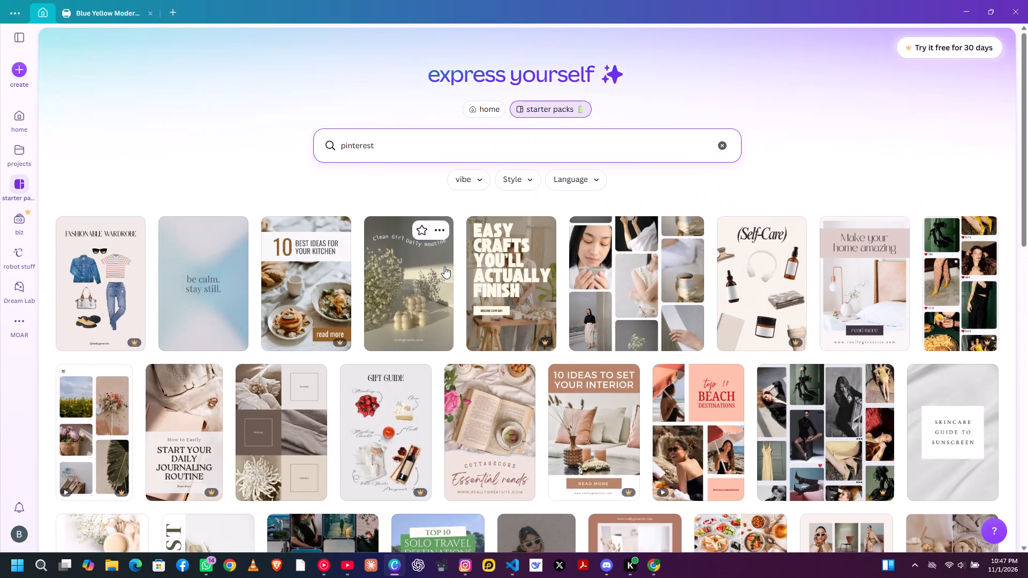
Clear the "pinterest" search and look through the general starter pack templates, from recently viewed down through the suggested designs.
{"action": "left_click", "coordinate": [718, 147]}
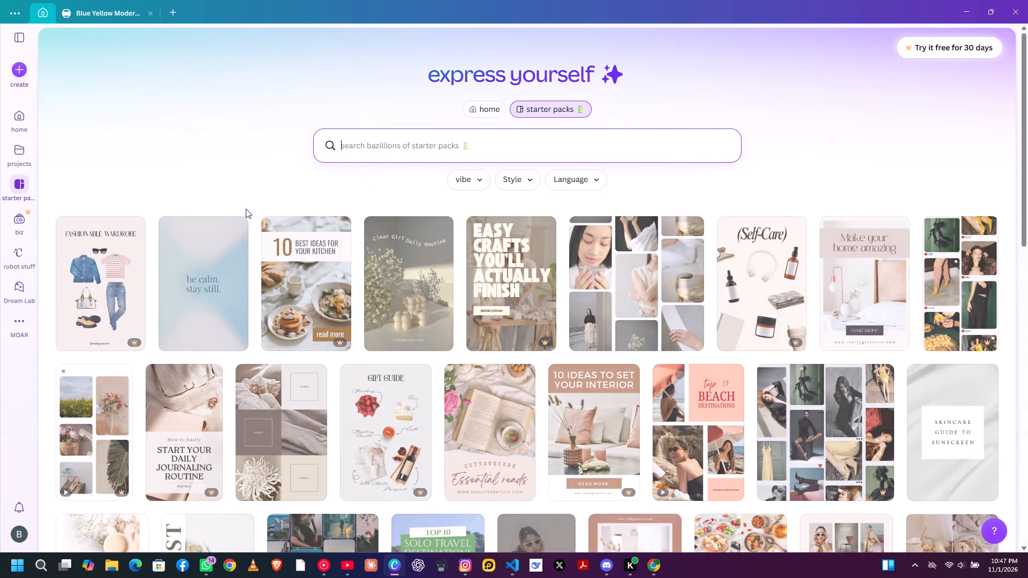
{"action": "scroll", "coordinate": [161, 336], "scroll_direction": "down", "scroll_amount": 2}
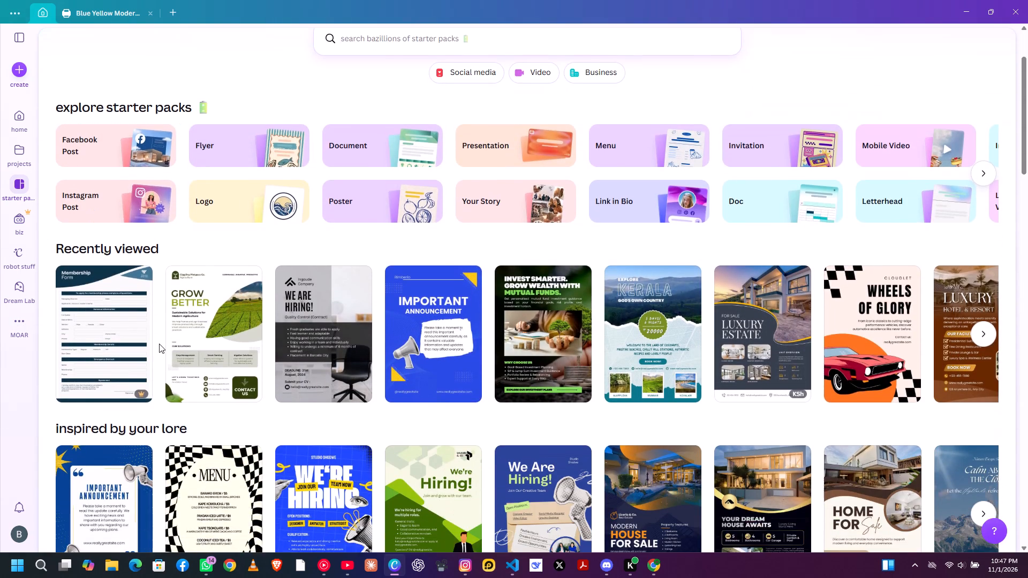
{"action": "scroll", "coordinate": [159, 344], "scroll_direction": "down", "scroll_amount": 12}
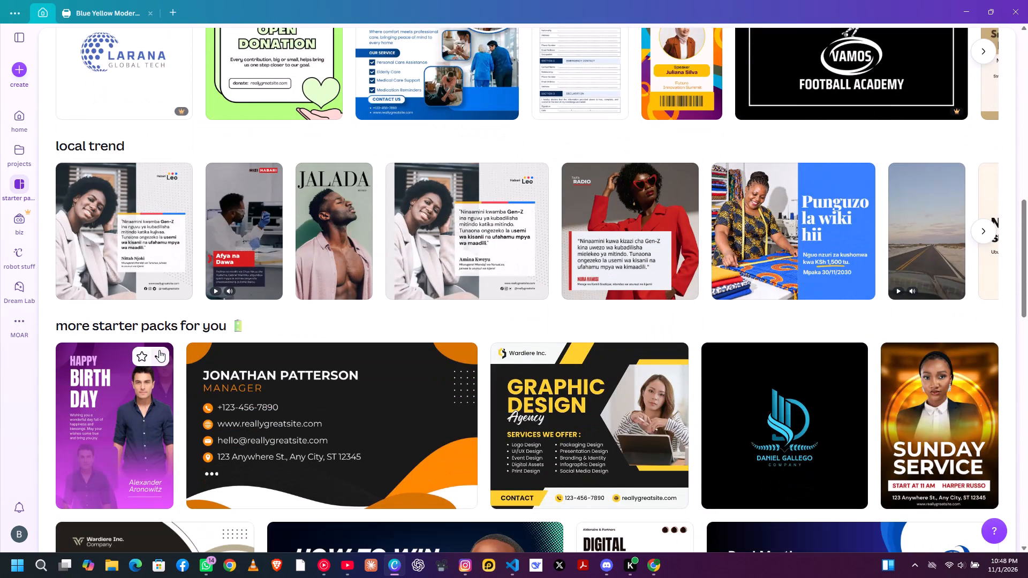
{"action": "scroll", "coordinate": [159, 350], "scroll_direction": "down", "scroll_amount": 14}
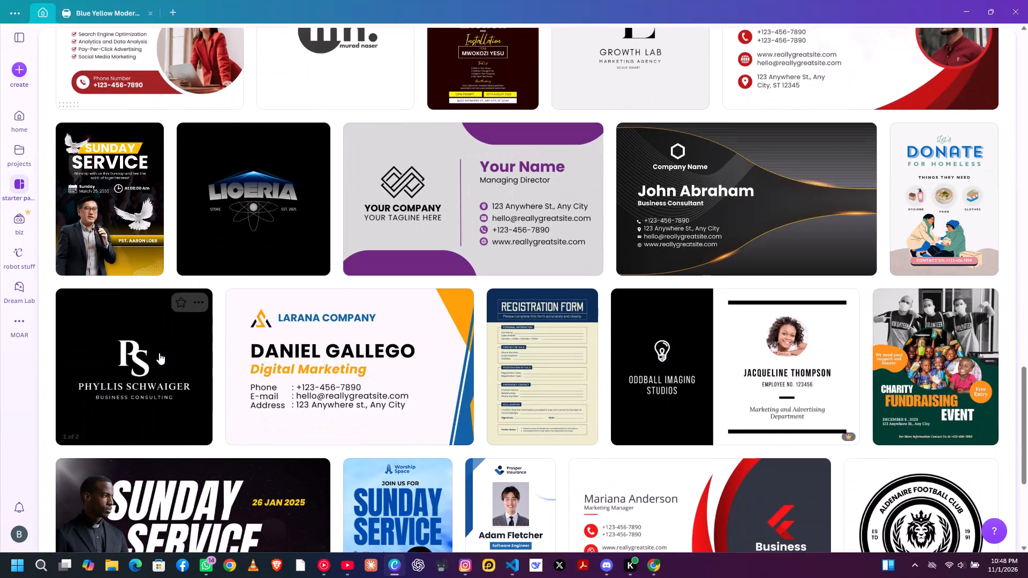
{"action": "scroll", "coordinate": [159, 353], "scroll_direction": "down", "scroll_amount": 12}
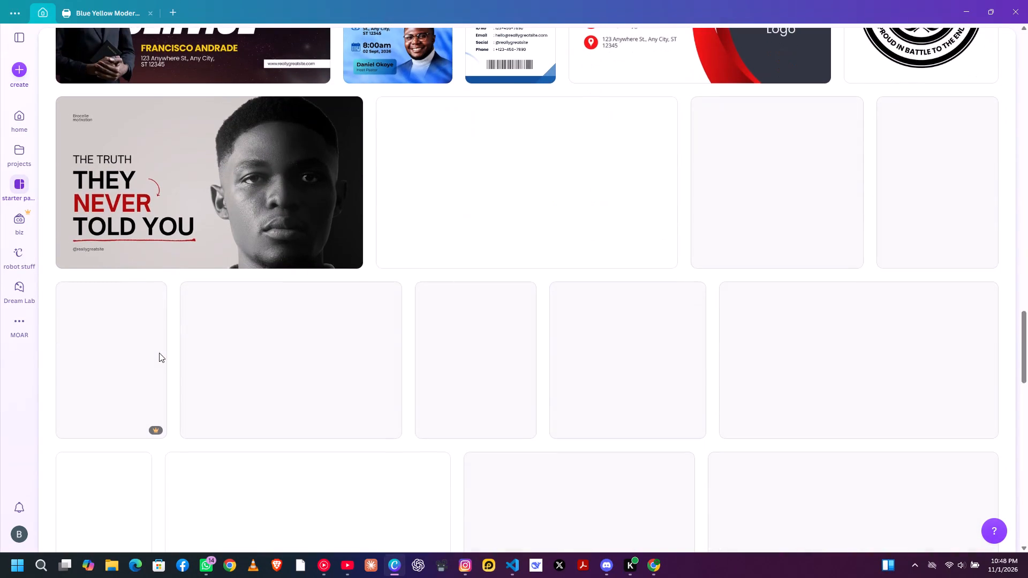
{"action": "scroll", "coordinate": [159, 353], "scroll_direction": "down", "scroll_amount": 17}
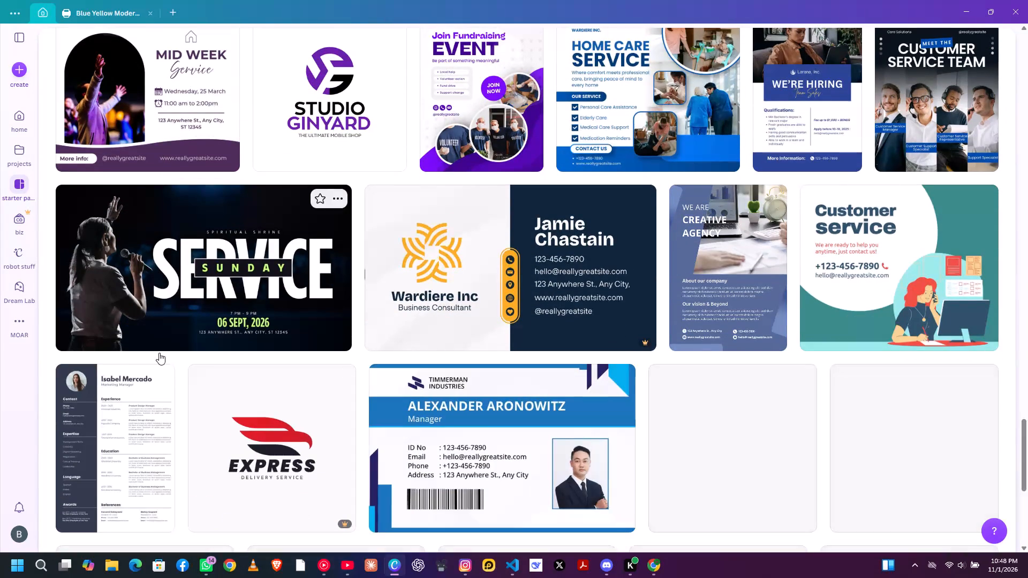
{"action": "scroll", "coordinate": [159, 353], "scroll_direction": "down", "scroll_amount": 7}
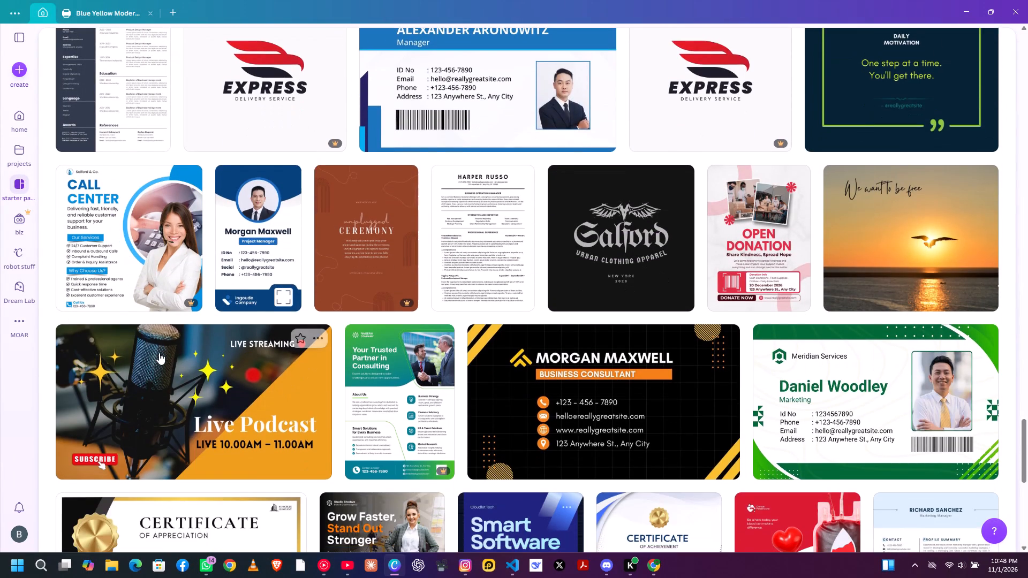
{"action": "scroll", "coordinate": [159, 353], "scroll_direction": "down", "scroll_amount": 7}
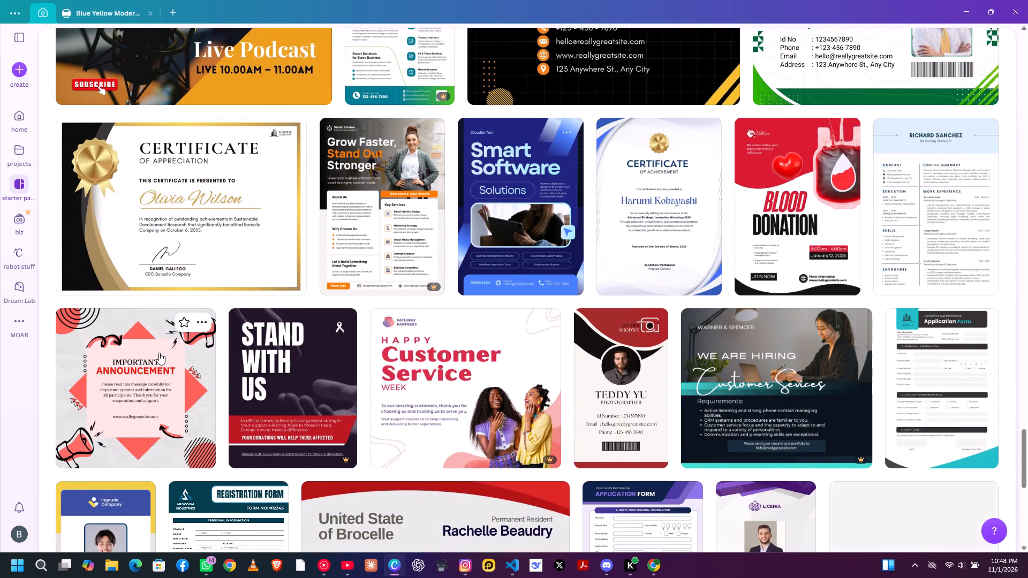
{"action": "scroll", "coordinate": [159, 353], "scroll_direction": "down", "scroll_amount": 11}
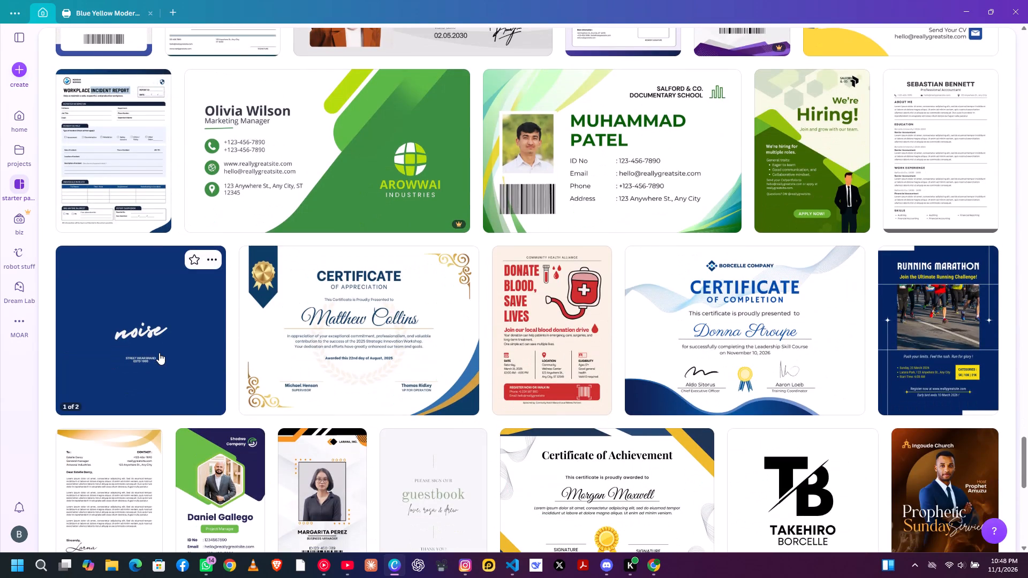
{"action": "scroll", "coordinate": [159, 353], "scroll_direction": "down", "scroll_amount": 17}
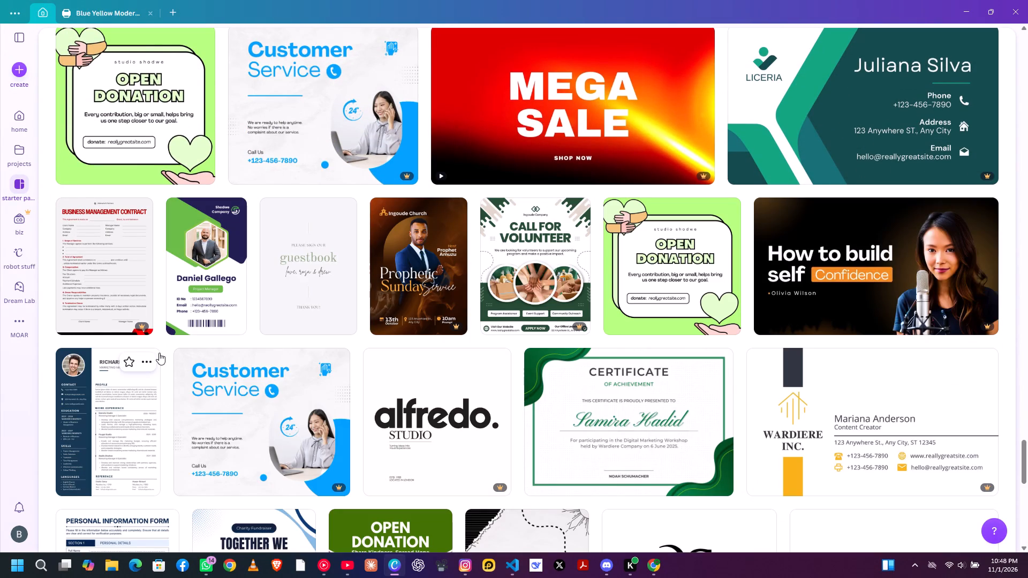
{"action": "scroll", "coordinate": [159, 353], "scroll_direction": "down", "scroll_amount": 7}
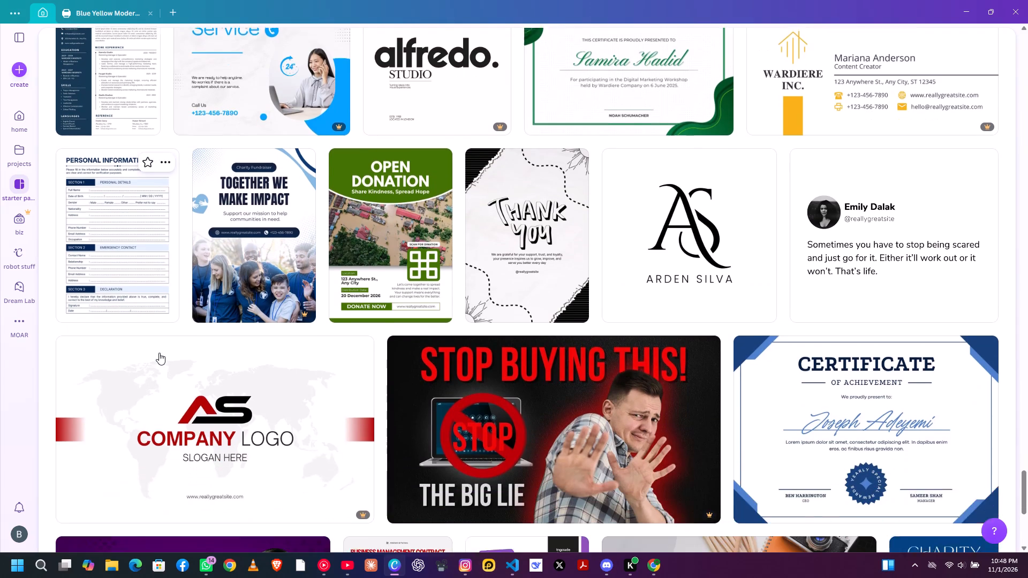
{"action": "scroll", "coordinate": [159, 353], "scroll_direction": "down", "scroll_amount": 10}
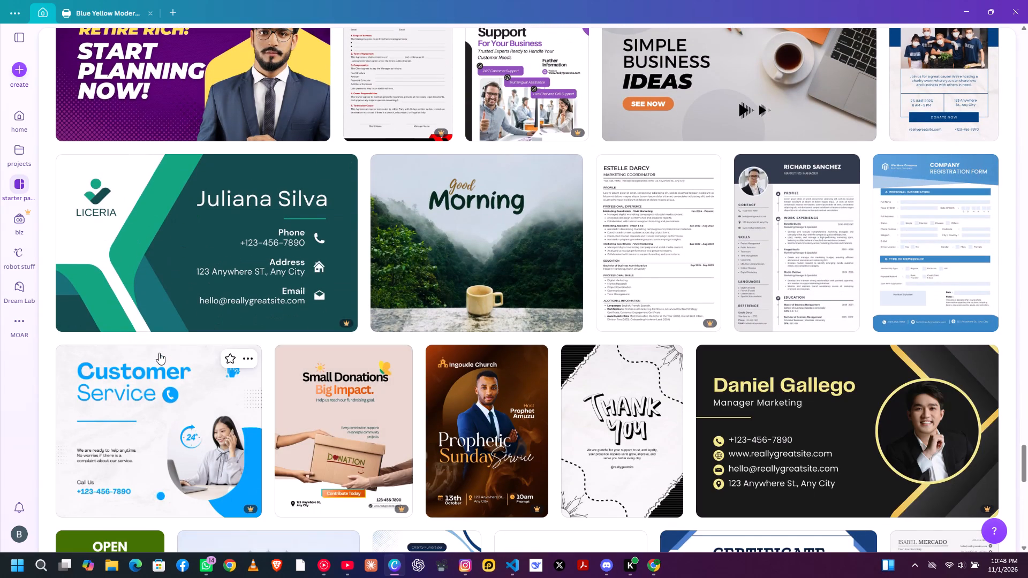
{"action": "scroll", "coordinate": [159, 353], "scroll_direction": "down", "scroll_amount": 9}
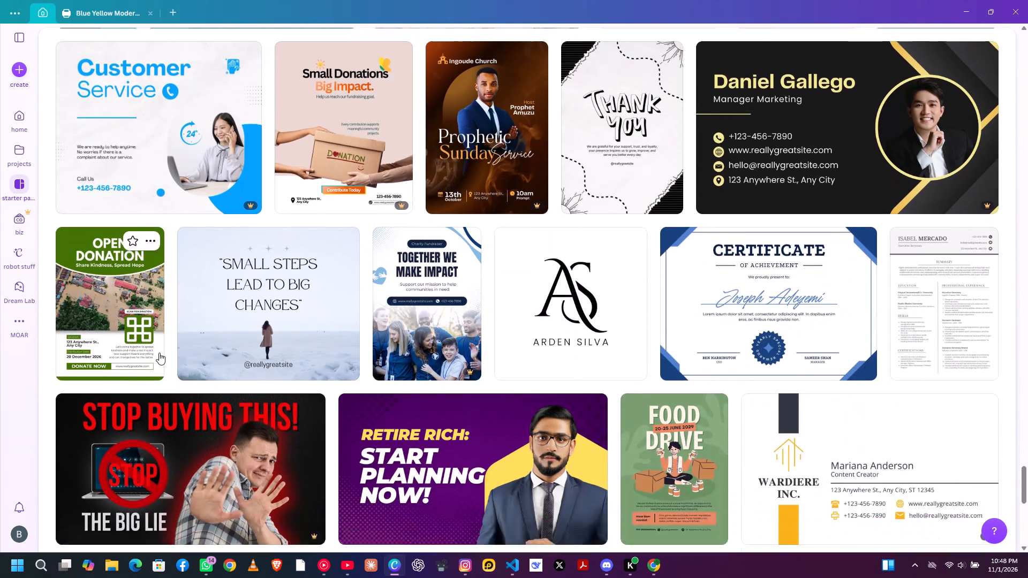
{"action": "scroll", "coordinate": [159, 353], "scroll_direction": "down", "scroll_amount": 6}
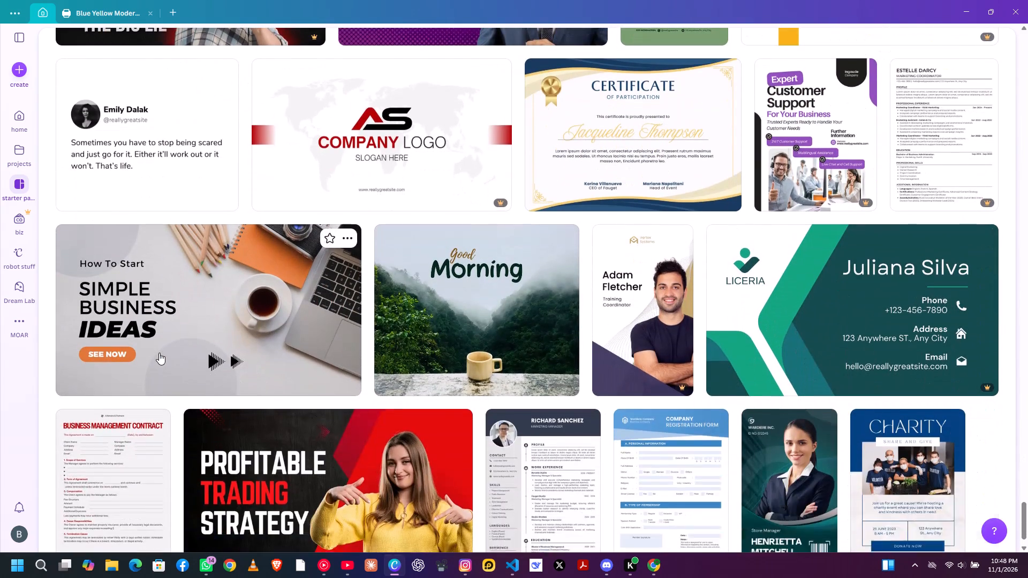
{"action": "scroll", "coordinate": [159, 353], "scroll_direction": "down", "scroll_amount": 9}
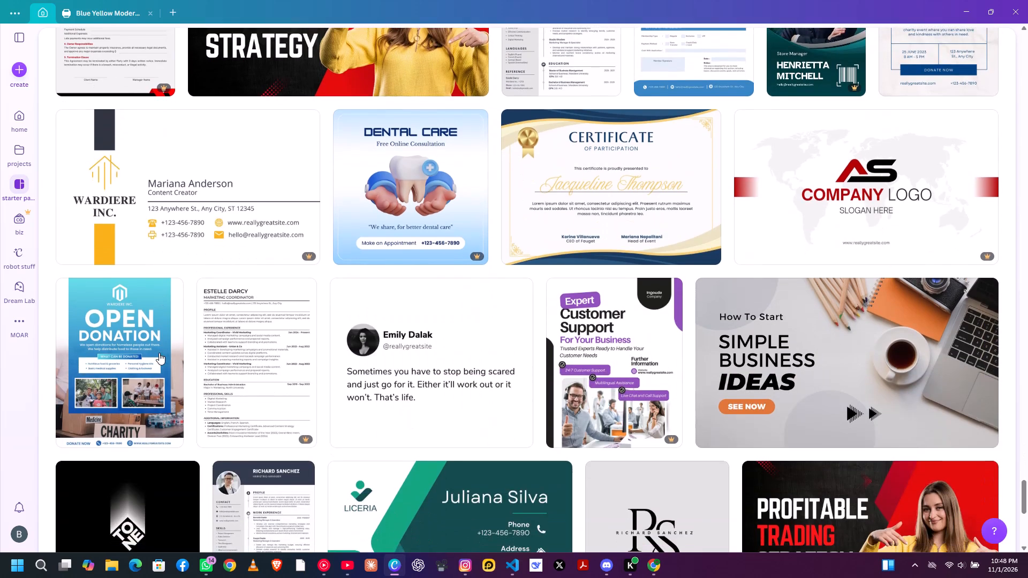
{"action": "scroll", "coordinate": [159, 353], "scroll_direction": "down", "scroll_amount": 10}
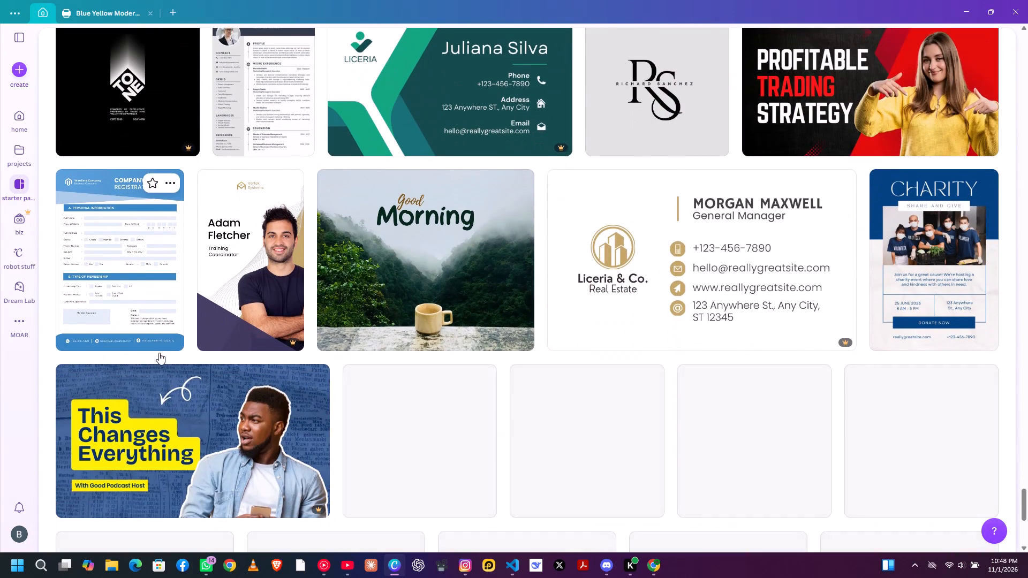
{"action": "scroll", "coordinate": [159, 353], "scroll_direction": "down", "scroll_amount": 7}
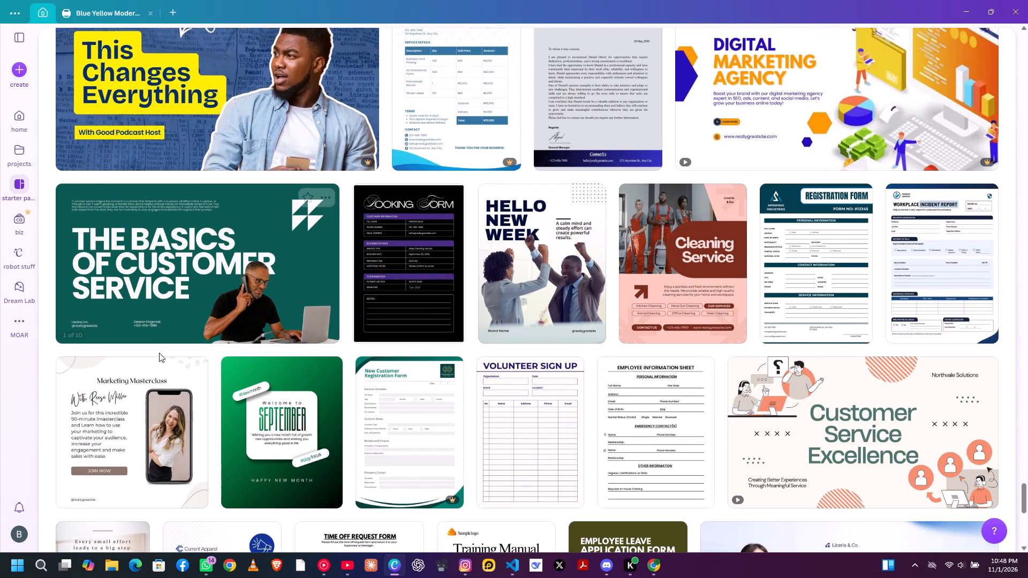
{"action": "scroll", "coordinate": [159, 353], "scroll_direction": "down", "scroll_amount": 11}
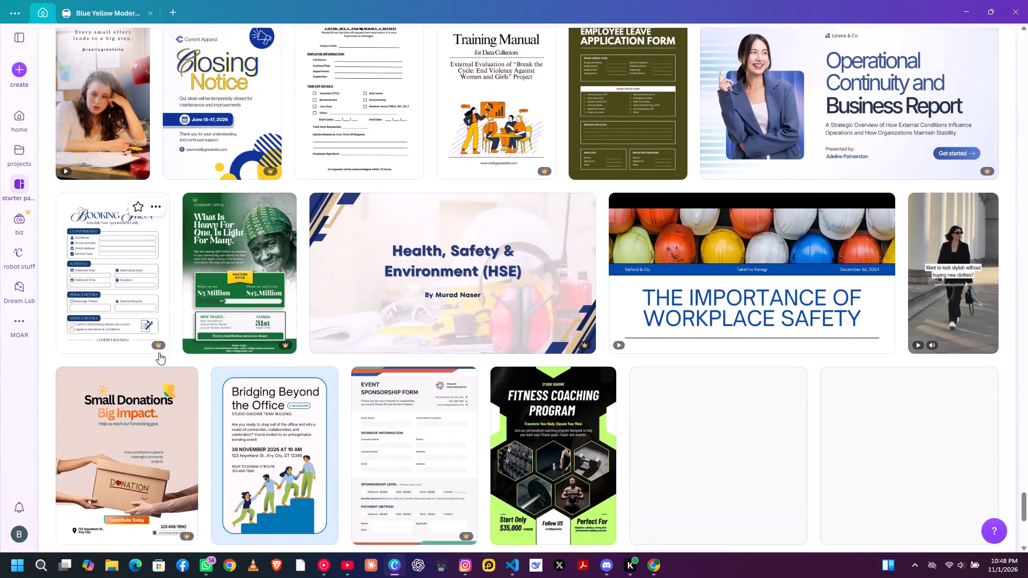
{"action": "scroll", "coordinate": [159, 353], "scroll_direction": "down", "scroll_amount": 11}
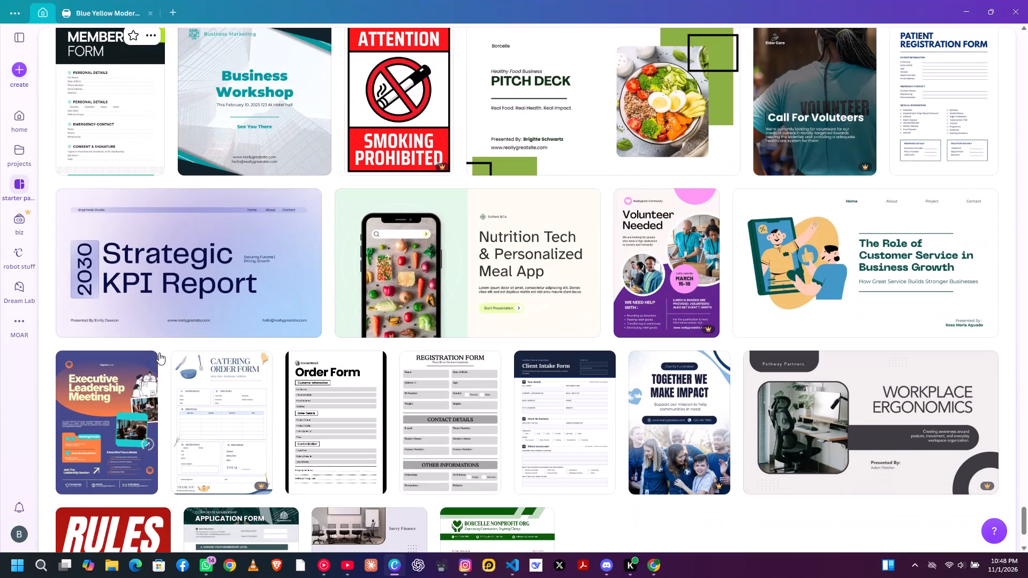
{"action": "scroll", "coordinate": [159, 353], "scroll_direction": "down", "scroll_amount": 8}
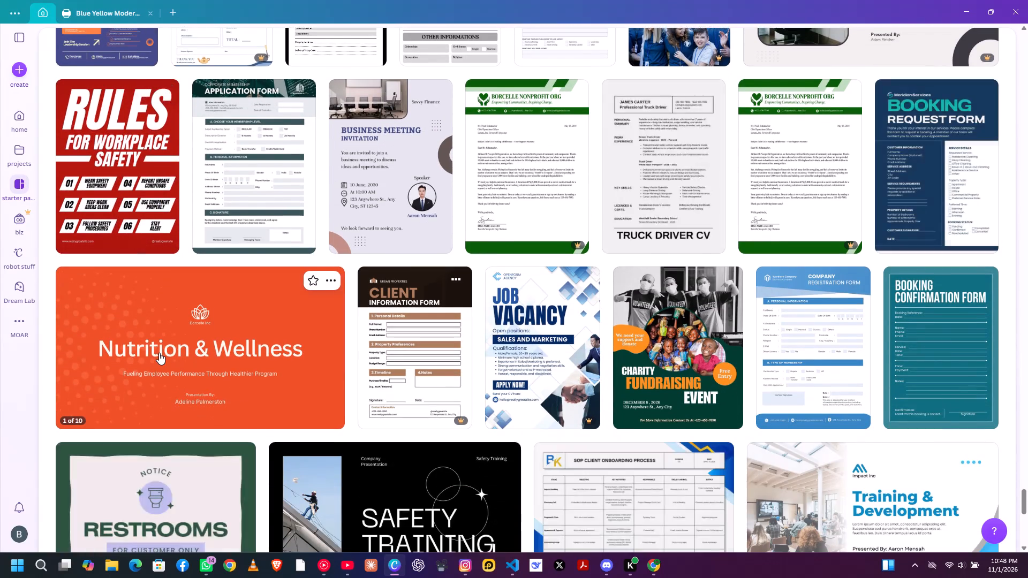
{"action": "scroll", "coordinate": [159, 353], "scroll_direction": "down", "scroll_amount": 7}
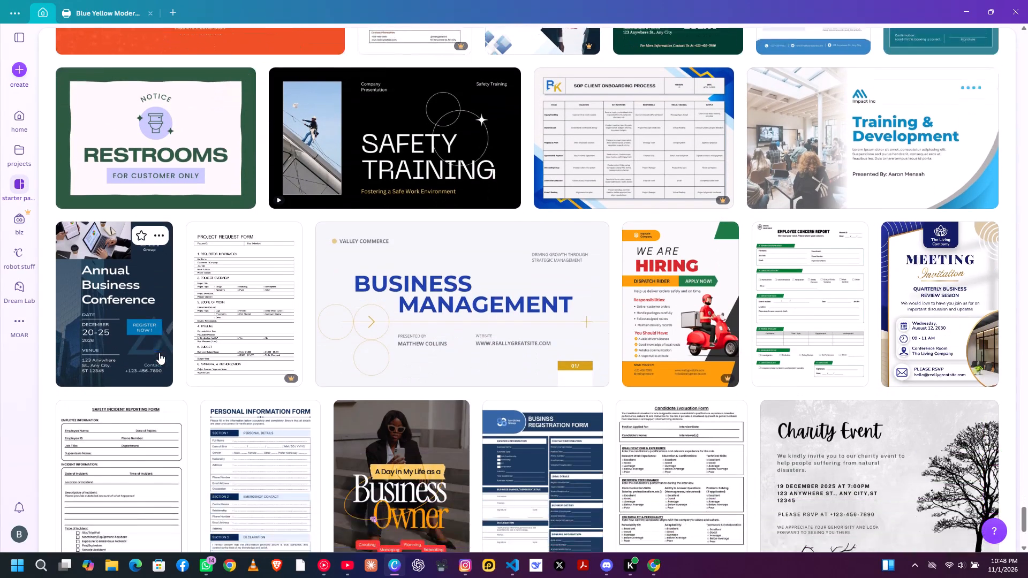
{"action": "scroll", "coordinate": [159, 353], "scroll_direction": "down", "scroll_amount": 9}
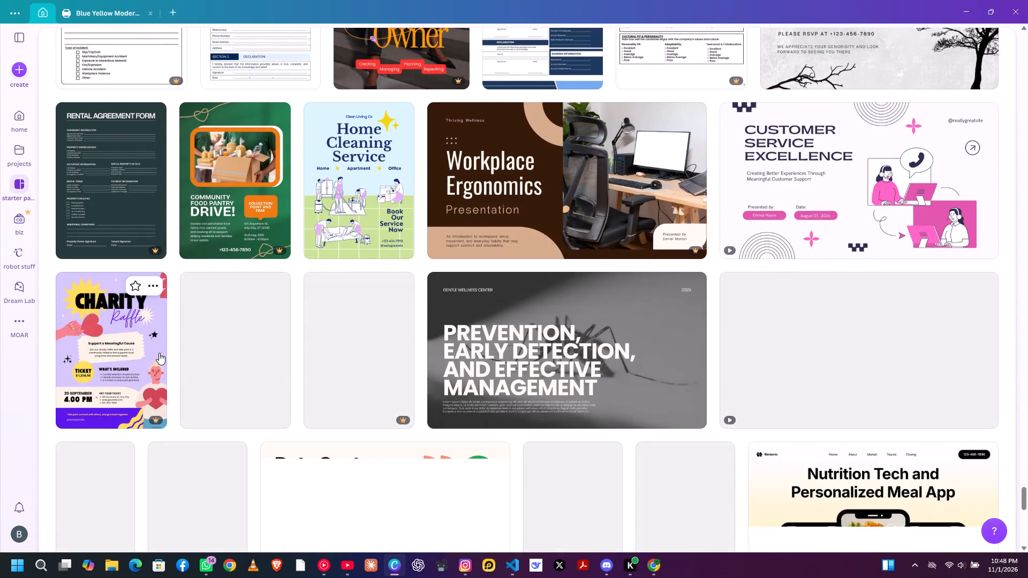
{"action": "scroll", "coordinate": [159, 353], "scroll_direction": "down", "scroll_amount": 9}
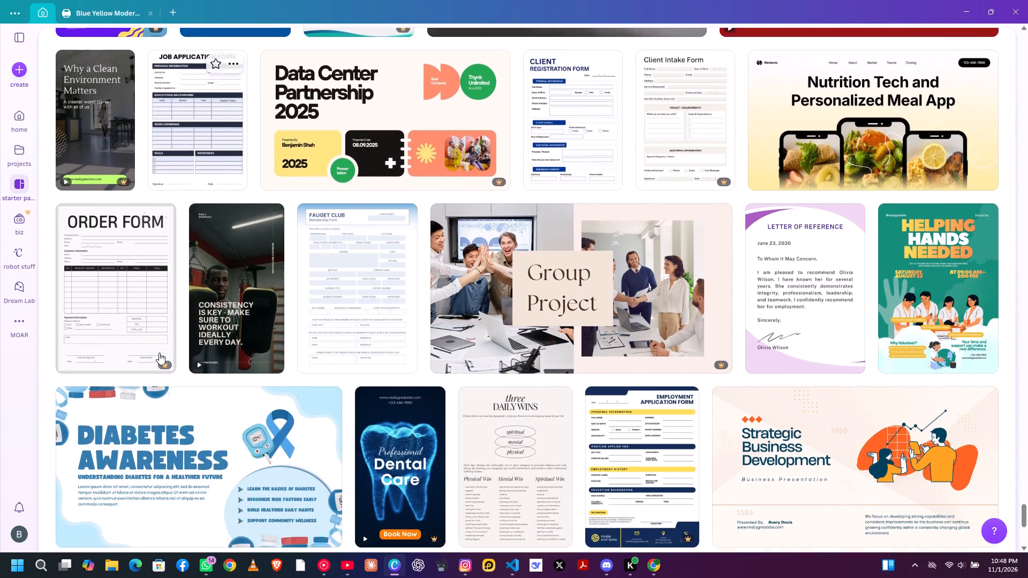
{"action": "scroll", "coordinate": [159, 353], "scroll_direction": "down", "scroll_amount": 2}
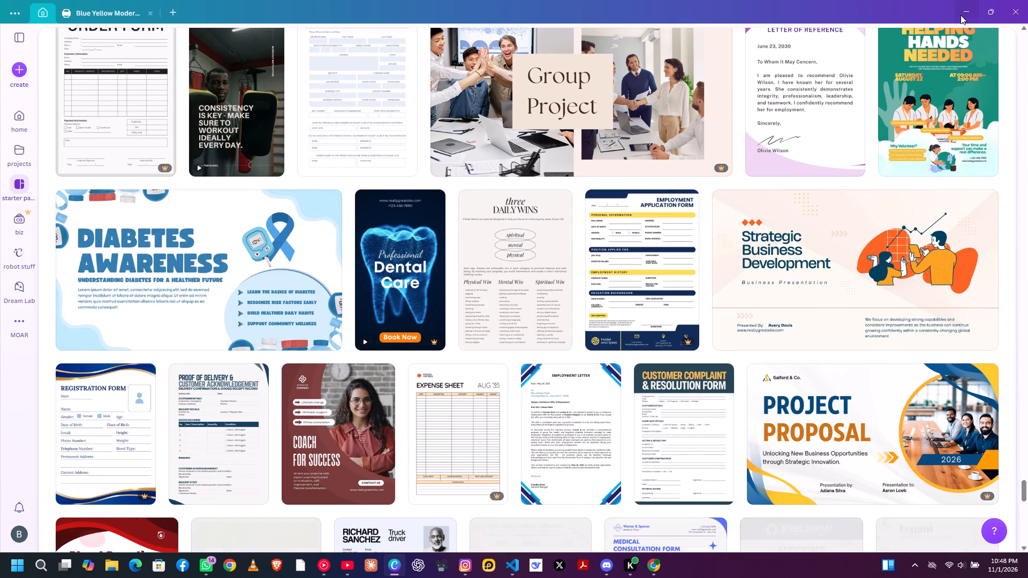
Switch back to Chrome and look through the loan templates on the Canva website for suitable design layouts.
{"action": "left_click", "coordinate": [961, 15]}
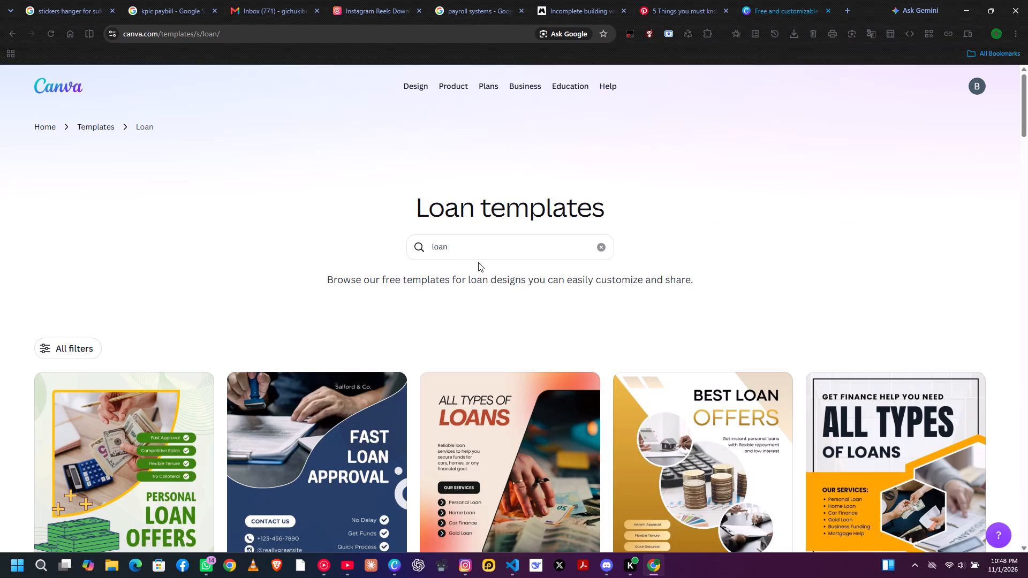
{"action": "scroll", "coordinate": [479, 262], "scroll_direction": "down", "scroll_amount": 3}
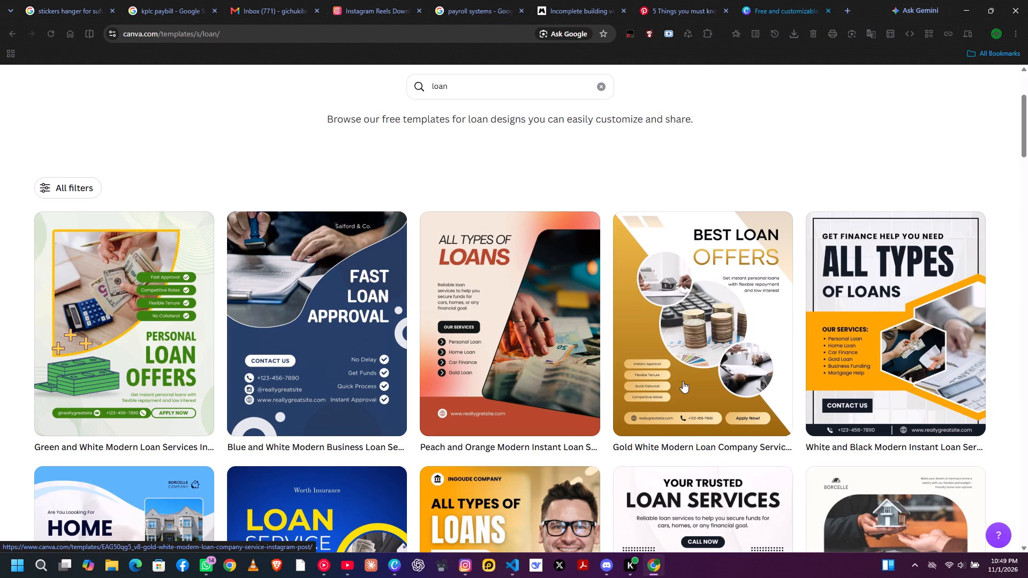
{"action": "scroll", "coordinate": [683, 381], "scroll_direction": "down", "scroll_amount": 4}
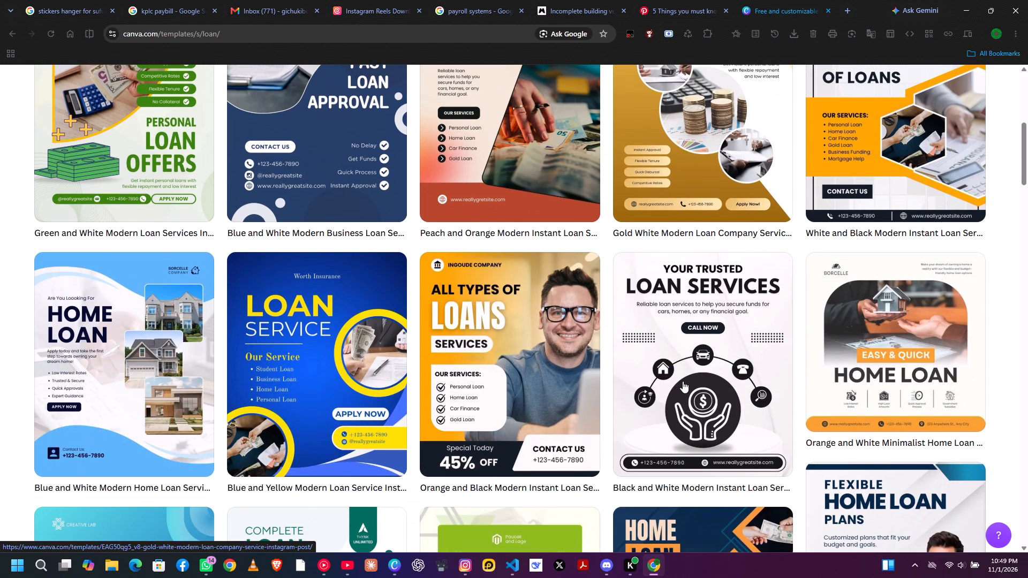
{"action": "scroll", "coordinate": [683, 381], "scroll_direction": "down", "scroll_amount": 2}
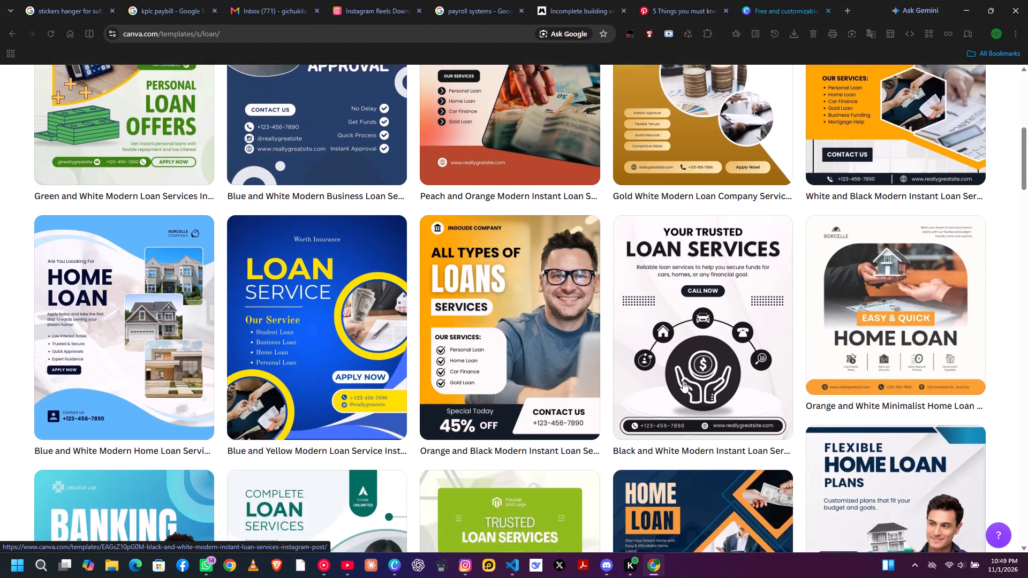
{"action": "scroll", "coordinate": [683, 381], "scroll_direction": "down", "scroll_amount": 3}
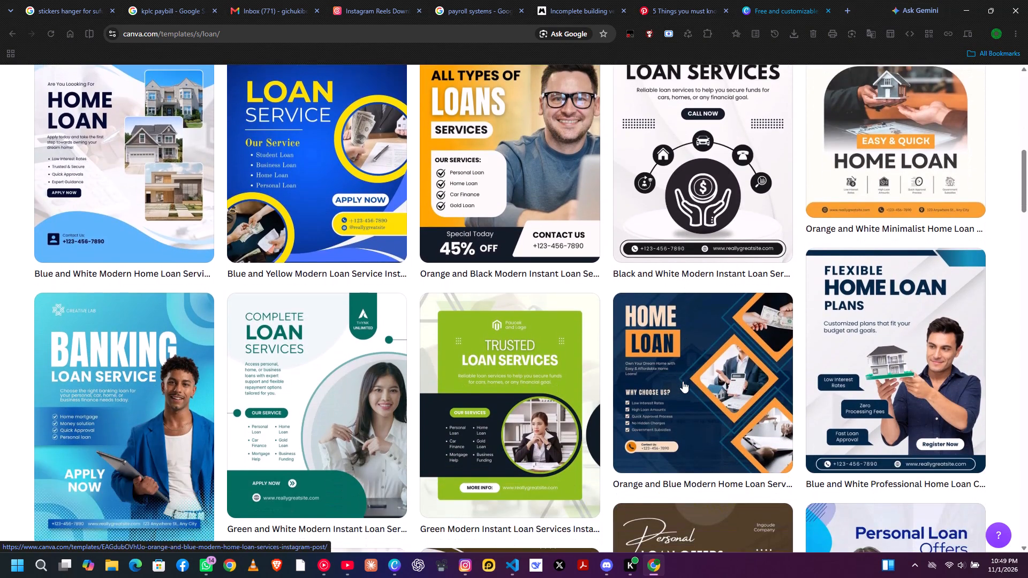
{"action": "scroll", "coordinate": [683, 381], "scroll_direction": "down", "scroll_amount": 8}
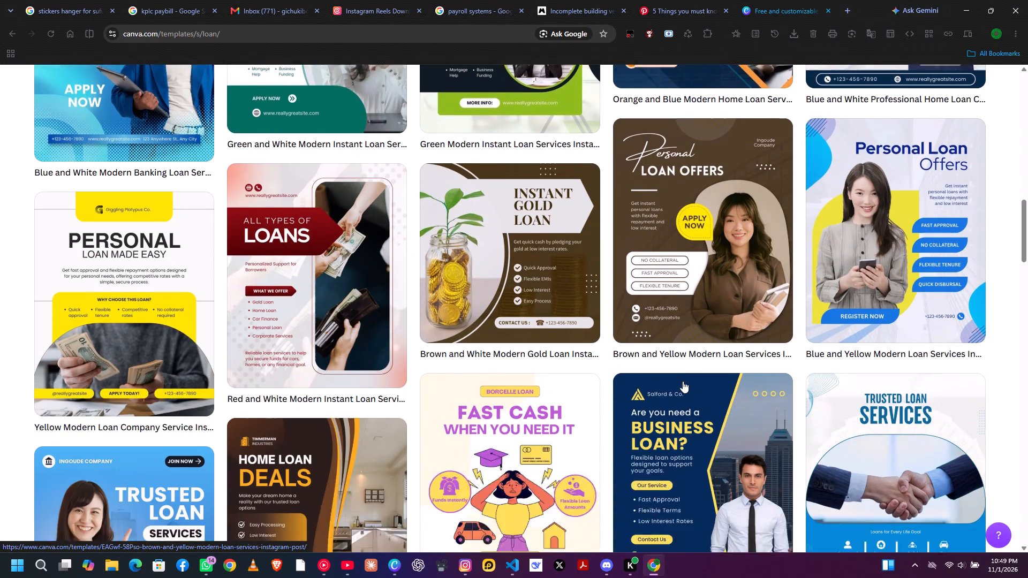
{"action": "scroll", "coordinate": [683, 381], "scroll_direction": "down", "scroll_amount": 4}
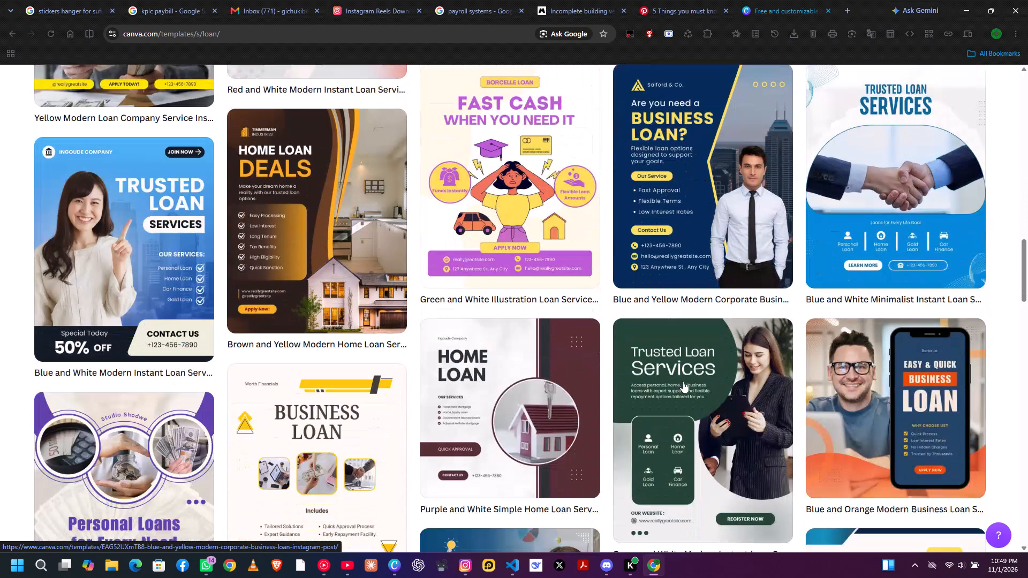
{"action": "scroll", "coordinate": [683, 381], "scroll_direction": "down", "scroll_amount": 7}
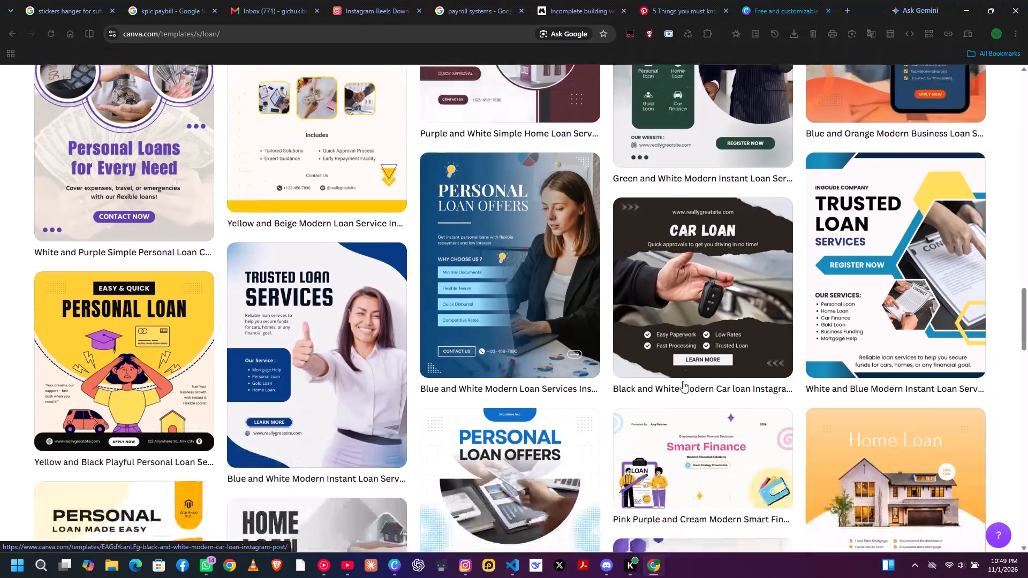
{"action": "scroll", "coordinate": [592, 293], "scroll_direction": "up", "scroll_amount": 8}
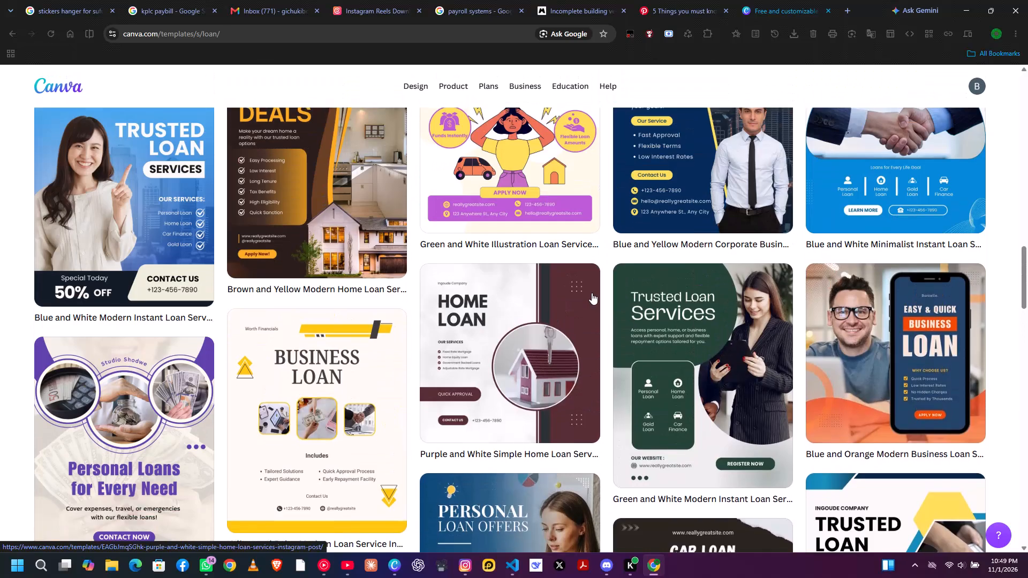
{"action": "scroll", "coordinate": [592, 293], "scroll_direction": "up", "scroll_amount": 16}
{"action": "scroll", "coordinate": [592, 293], "scroll_direction": "up", "scroll_amount": 10}
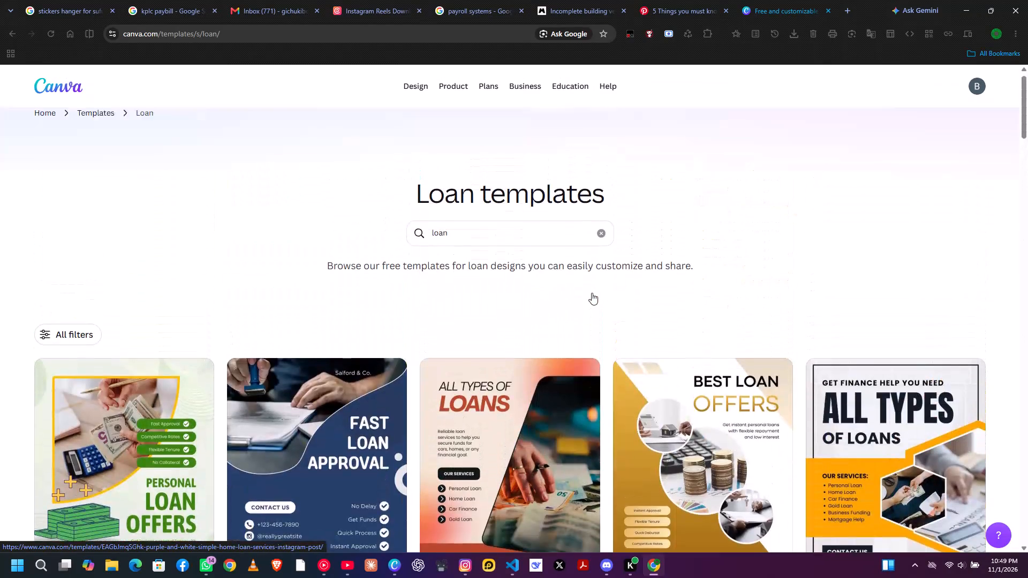
Search the Canva templates for "loan video".
{"action": "left_click", "coordinate": [516, 250]}
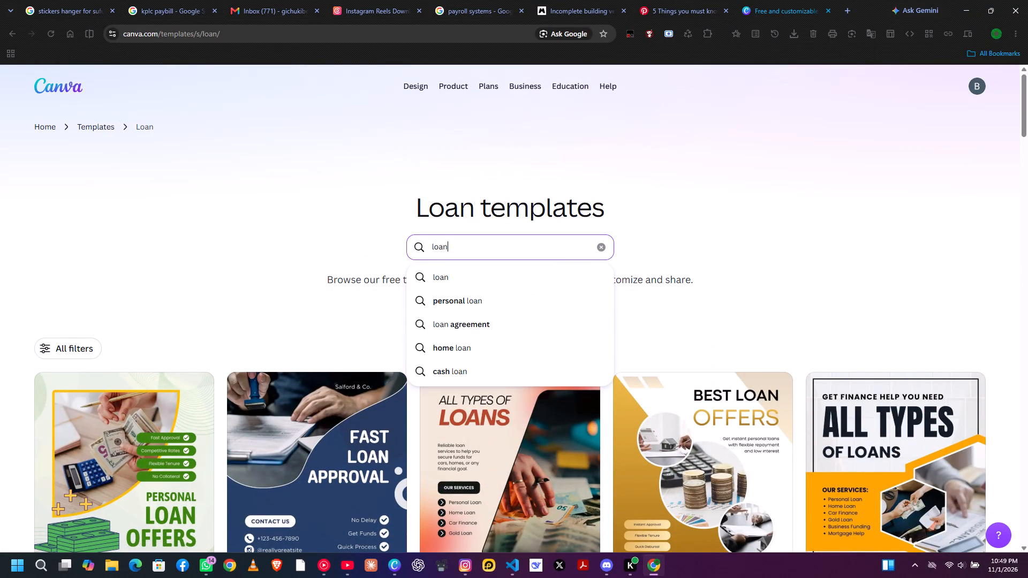
{"action": "key", "text": "space"}
{"action": "type", "text": "v"}
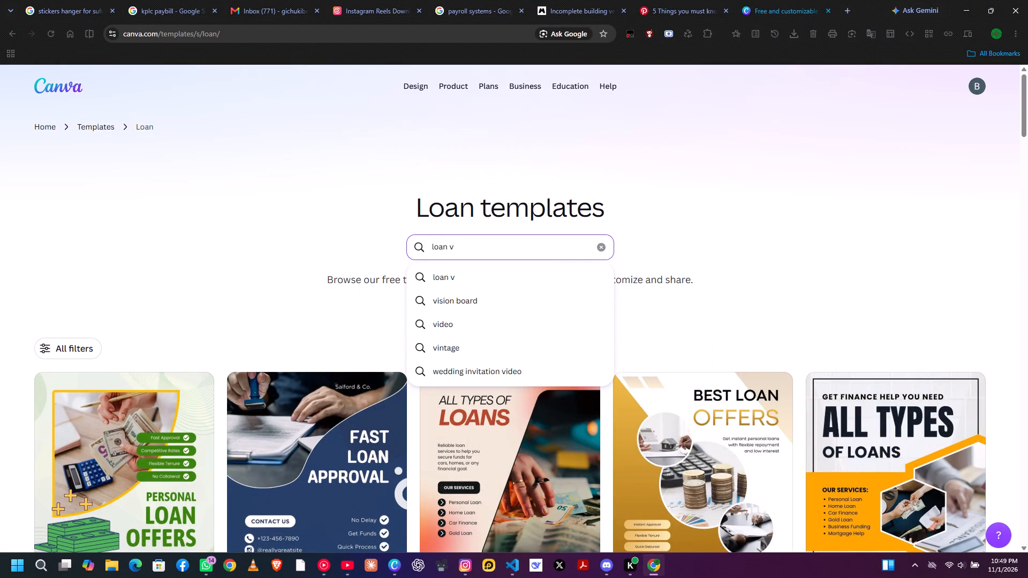
{"action": "type", "text": "ide"}
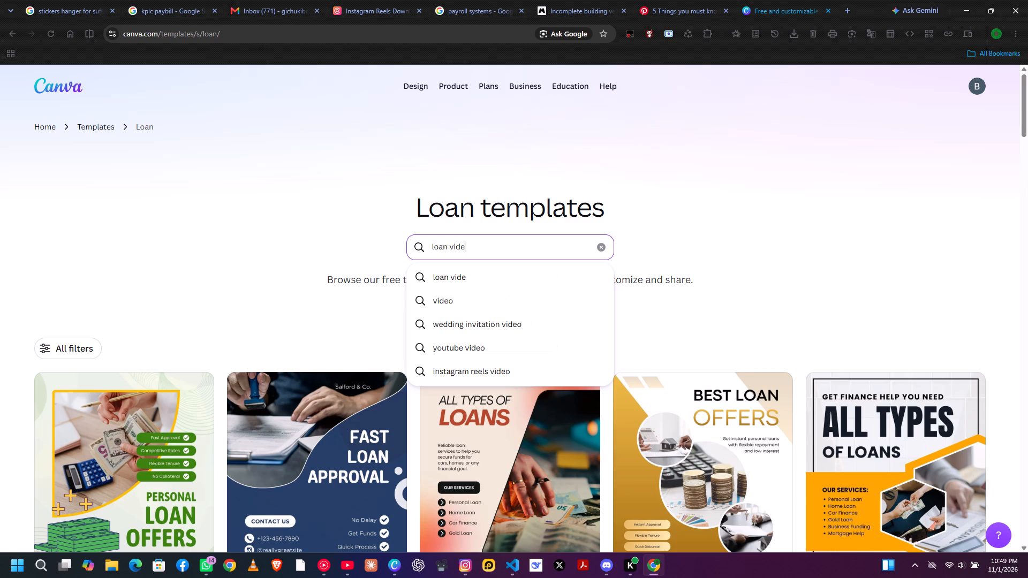
{"action": "key", "text": "o"}
{"action": "key", "text": "Return"}
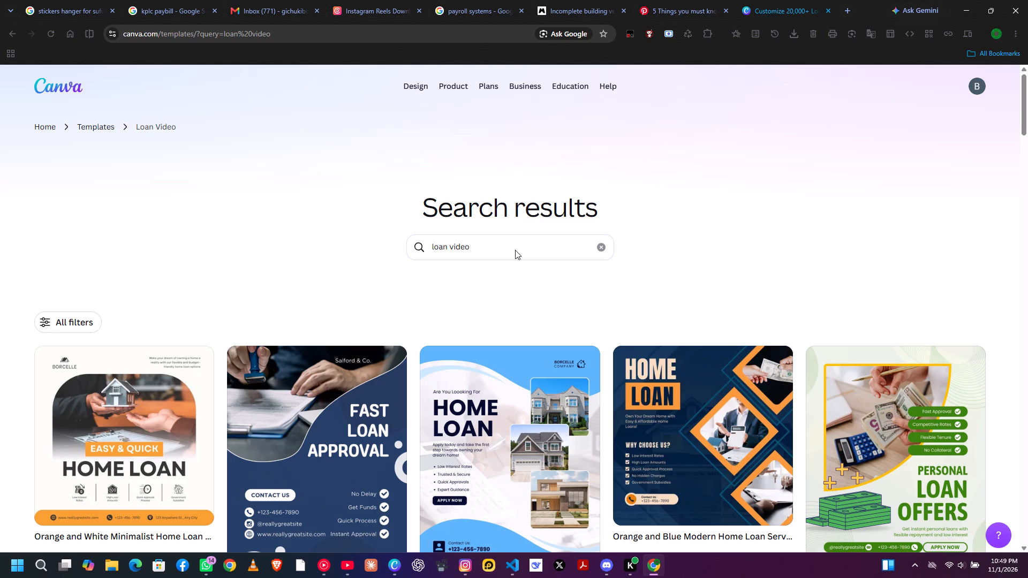
Filter the template results to the Video and Animation features and the Mobile Video and Presentation categories.
{"action": "left_click", "coordinate": [85, 325]}
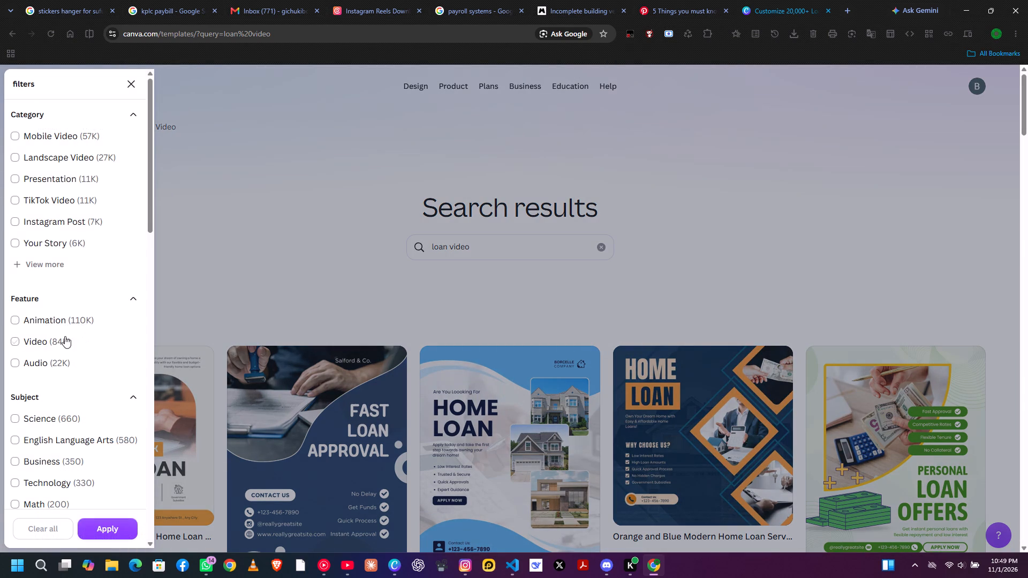
{"action": "left_click", "coordinate": [18, 343]}
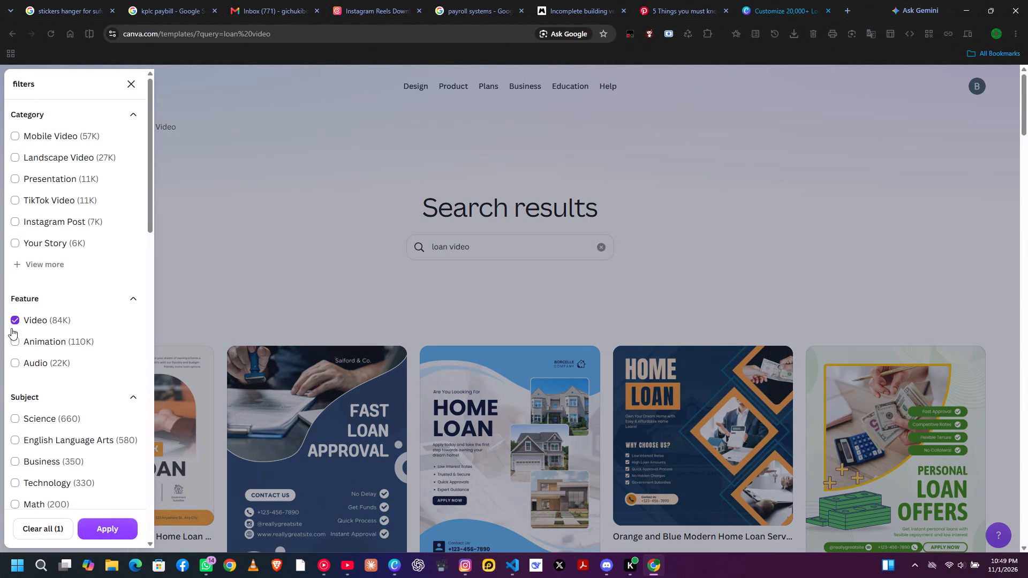
{"action": "left_click", "coordinate": [16, 346]}
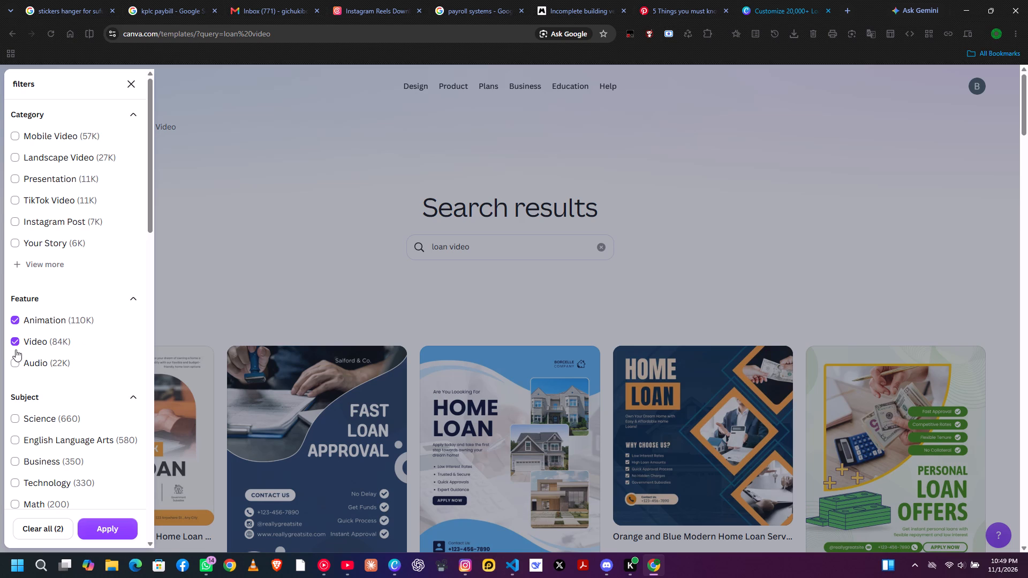
{"action": "left_click", "coordinate": [9, 135]}
{"action": "left_click", "coordinate": [14, 178]}
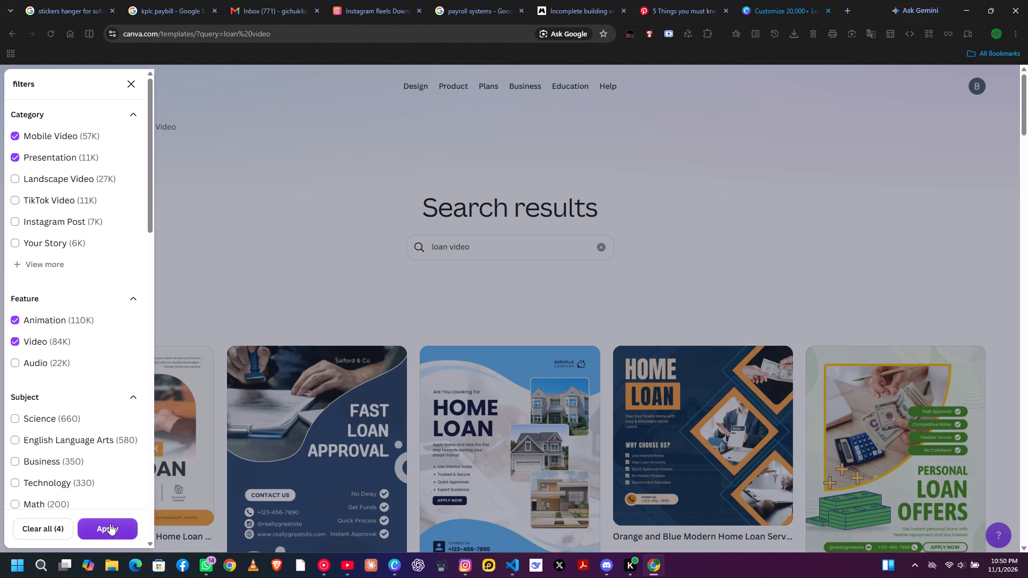
{"action": "left_click", "coordinate": [99, 531]}
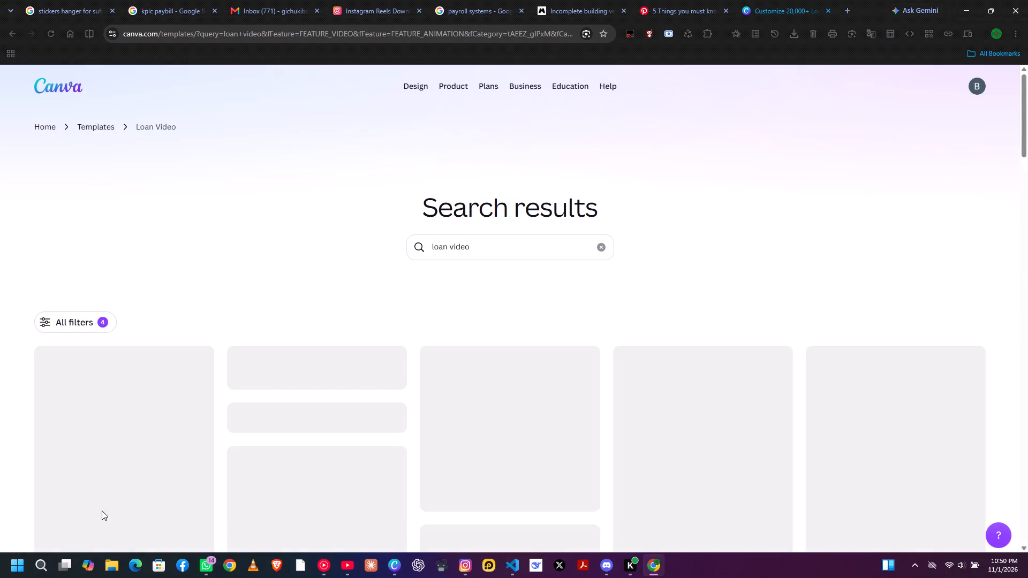
Look through the filtered video templates for designs that could suit a loan video.
{"action": "scroll", "coordinate": [194, 425], "scroll_direction": "down", "scroll_amount": 2}
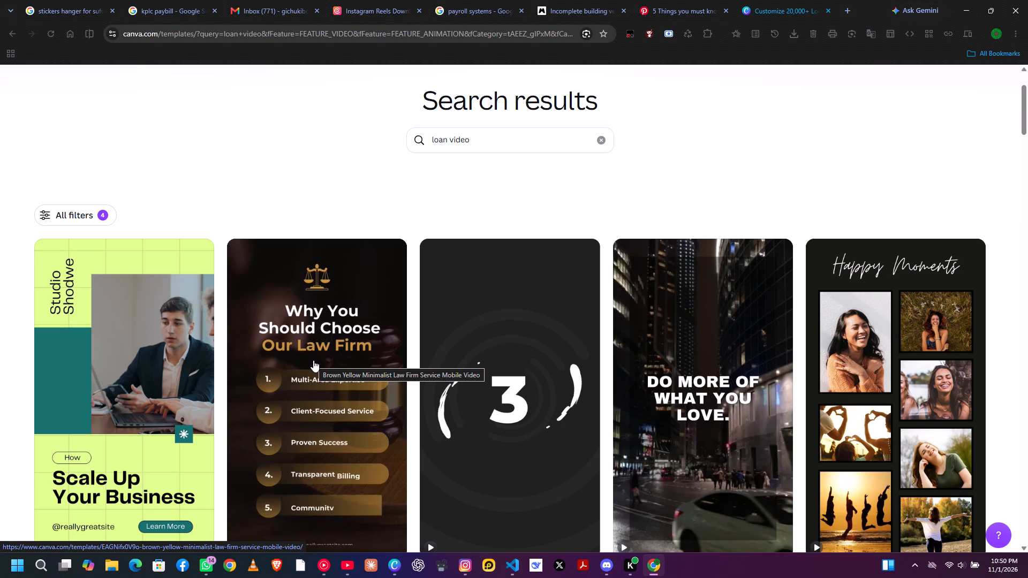
{"action": "scroll", "coordinate": [313, 360], "scroll_direction": "down", "scroll_amount": 2}
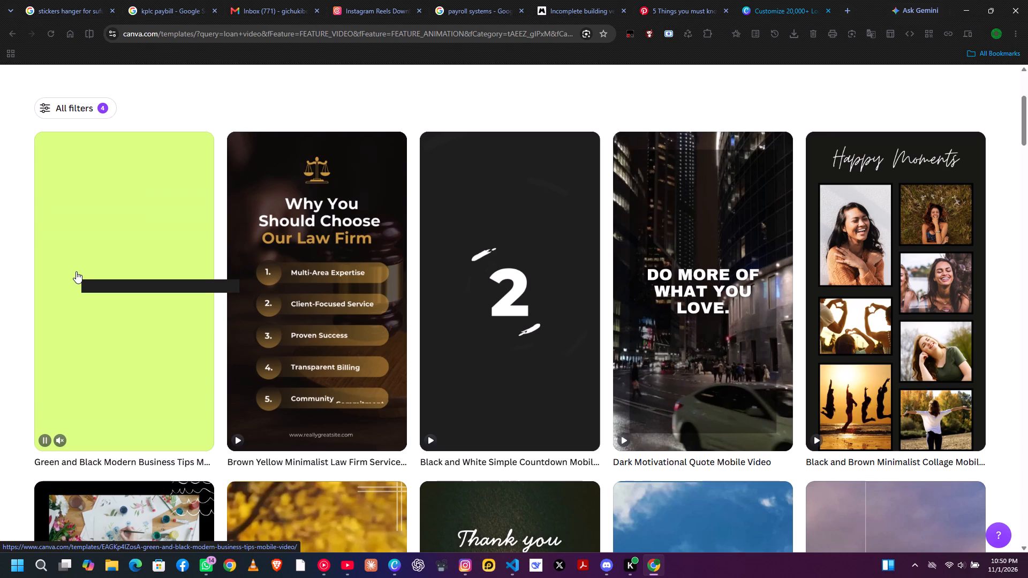
{"action": "scroll", "coordinate": [76, 271], "scroll_direction": "down", "scroll_amount": 3}
{"action": "scroll", "coordinate": [129, 414], "scroll_direction": "down", "scroll_amount": 3}
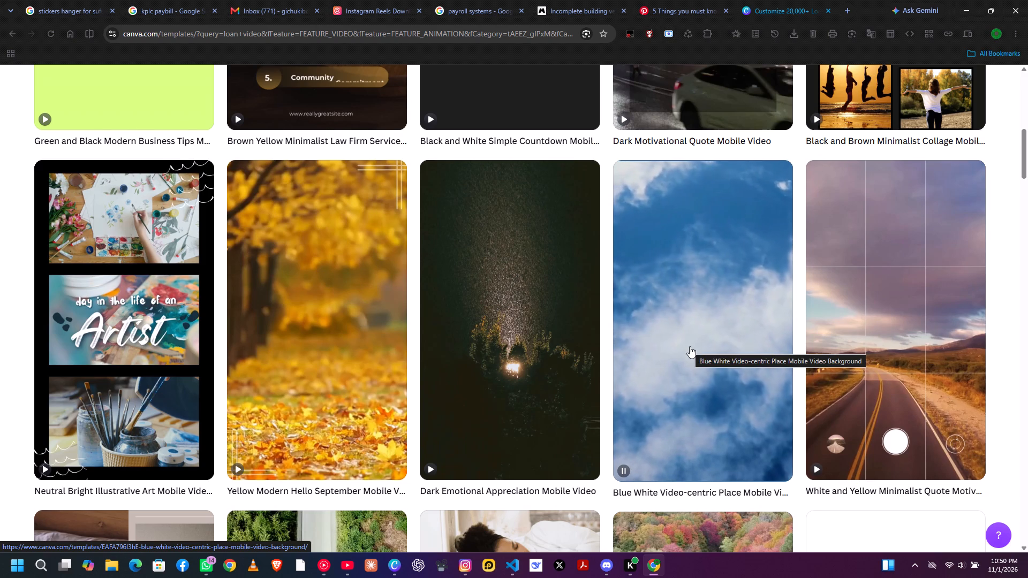
{"action": "scroll", "coordinate": [690, 346], "scroll_direction": "down", "scroll_amount": 12}
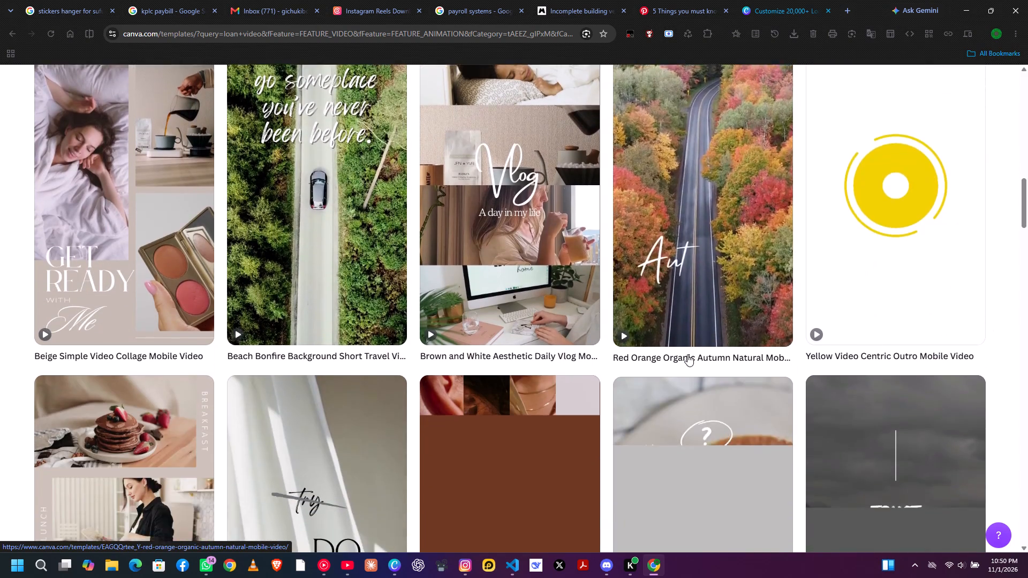
{"action": "scroll", "coordinate": [687, 354], "scroll_direction": "down", "scroll_amount": 5}
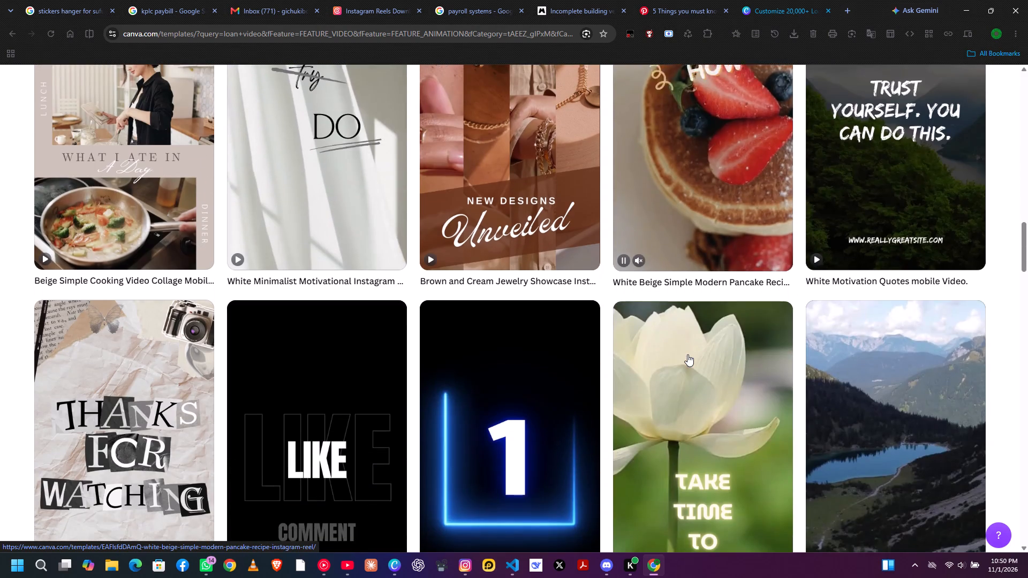
{"action": "scroll", "coordinate": [687, 354], "scroll_direction": "down", "scroll_amount": 9}
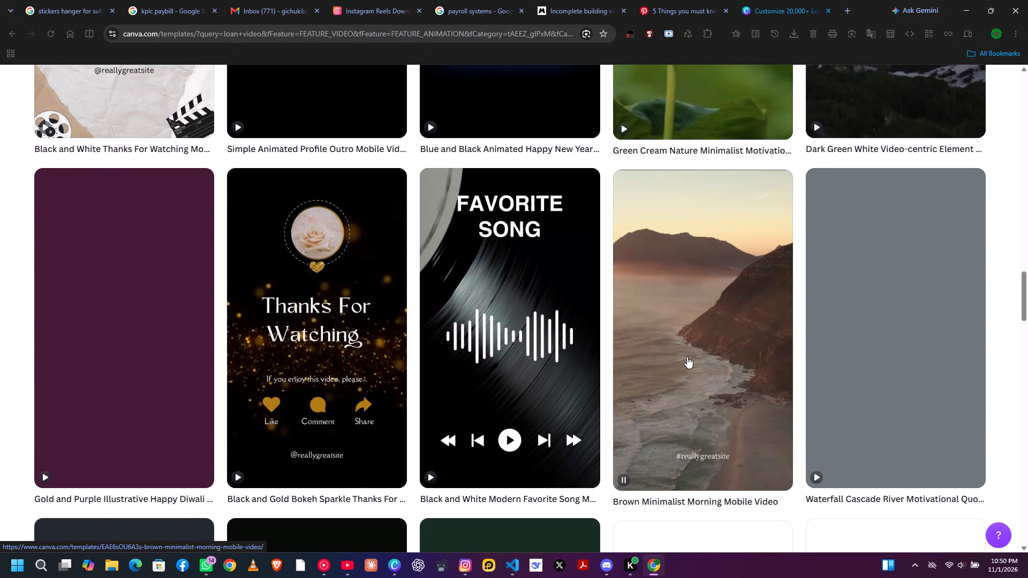
{"action": "scroll", "coordinate": [687, 356], "scroll_direction": "up", "scroll_amount": 5}
{"action": "scroll", "coordinate": [546, 231], "scroll_direction": "up", "scroll_amount": 3}
{"action": "scroll", "coordinate": [0, 2], "scroll_direction": "up", "scroll_amount": 4}
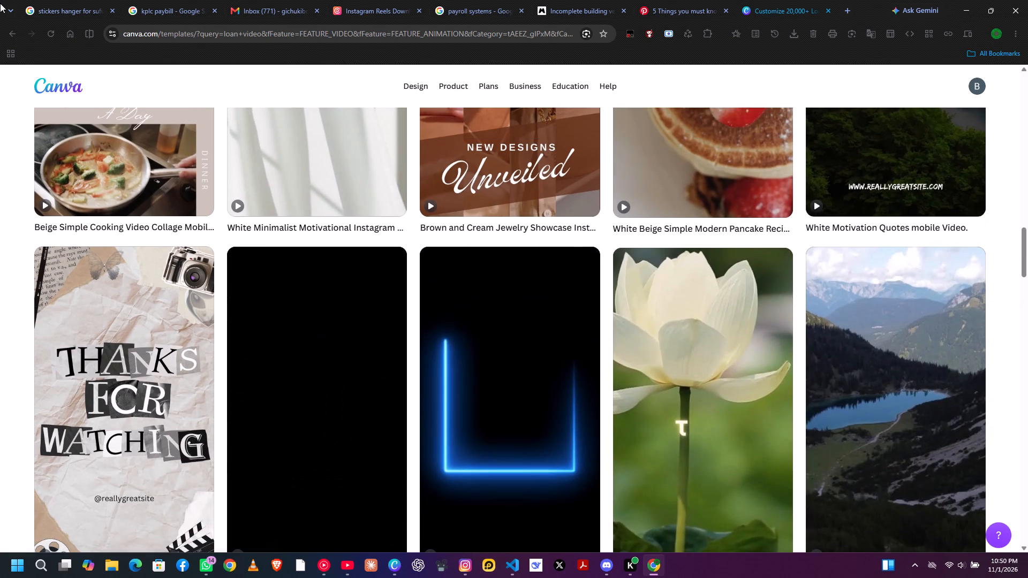
{"action": "scroll", "coordinate": [118, 58], "scroll_direction": "up", "scroll_amount": 4}
{"action": "scroll", "coordinate": [408, 447], "scroll_direction": "up", "scroll_amount": 4}
{"action": "scroll", "coordinate": [297, 282], "scroll_direction": "up", "scroll_amount": 5}
{"action": "scroll", "coordinate": [194, 259], "scroll_direction": "up", "scroll_amount": 5}
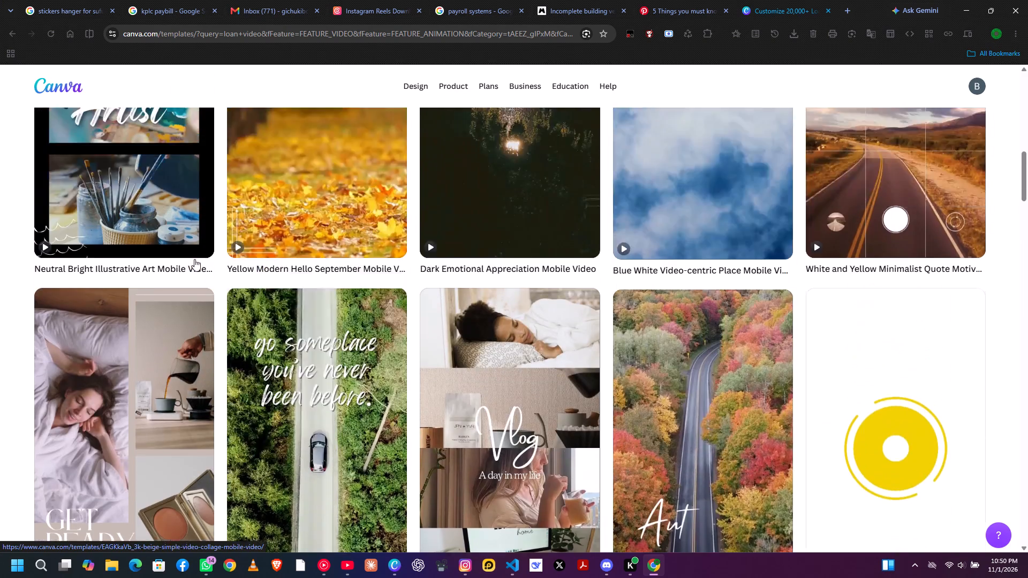
{"action": "scroll", "coordinate": [194, 259], "scroll_direction": "up", "scroll_amount": 5}
{"action": "scroll", "coordinate": [141, 281], "scroll_direction": "up", "scroll_amount": 9}
{"action": "scroll", "coordinate": [11, 217], "scroll_direction": "up", "scroll_amount": 3}
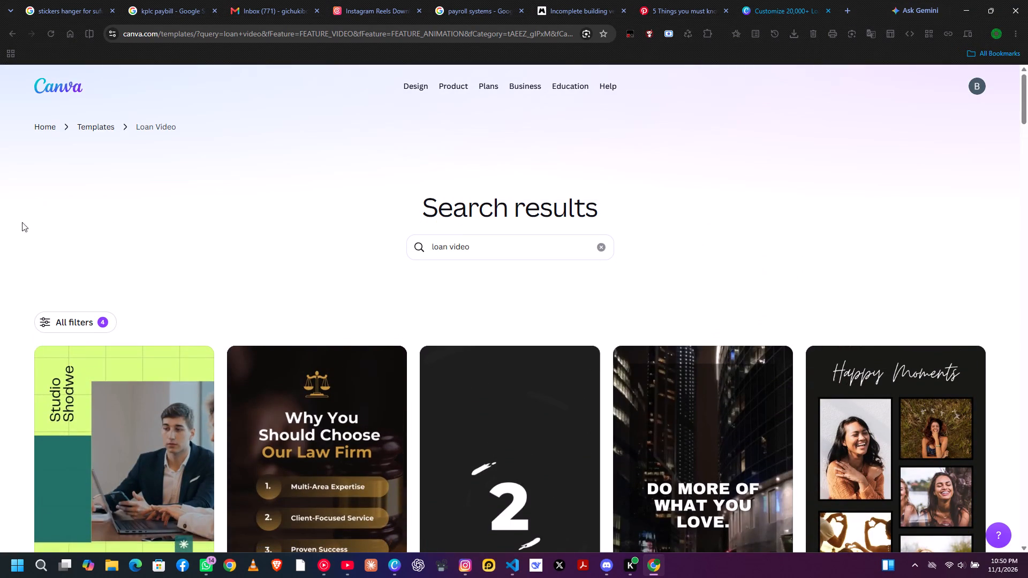
Add the Advertising topic and the Business theme to the template filters and apply them.
{"action": "left_click", "coordinate": [47, 327]}
{"action": "scroll", "coordinate": [106, 378], "scroll_direction": "down", "scroll_amount": 4}
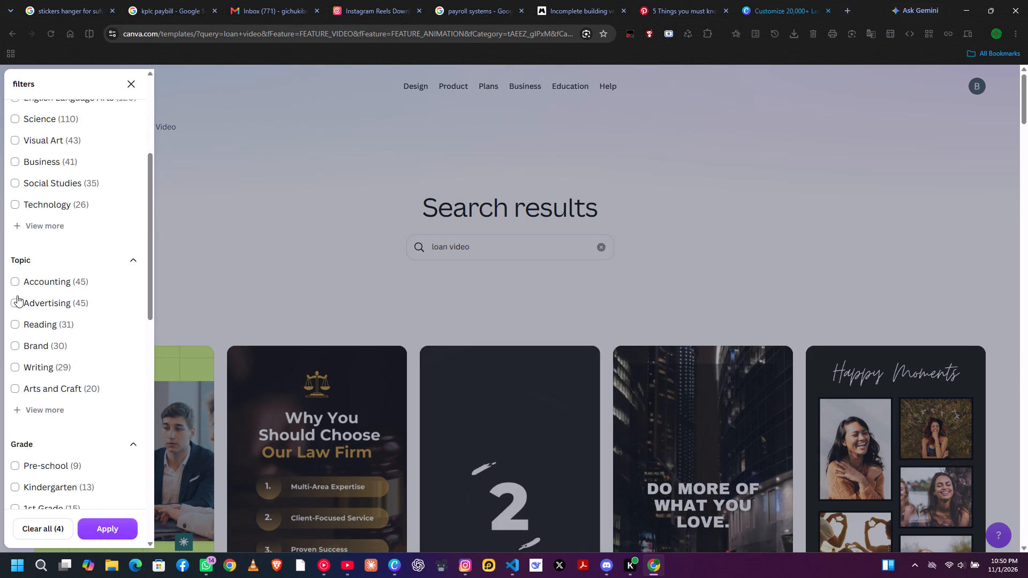
{"action": "left_click", "coordinate": [12, 302]}
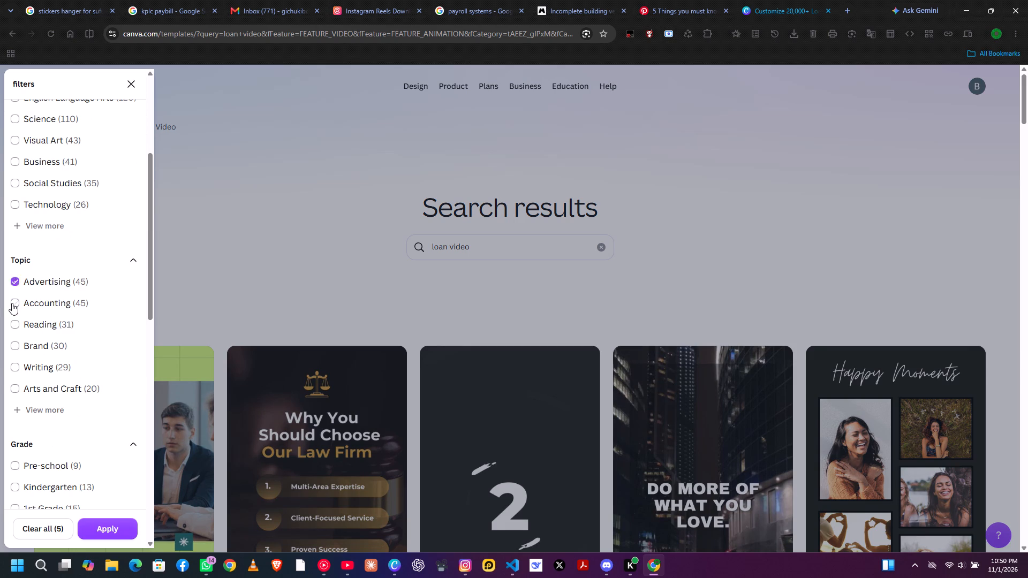
{"action": "scroll", "coordinate": [43, 321], "scroll_direction": "down", "scroll_amount": 2}
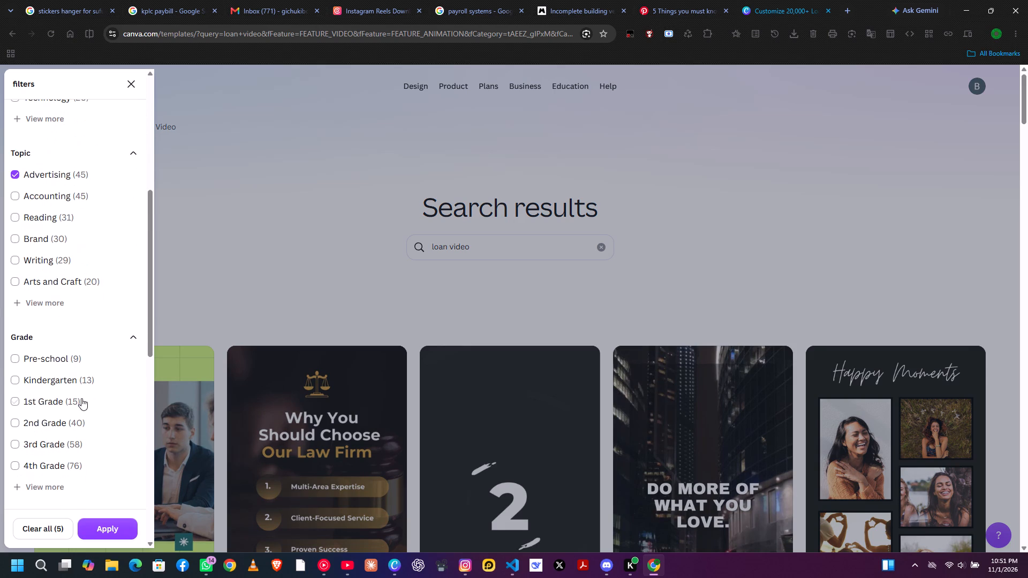
{"action": "scroll", "coordinate": [81, 398], "scroll_direction": "down", "scroll_amount": 3}
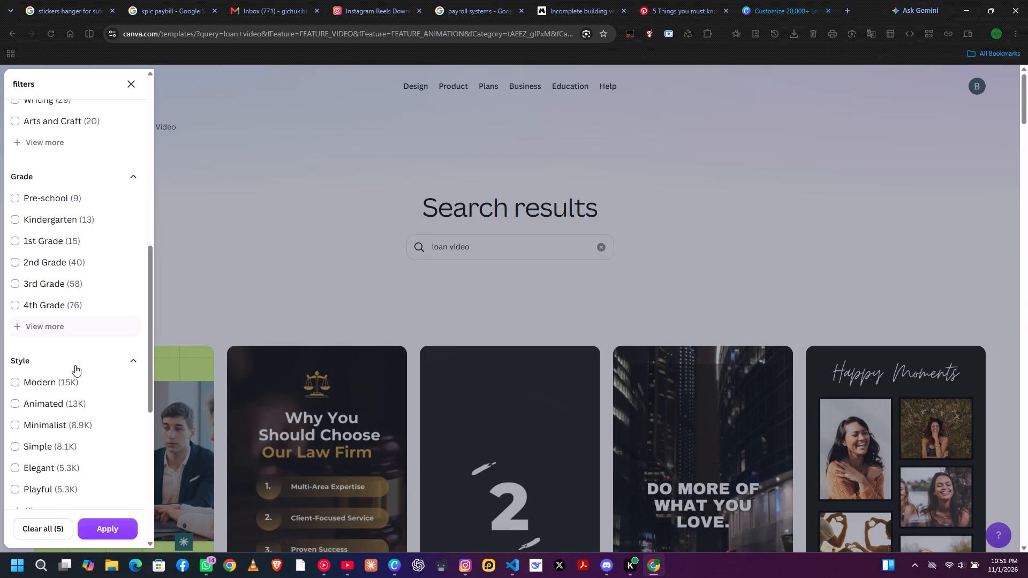
{"action": "scroll", "coordinate": [82, 407], "scroll_direction": "down", "scroll_amount": 3}
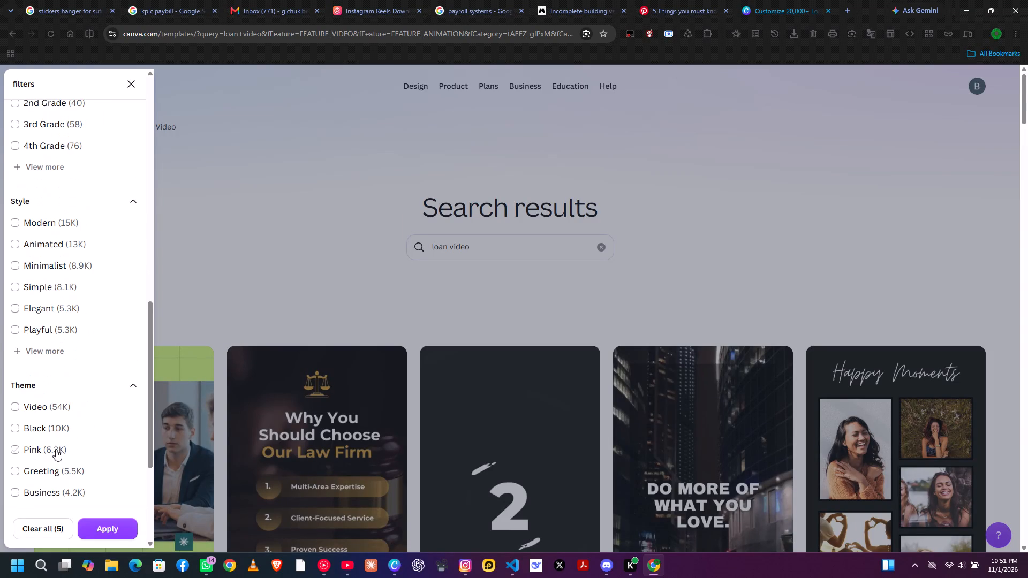
{"action": "scroll", "coordinate": [63, 433], "scroll_direction": "down", "scroll_amount": 1}
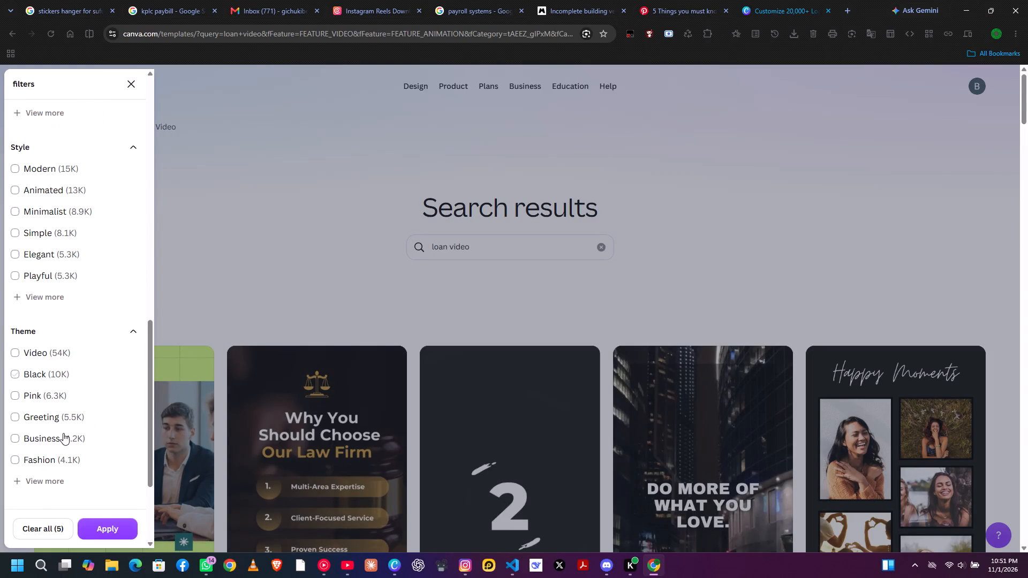
{"action": "scroll", "coordinate": [63, 433], "scroll_direction": "down", "scroll_amount": 3}
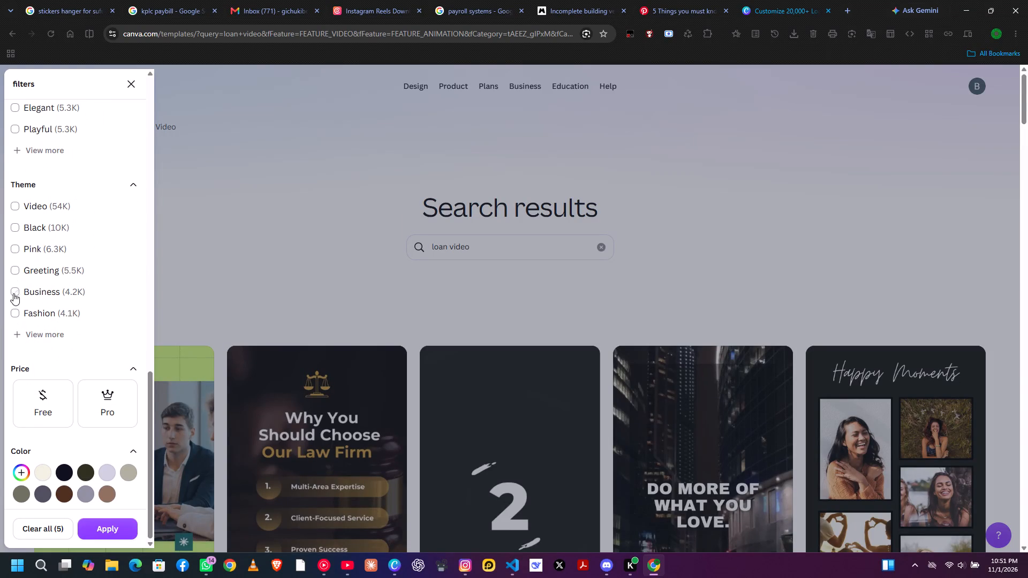
{"action": "left_click", "coordinate": [12, 292]}
{"action": "scroll", "coordinate": [77, 349], "scroll_direction": "down", "scroll_amount": 1}
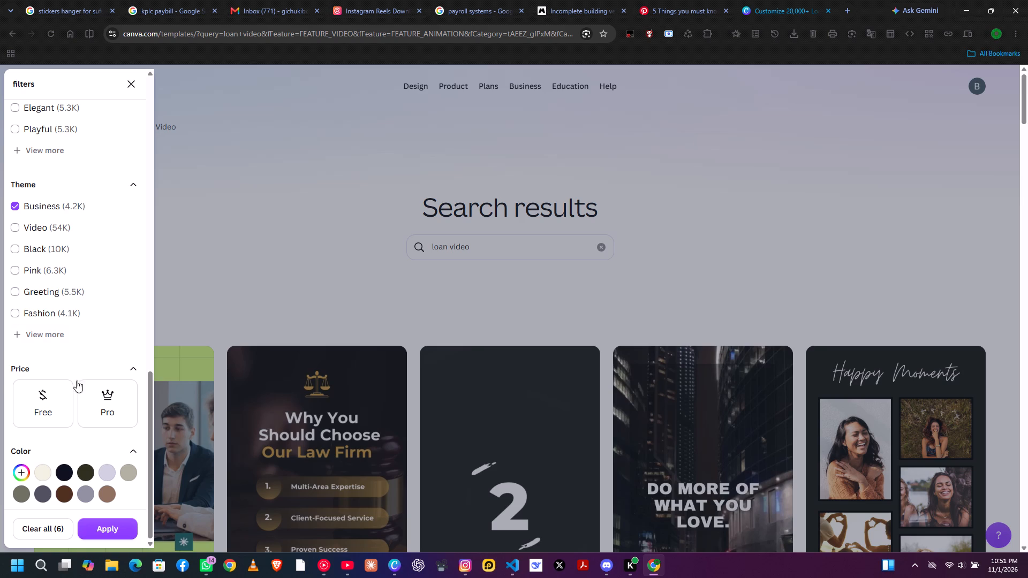
{"action": "left_click", "coordinate": [97, 538]}
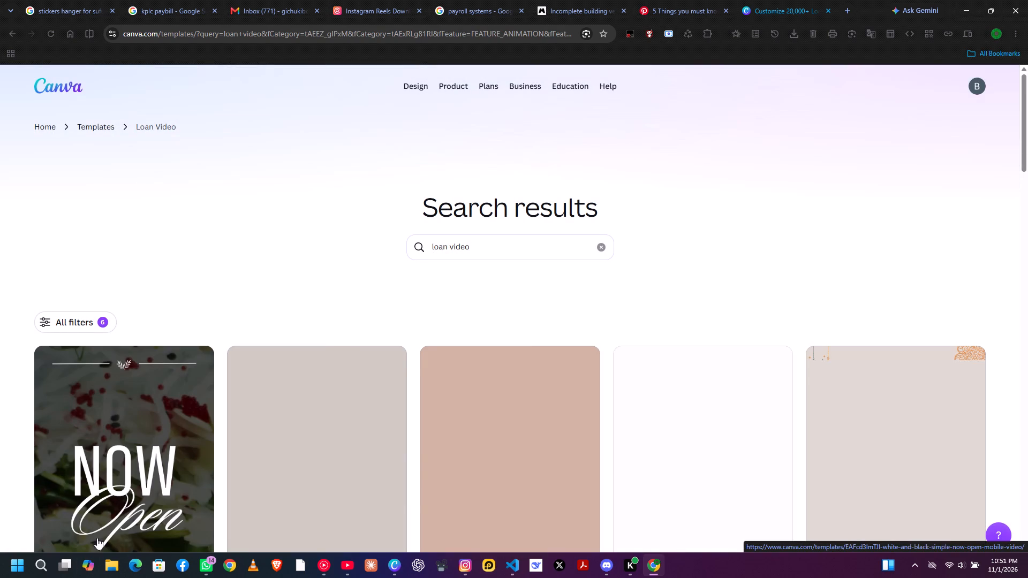
Look over the business advertising video templates for a layout suitable for a loan design.
{"action": "scroll", "coordinate": [169, 477], "scroll_direction": "down", "scroll_amount": 5}
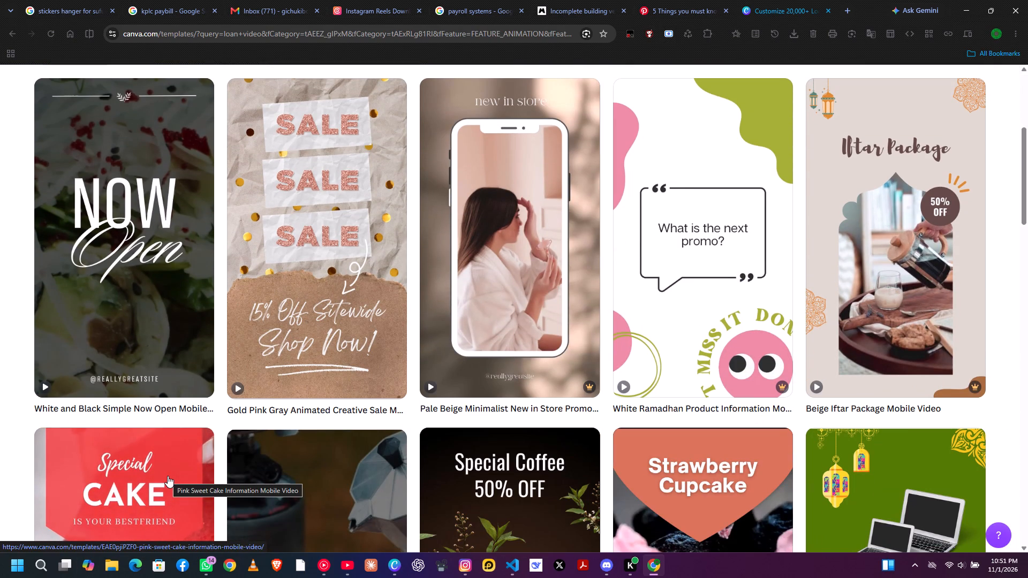
{"action": "scroll", "coordinate": [202, 386], "scroll_direction": "down", "scroll_amount": 3}
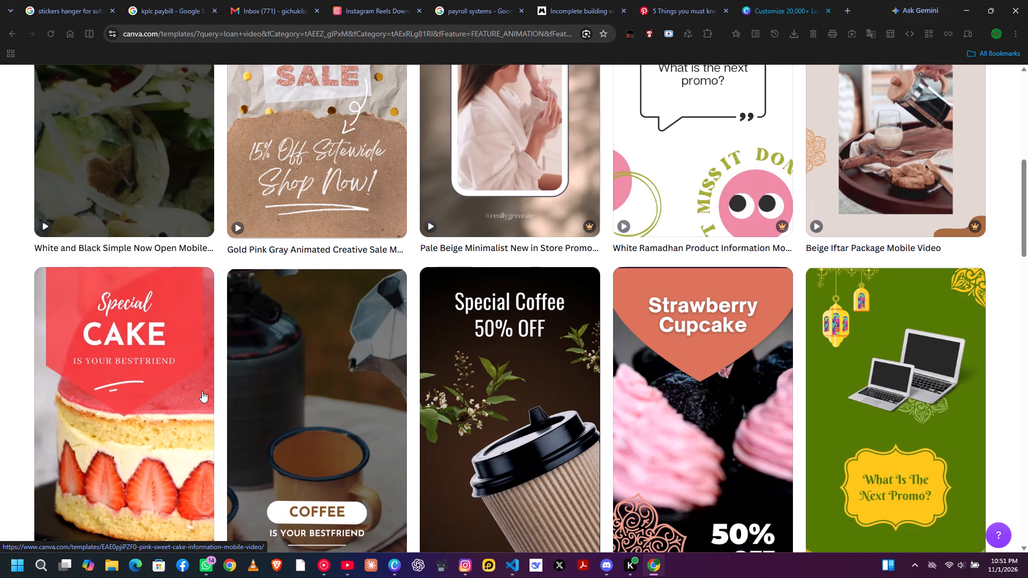
{"action": "scroll", "coordinate": [202, 391], "scroll_direction": "down", "scroll_amount": 6}
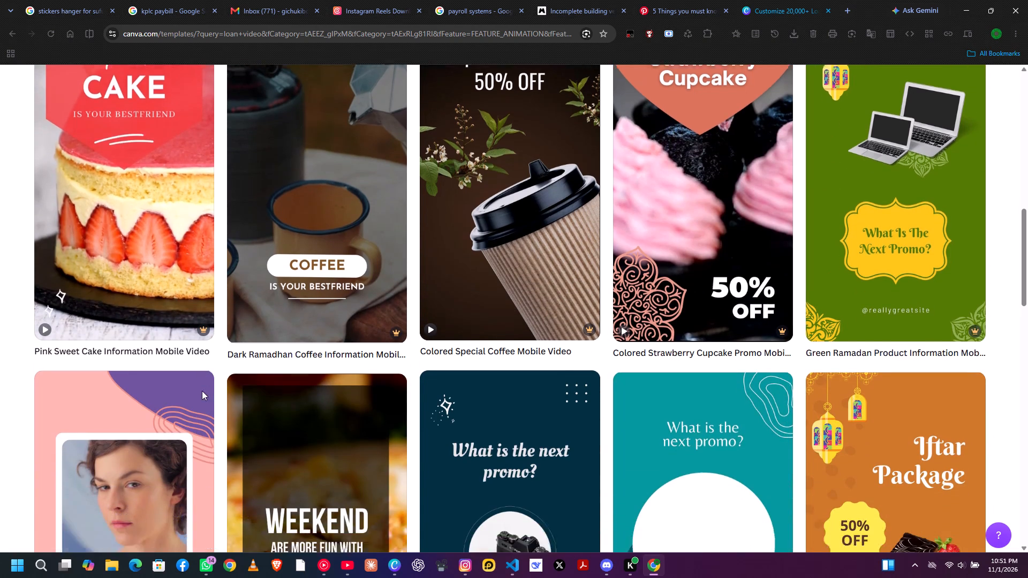
{"action": "scroll", "coordinate": [202, 391], "scroll_direction": "down", "scroll_amount": 2}
{"action": "scroll", "coordinate": [202, 391], "scroll_direction": "up", "scroll_amount": 18}
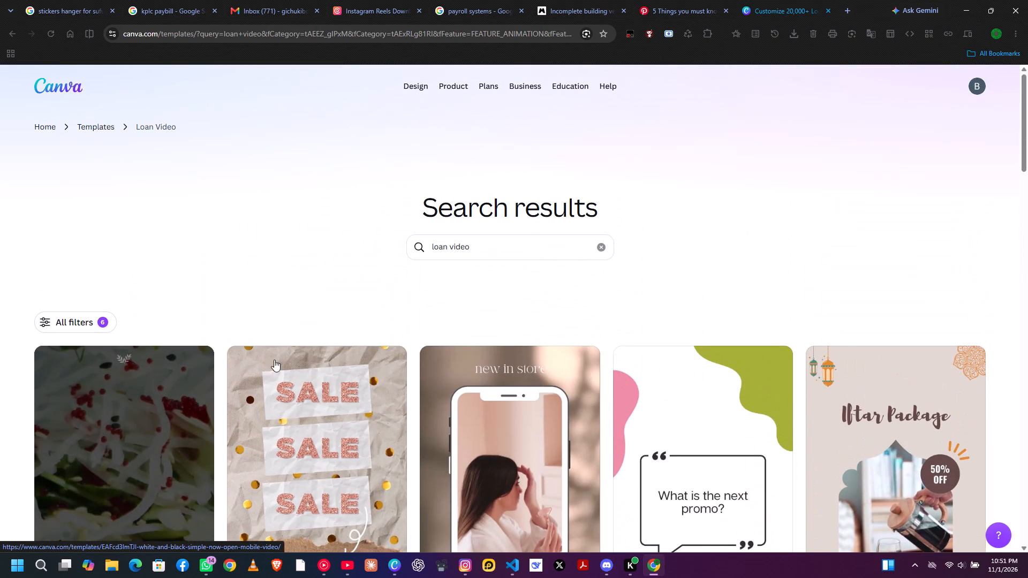
Clear all six template filters and search the templates for "loan" instead of "loan video".
{"action": "left_click", "coordinate": [520, 257]}
{"action": "key", "text": "BackSpace"}
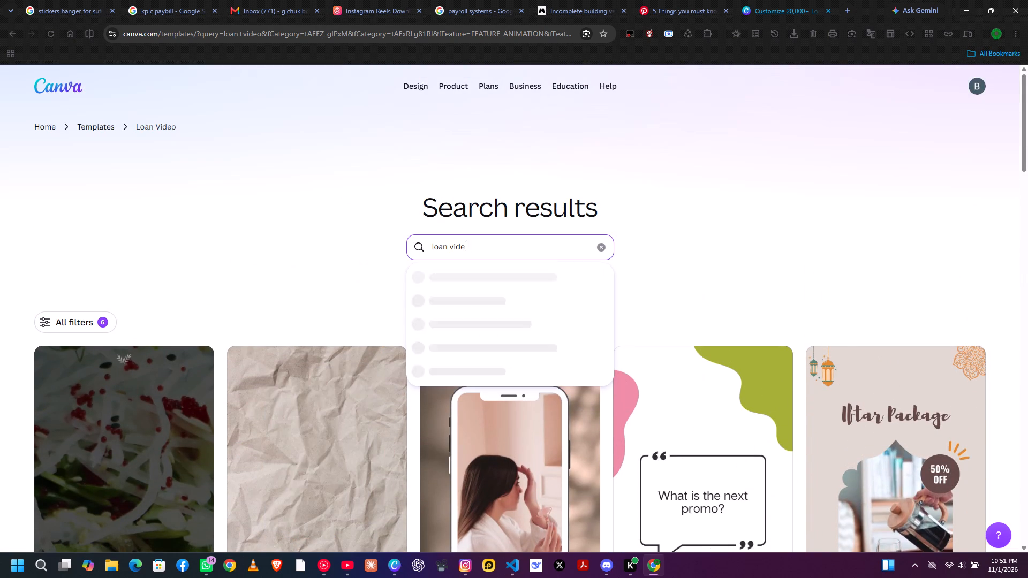
{"action": "key", "text": "BackSpace"}
{"action": "key", "text": "BackSpace"}
{"action": "key", "text": "BackSpace"}
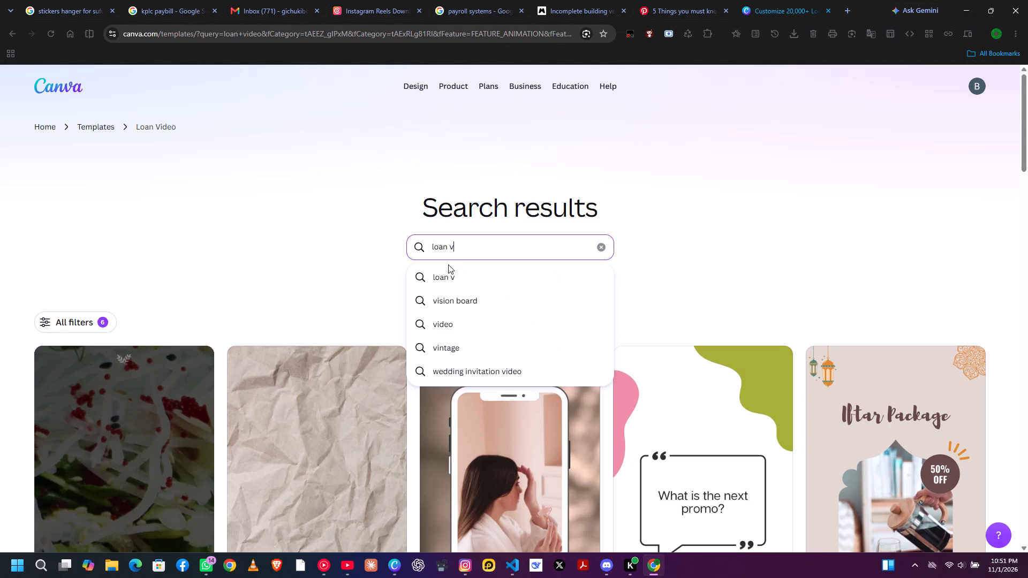
{"action": "key", "text": "BackSpace"}
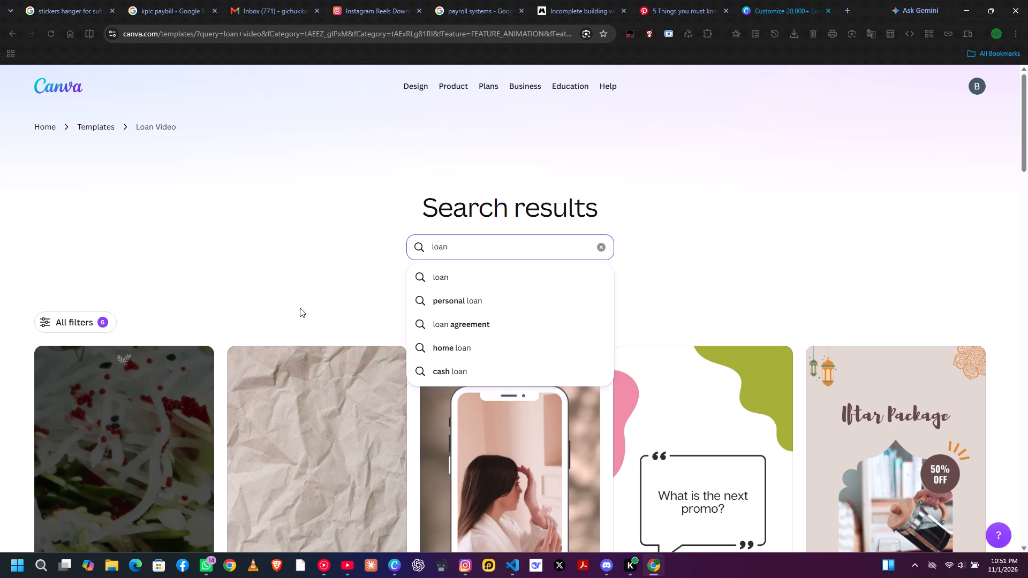
{"action": "left_click", "coordinate": [65, 322]}
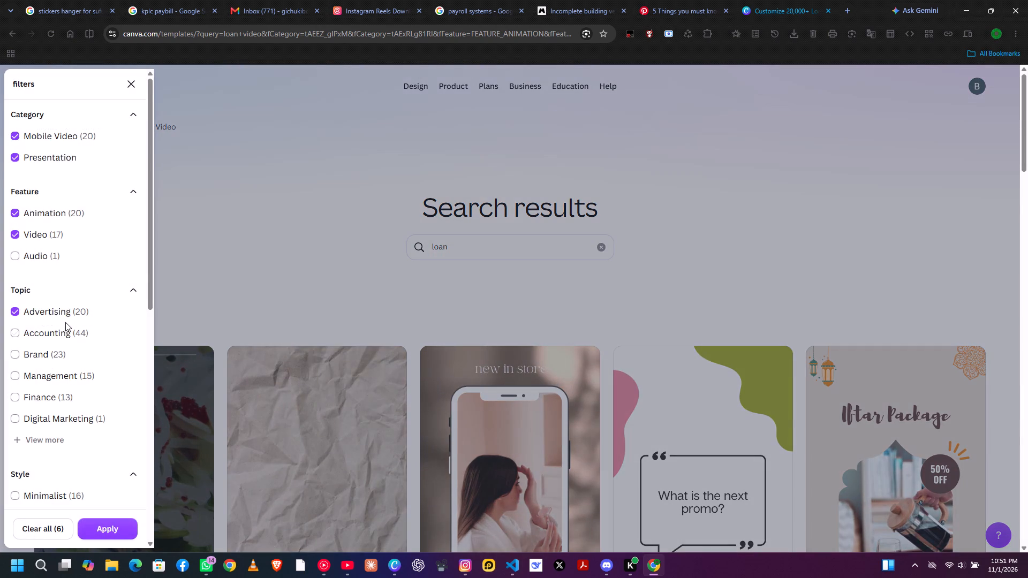
{"action": "left_click", "coordinate": [60, 535]}
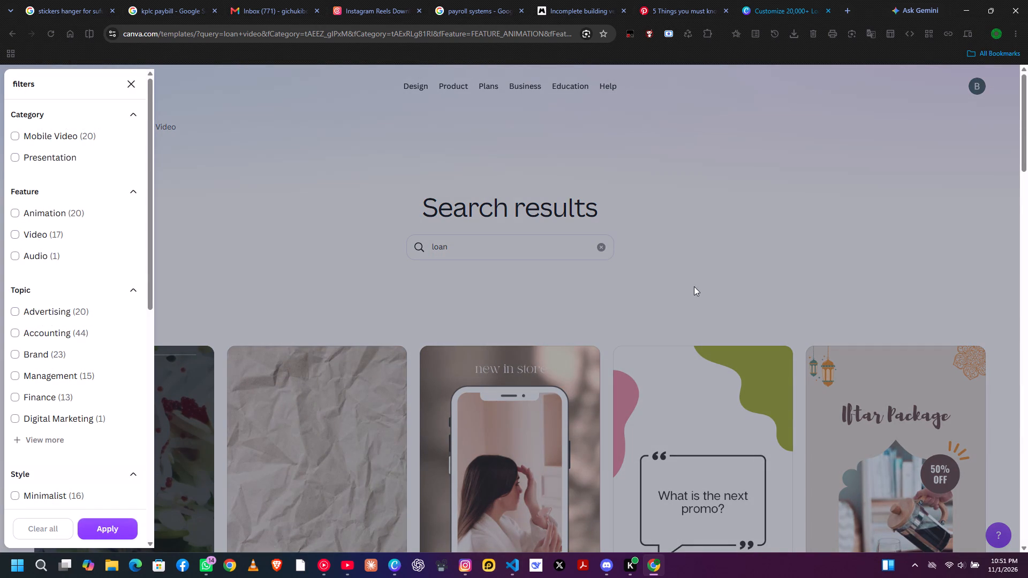
{"action": "left_click", "coordinate": [688, 285]}
{"action": "left_click_drag", "start_coordinate": [539, 252], "coordinate": [539, 257]}
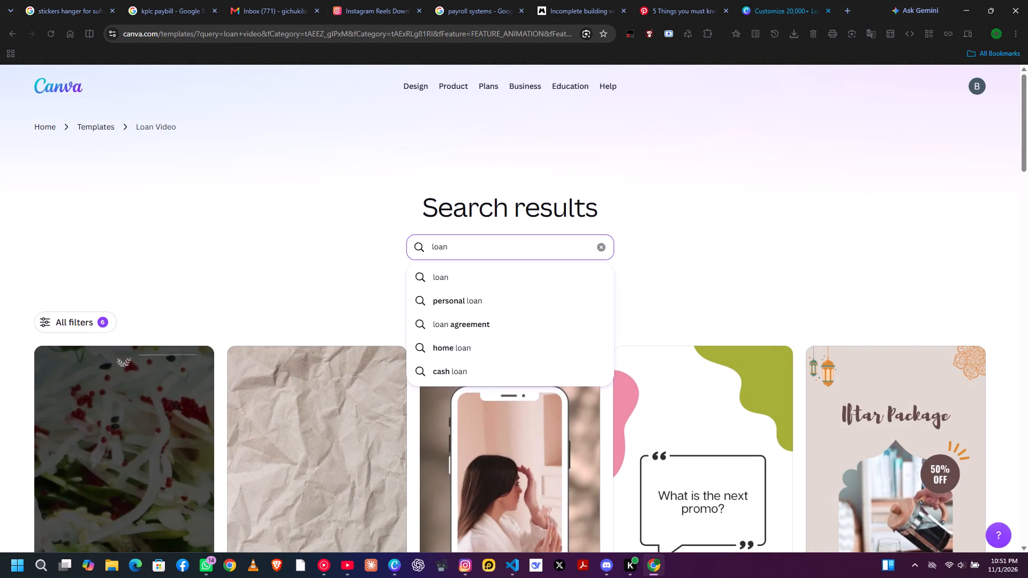
{"action": "key", "text": "Return"}
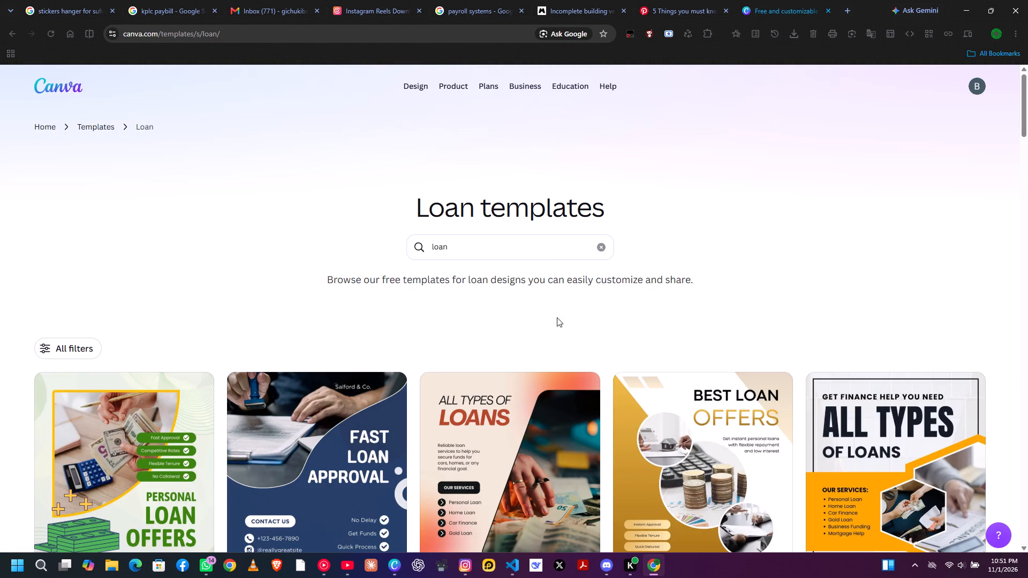
Switch to YouTube Music, search for "sam smith", start the artist's songs on shuffle, and return to the Canva templates.
{"action": "left_click", "coordinate": [328, 572]}
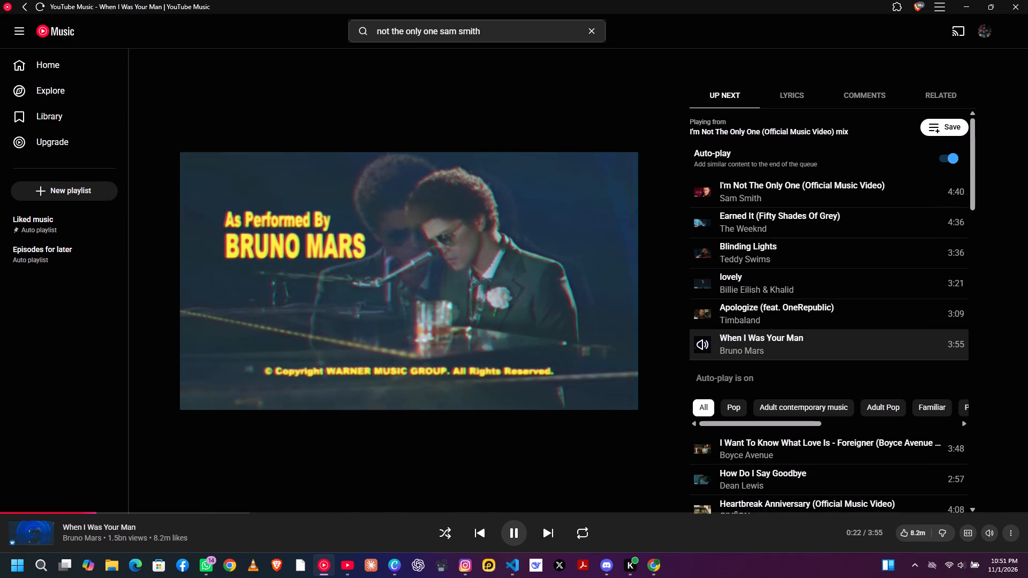
{"action": "left_click", "coordinate": [548, 35]}
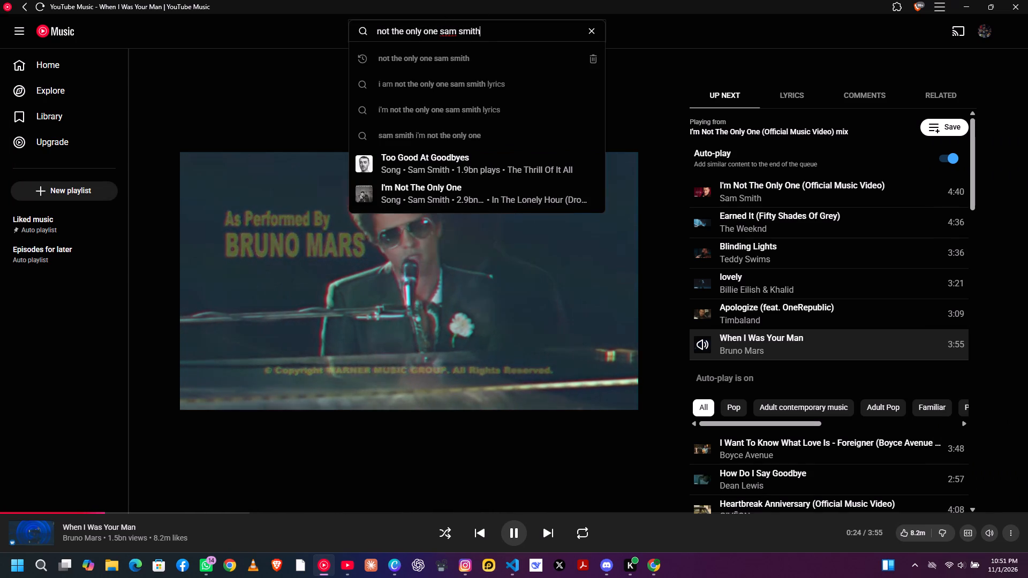
{"action": "left_click_drag", "start_coordinate": [440, 33], "coordinate": [220, 51]}
{"action": "key", "text": "BackSpace"}
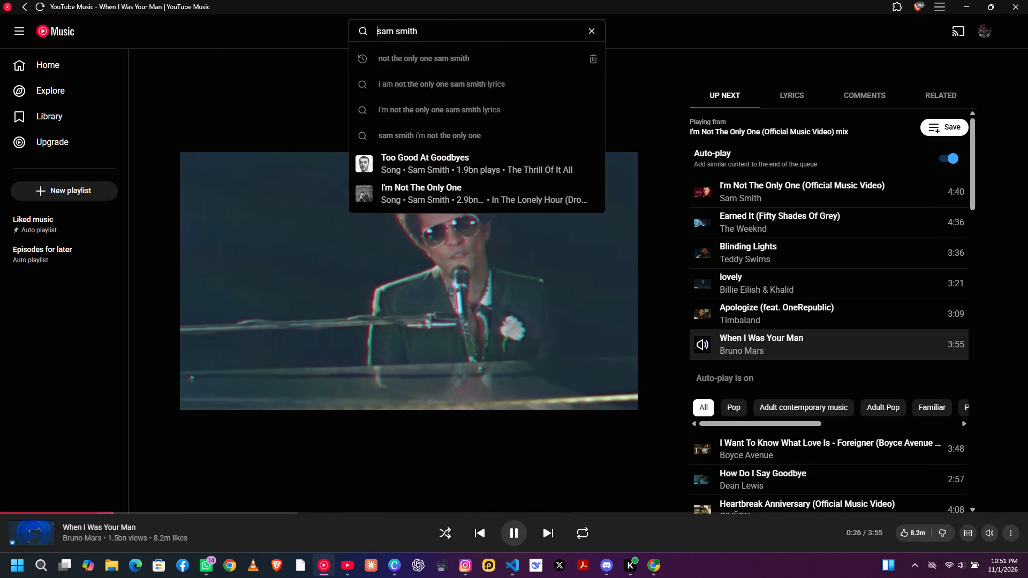
{"action": "key", "text": "Return"}
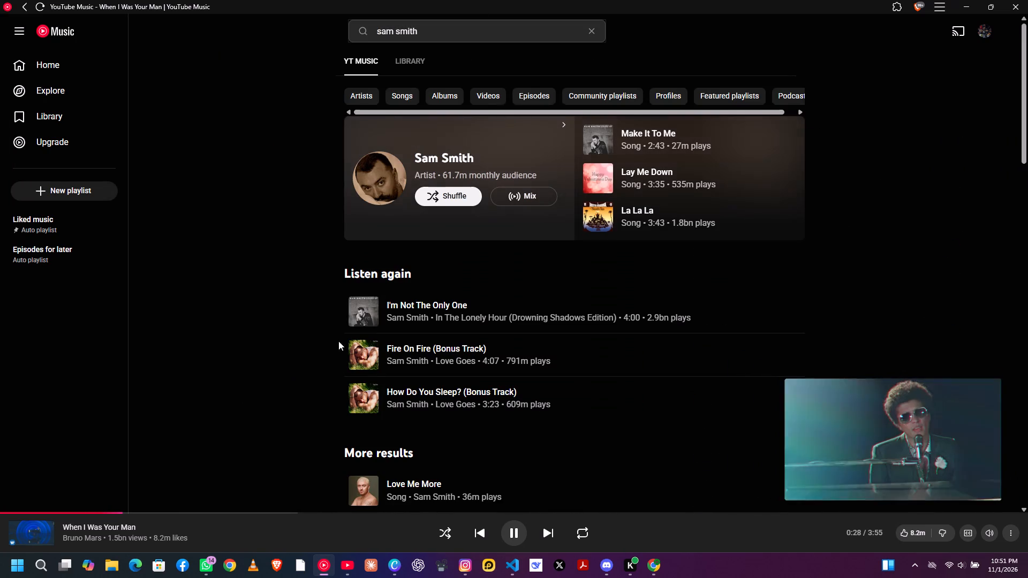
{"action": "left_click", "coordinate": [440, 198]}
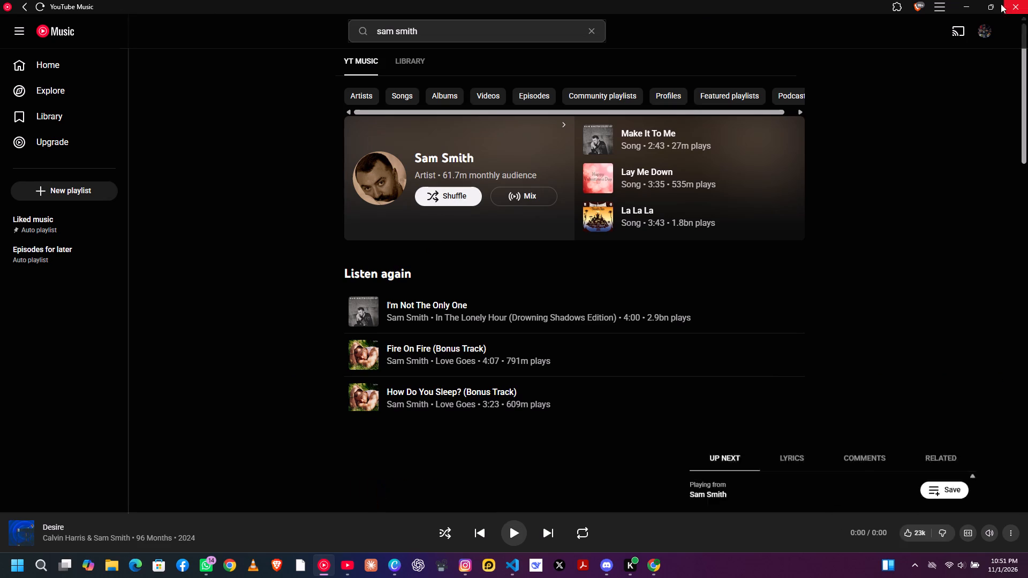
{"action": "left_click", "coordinate": [967, 10]}
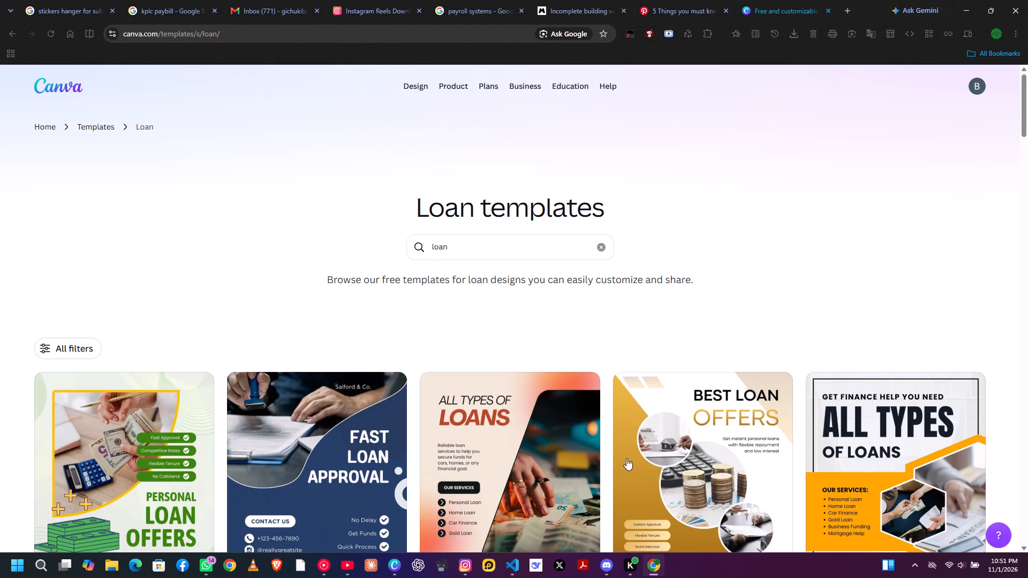
Look through the first batch of loan templates for layouts suitable for the loan design.
{"action": "scroll", "coordinate": [474, 404], "scroll_direction": "down", "scroll_amount": 2}
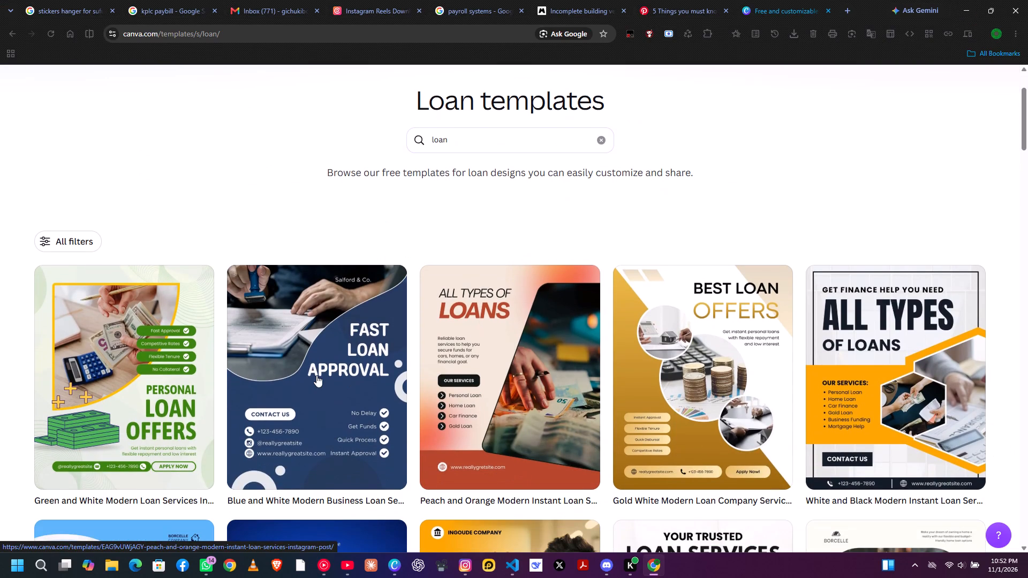
{"action": "scroll", "coordinate": [657, 384], "scroll_direction": "down", "scroll_amount": 5}
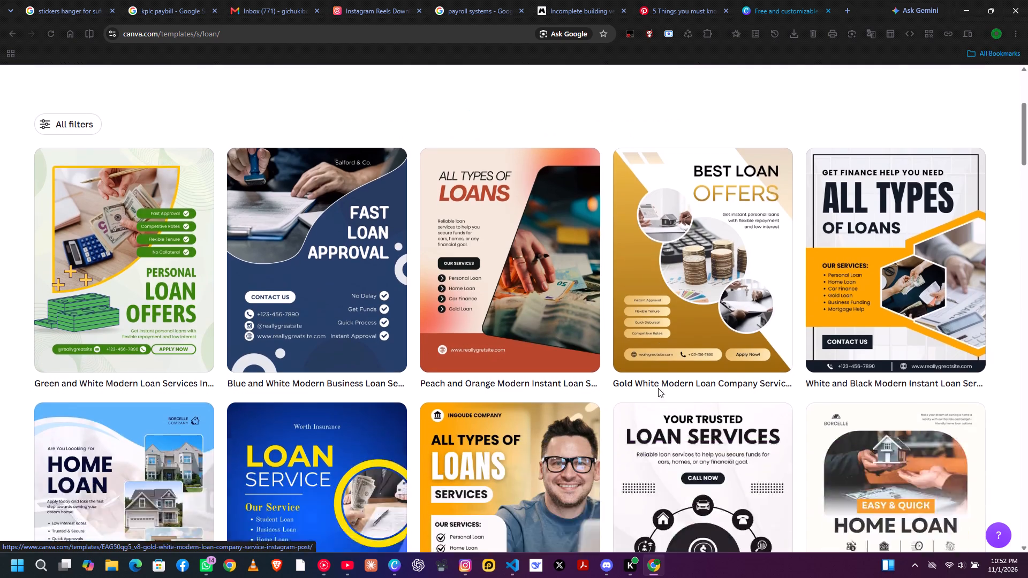
{"action": "scroll", "coordinate": [658, 388], "scroll_direction": "down", "scroll_amount": 1}
{"action": "scroll", "coordinate": [658, 388], "scroll_direction": "up", "scroll_amount": 2}
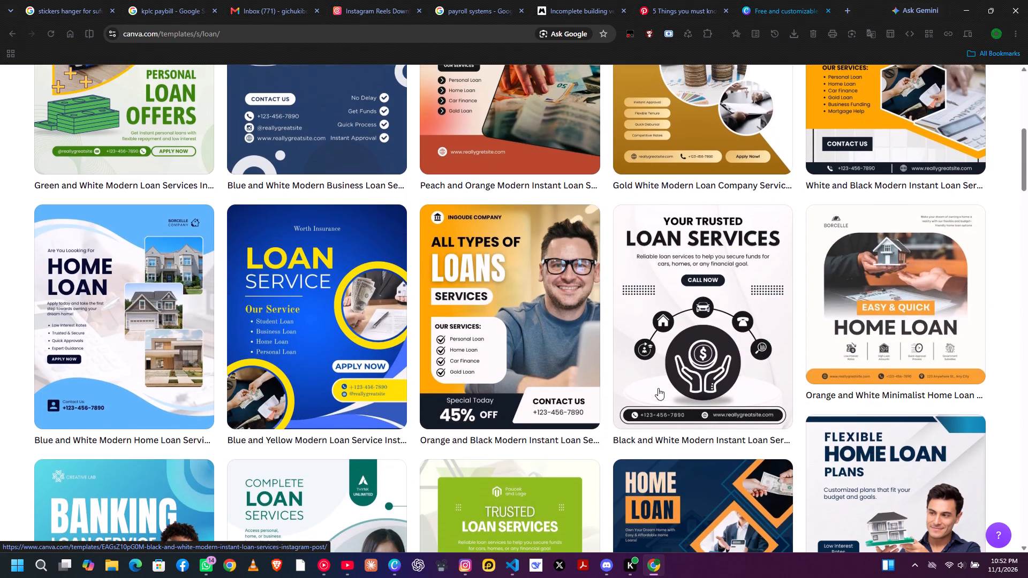
{"action": "scroll", "coordinate": [658, 388], "scroll_direction": "up", "scroll_amount": 1}
{"action": "scroll", "coordinate": [658, 388], "scroll_direction": "down", "scroll_amount": 5}
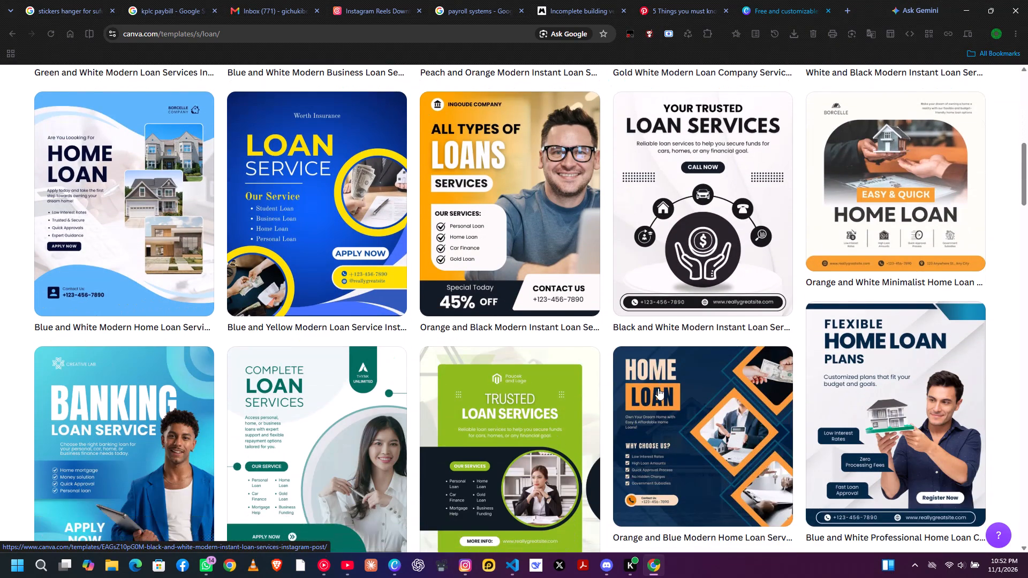
{"action": "scroll", "coordinate": [658, 388], "scroll_direction": "down", "scroll_amount": 8}
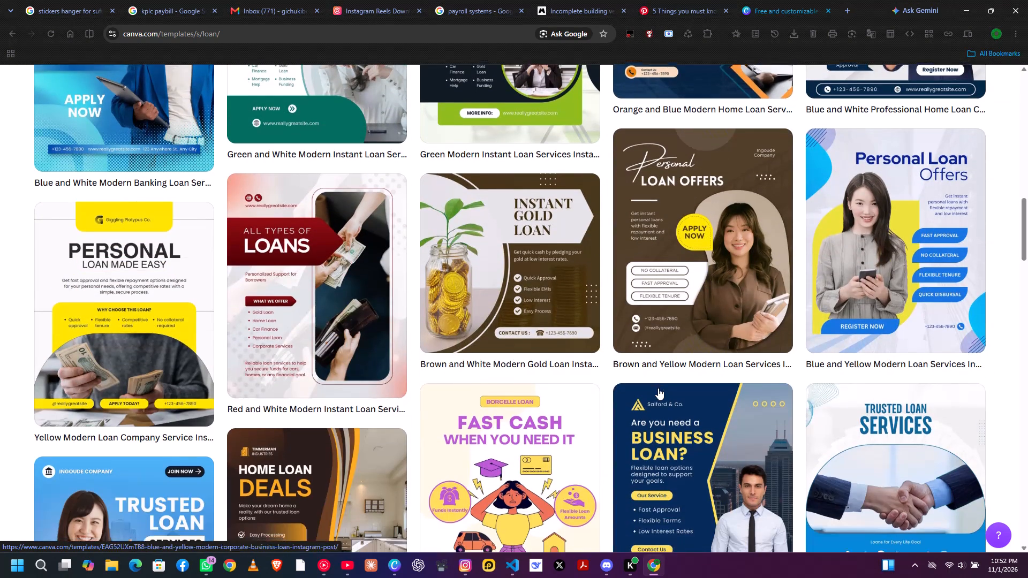
{"action": "scroll", "coordinate": [656, 392], "scroll_direction": "down", "scroll_amount": 4}
{"action": "scroll", "coordinate": [656, 392], "scroll_direction": "up", "scroll_amount": 1}
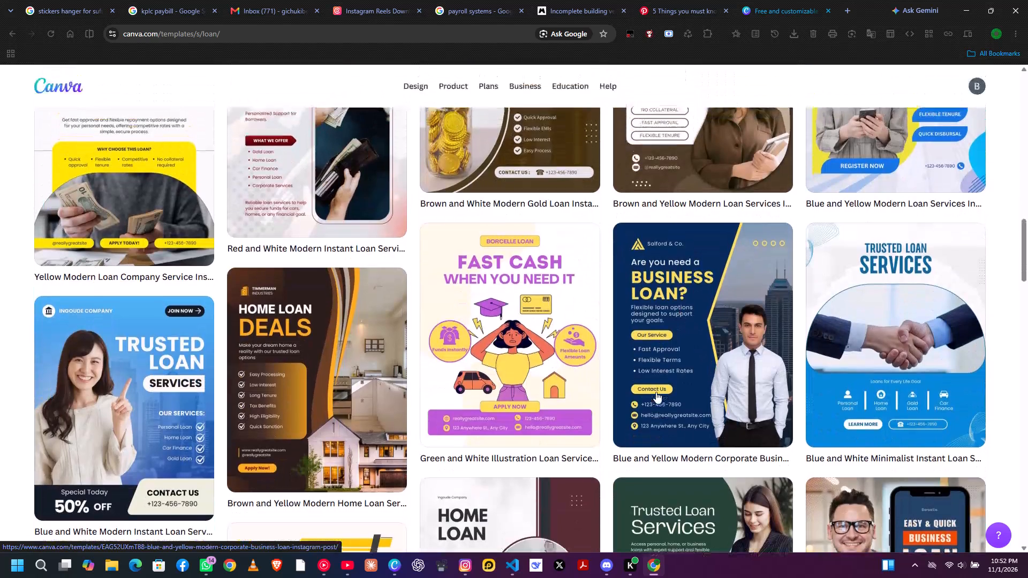
{"action": "scroll", "coordinate": [656, 392], "scroll_direction": "down", "scroll_amount": 8}
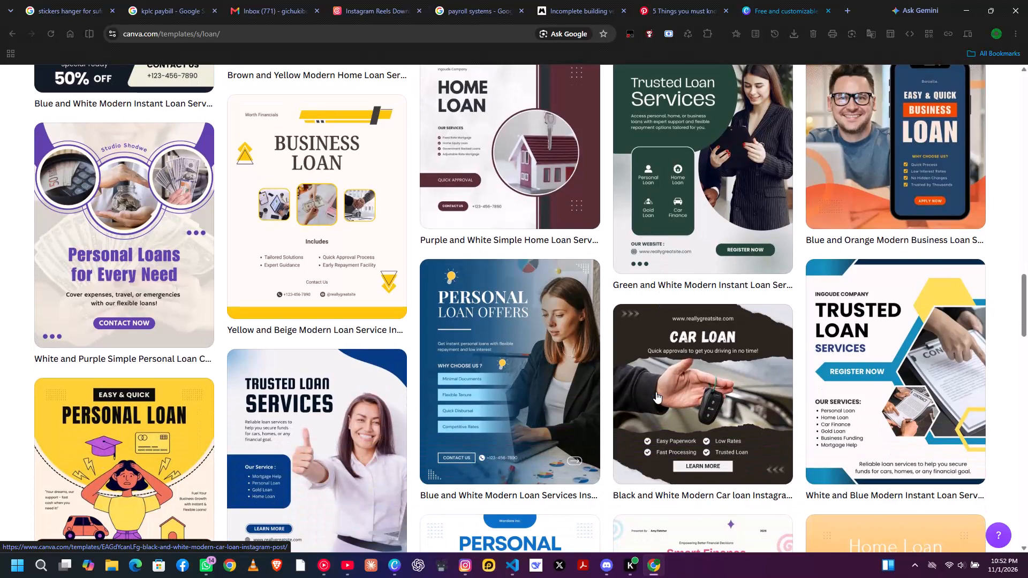
{"action": "scroll", "coordinate": [656, 392], "scroll_direction": "down", "scroll_amount": 1}
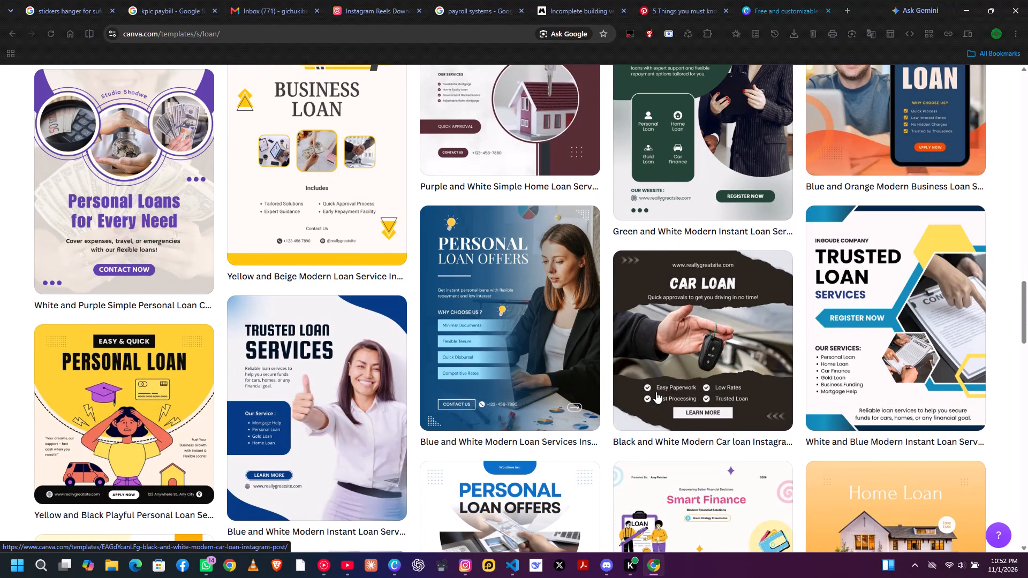
{"action": "scroll", "coordinate": [656, 392], "scroll_direction": "down", "scroll_amount": 4}
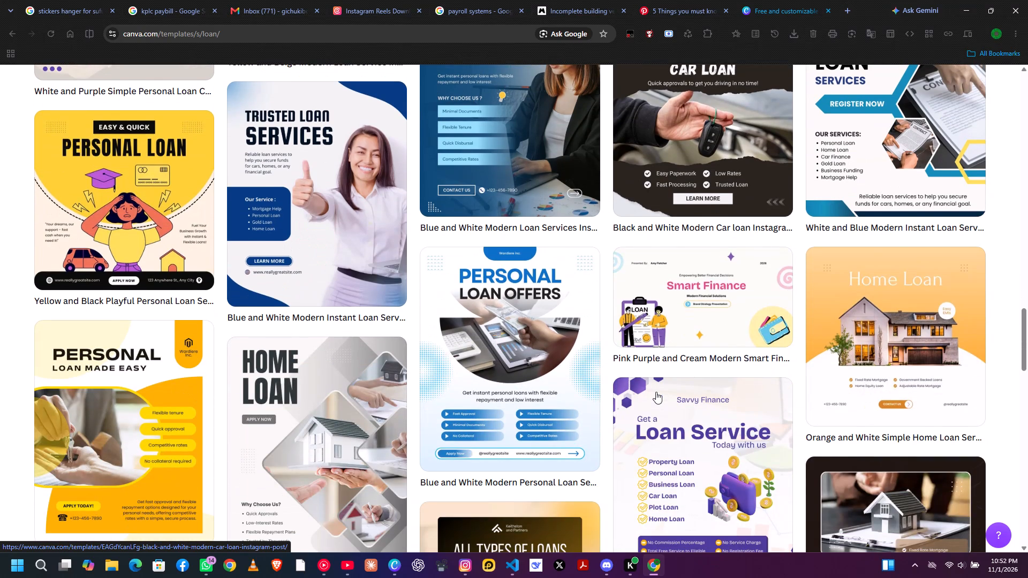
{"action": "scroll", "coordinate": [656, 392], "scroll_direction": "down", "scroll_amount": 5}
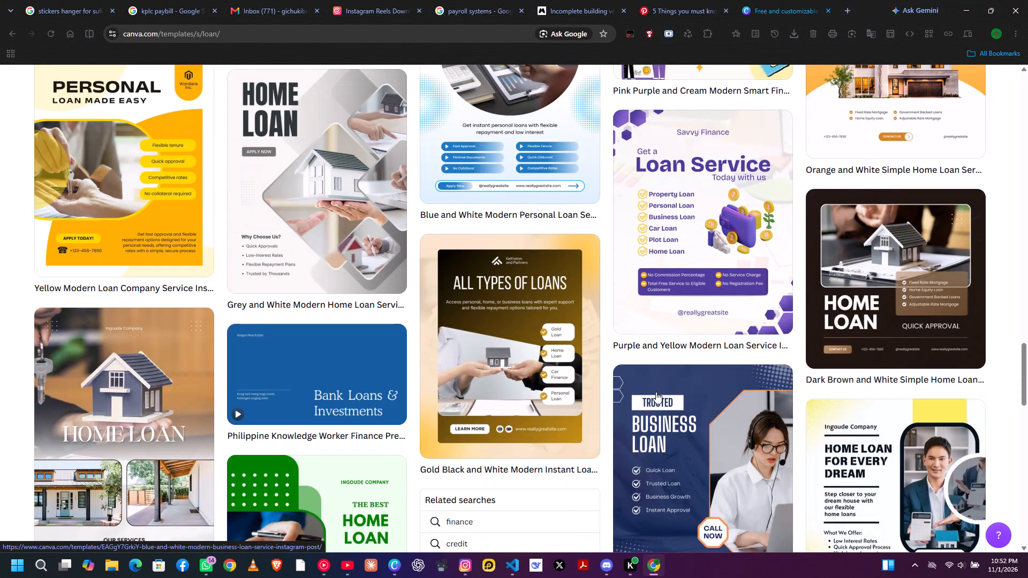
{"action": "scroll", "coordinate": [656, 392], "scroll_direction": "up", "scroll_amount": 2}
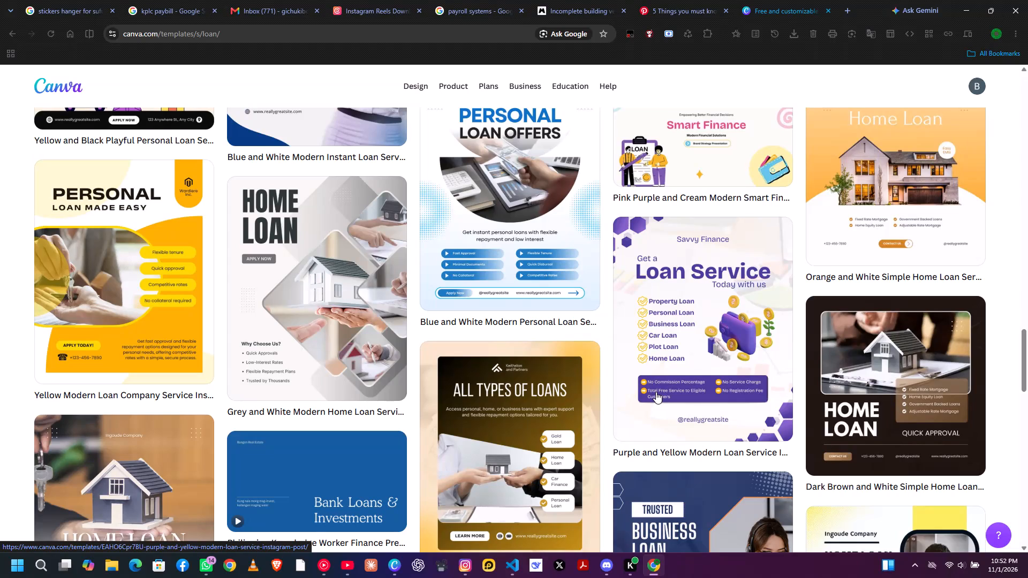
{"action": "scroll", "coordinate": [656, 392], "scroll_direction": "down", "scroll_amount": 4}
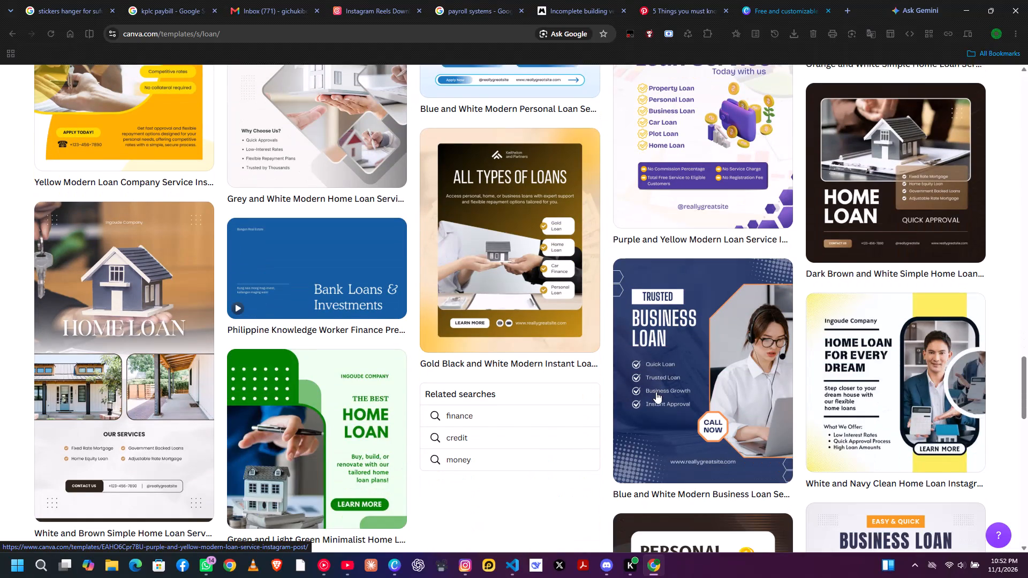
{"action": "scroll", "coordinate": [656, 392], "scroll_direction": "down", "scroll_amount": 4}
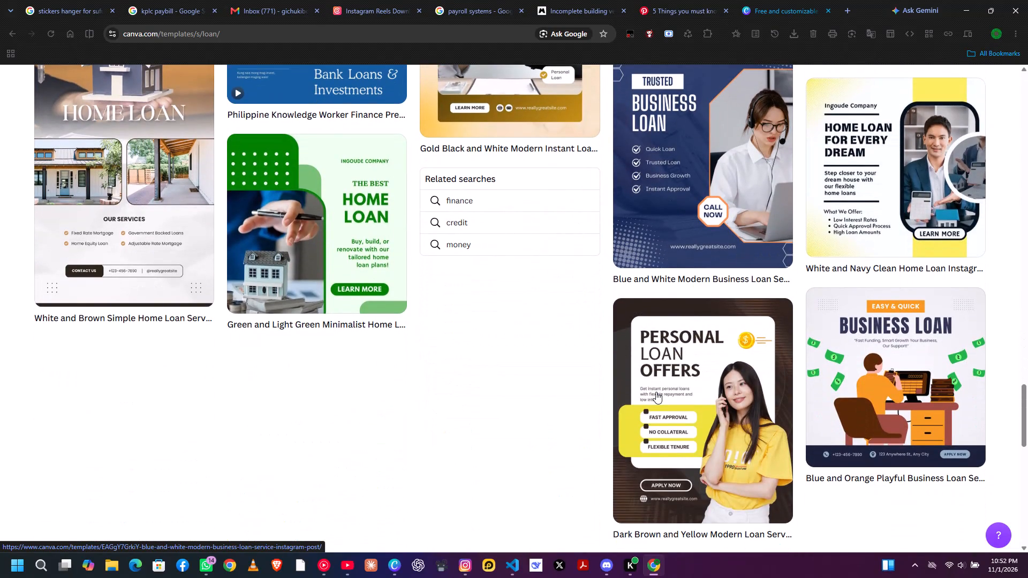
{"action": "scroll", "coordinate": [656, 392], "scroll_direction": "down", "scroll_amount": 5}
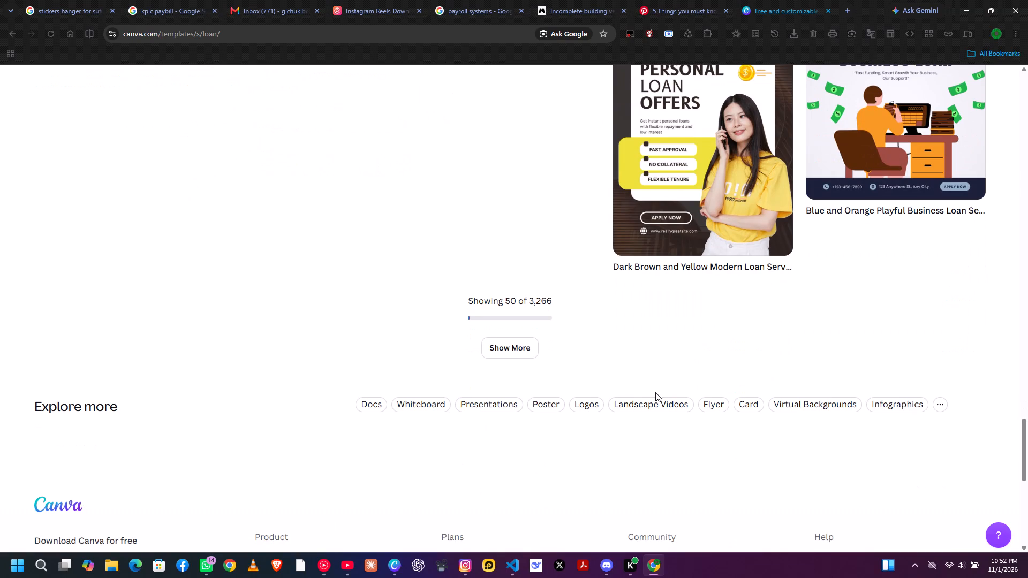
Load more loan templates and look through them for a layout suitable for the loan design.
{"action": "left_click", "coordinate": [495, 358]}
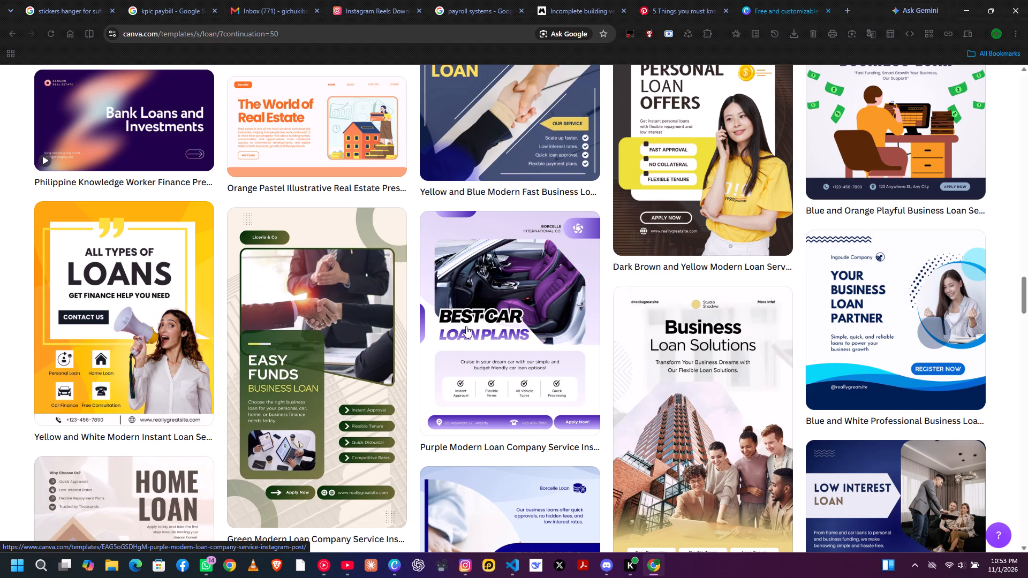
{"action": "scroll", "coordinate": [739, 324], "scroll_direction": "up", "scroll_amount": 2}
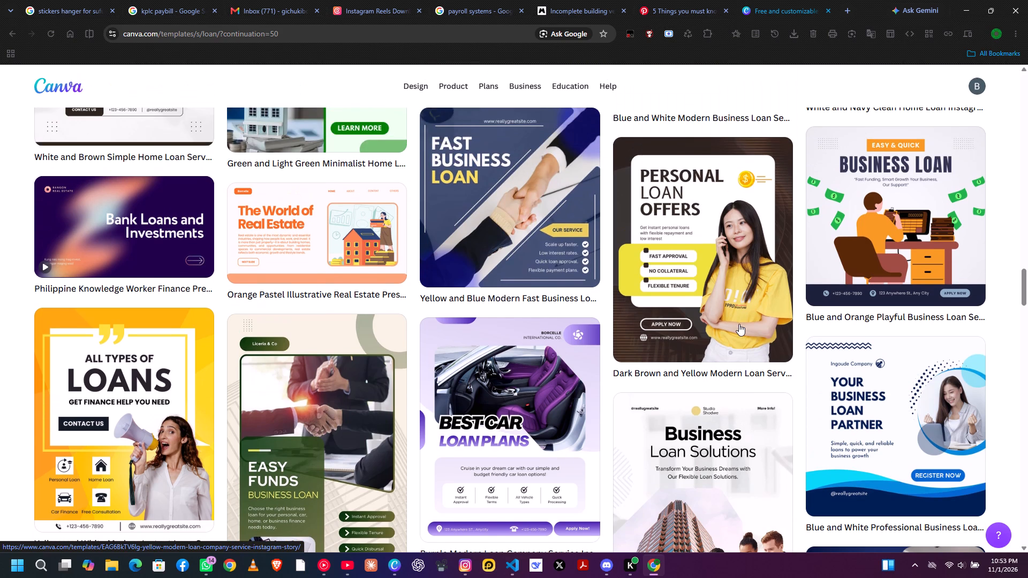
{"action": "scroll", "coordinate": [739, 324], "scroll_direction": "down", "scroll_amount": 5}
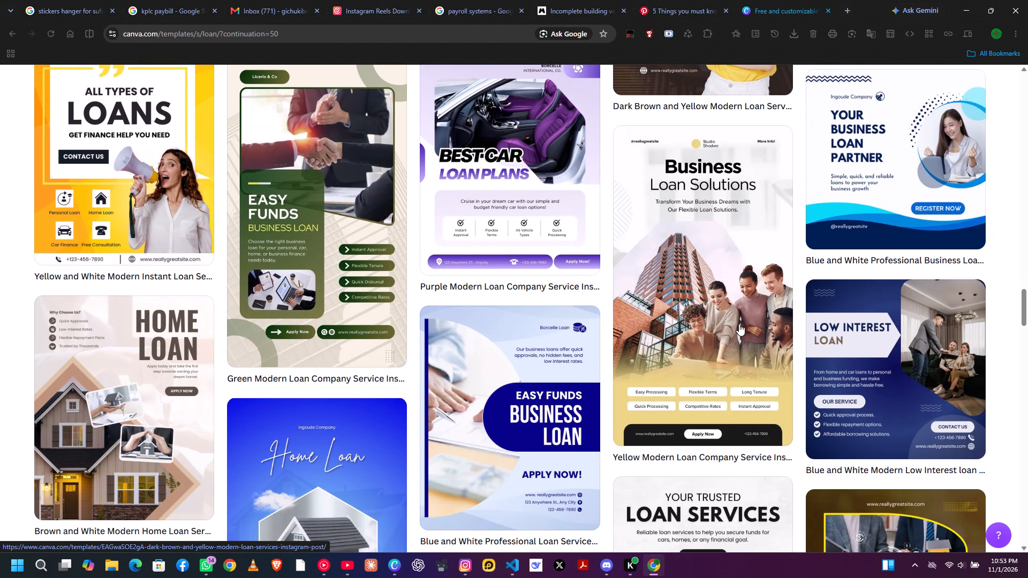
{"action": "scroll", "coordinate": [739, 324], "scroll_direction": "down", "scroll_amount": 3}
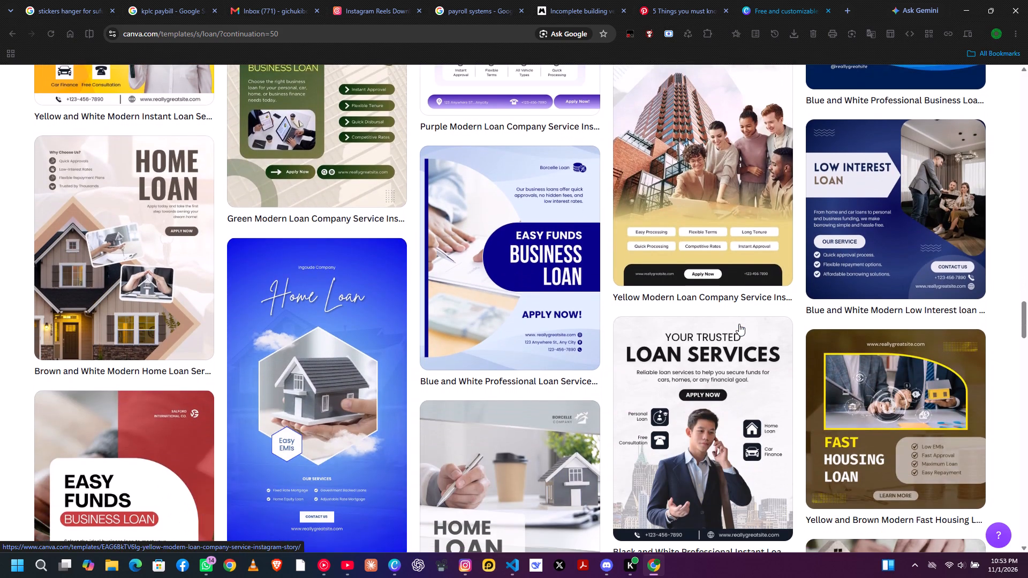
{"action": "scroll", "coordinate": [739, 324], "scroll_direction": "down", "scroll_amount": 2}
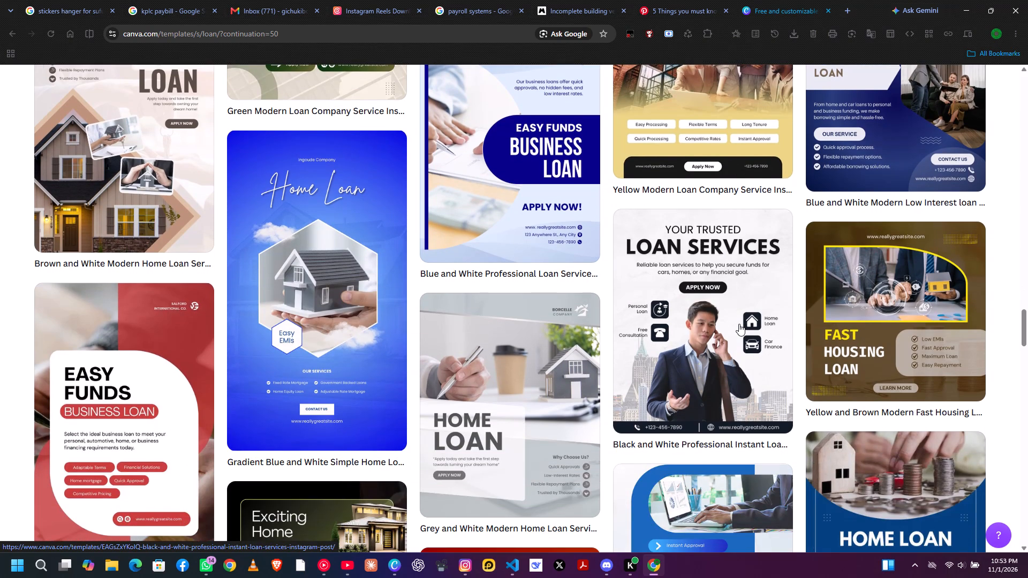
{"action": "scroll", "coordinate": [739, 324], "scroll_direction": "down", "scroll_amount": 4}
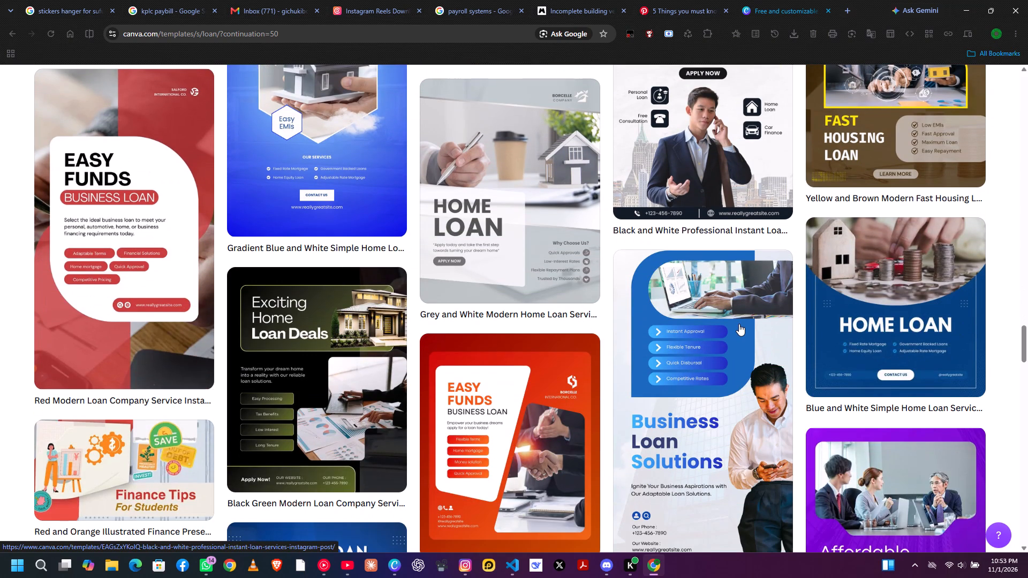
{"action": "scroll", "coordinate": [739, 324], "scroll_direction": "down", "scroll_amount": 6}
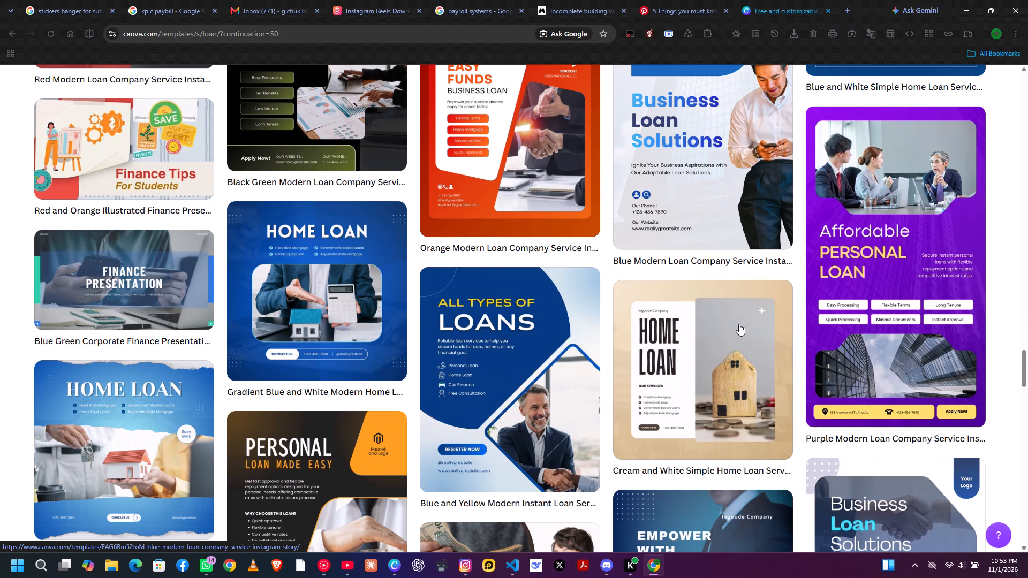
{"action": "scroll", "coordinate": [739, 324], "scroll_direction": "down", "scroll_amount": 2}
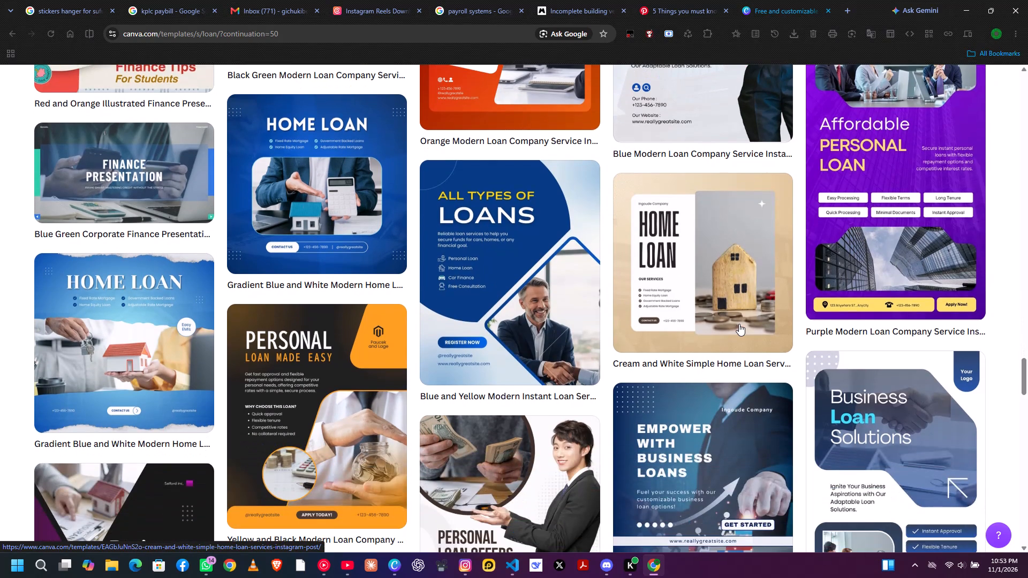
{"action": "scroll", "coordinate": [739, 324], "scroll_direction": "down", "scroll_amount": 4}
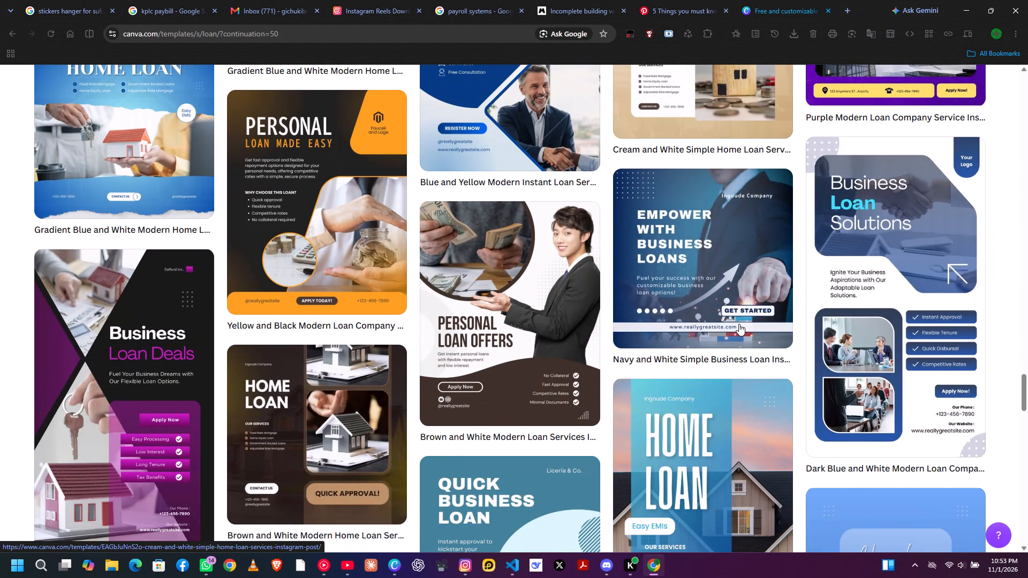
Choose the Blue and White Simple Home Loan Services Instagram Story template and open it for customizing in the editor.
{"action": "scroll", "coordinate": [739, 324], "scroll_direction": "down", "scroll_amount": 5}
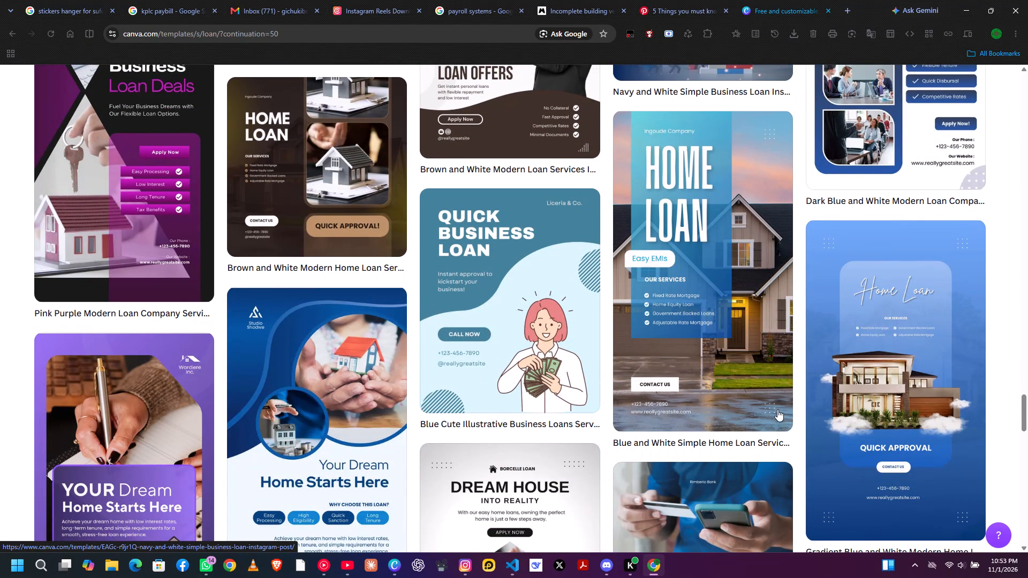
{"action": "scroll", "coordinate": [775, 409], "scroll_direction": "up", "scroll_amount": 1}
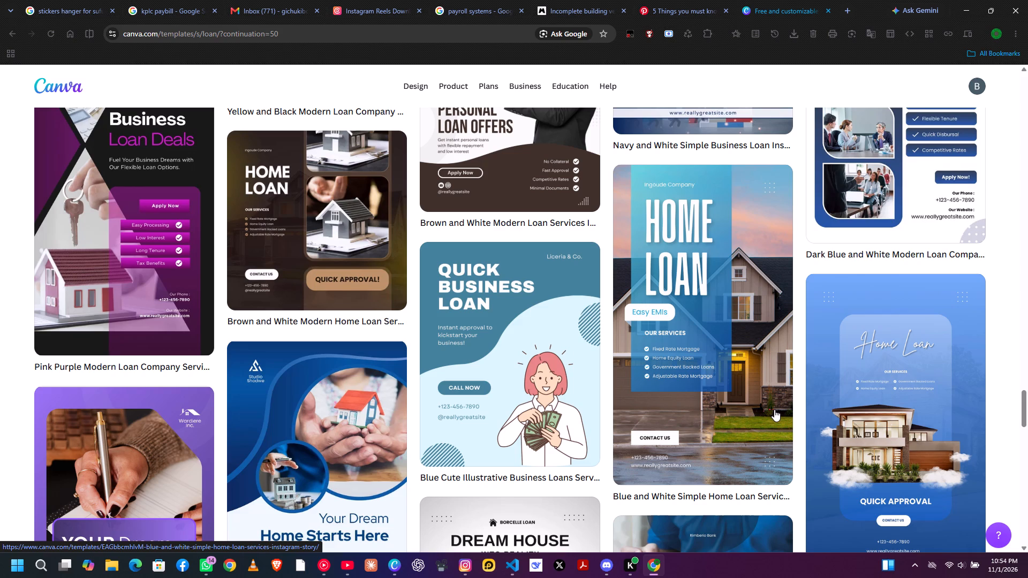
{"action": "left_click", "coordinate": [774, 409]}
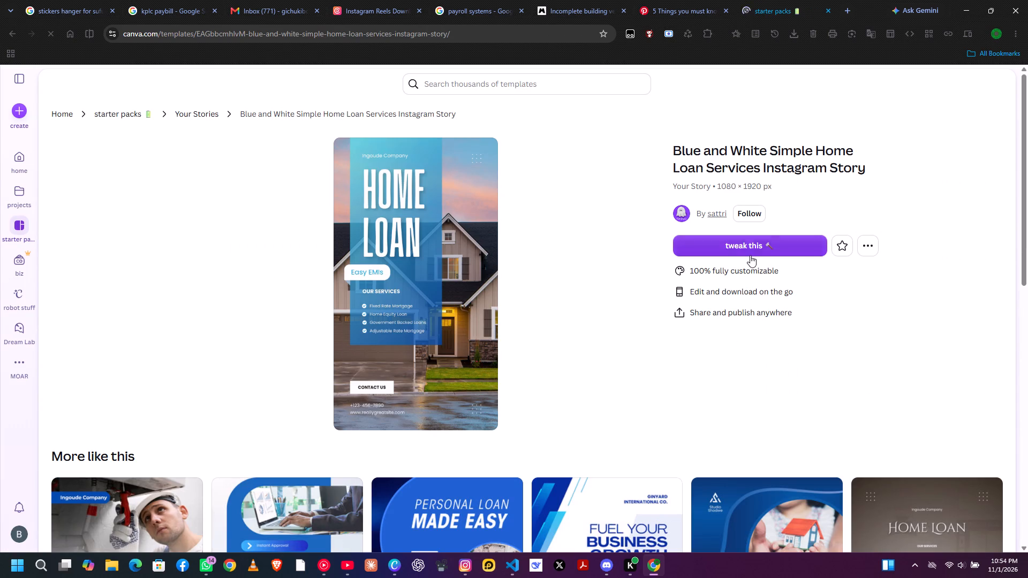
{"action": "left_click", "coordinate": [750, 255]}
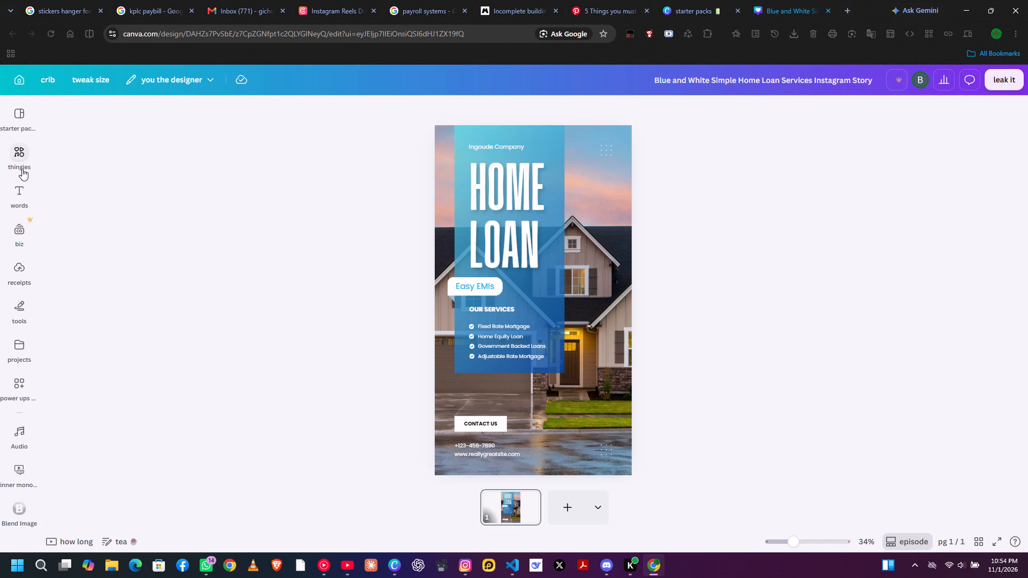
Add the uploaded photo of the unfinished multi-storey building under blue sky to the design and make it the page background.
{"action": "left_click", "coordinate": [10, 284]}
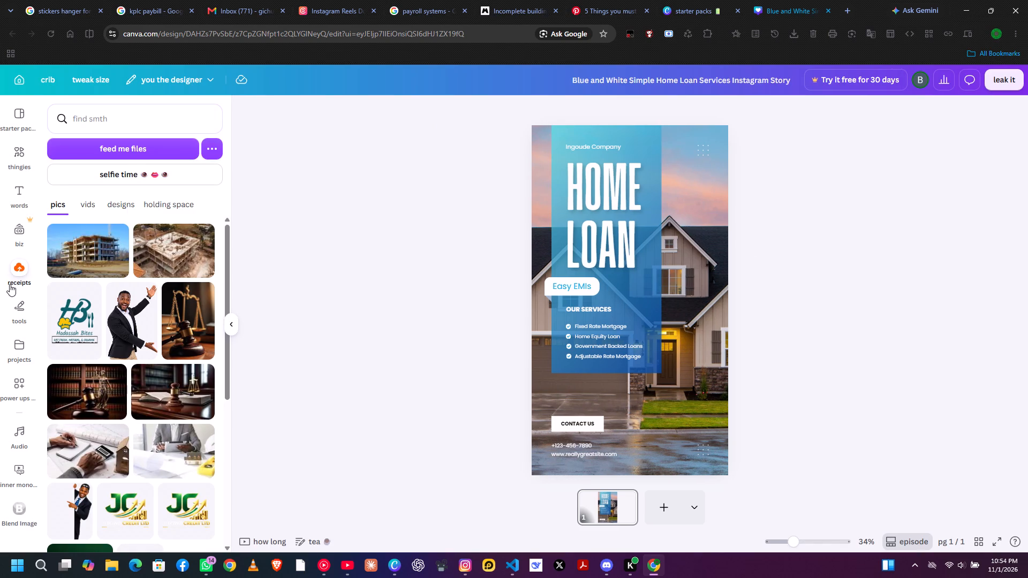
{"action": "left_click", "coordinate": [10, 284]}
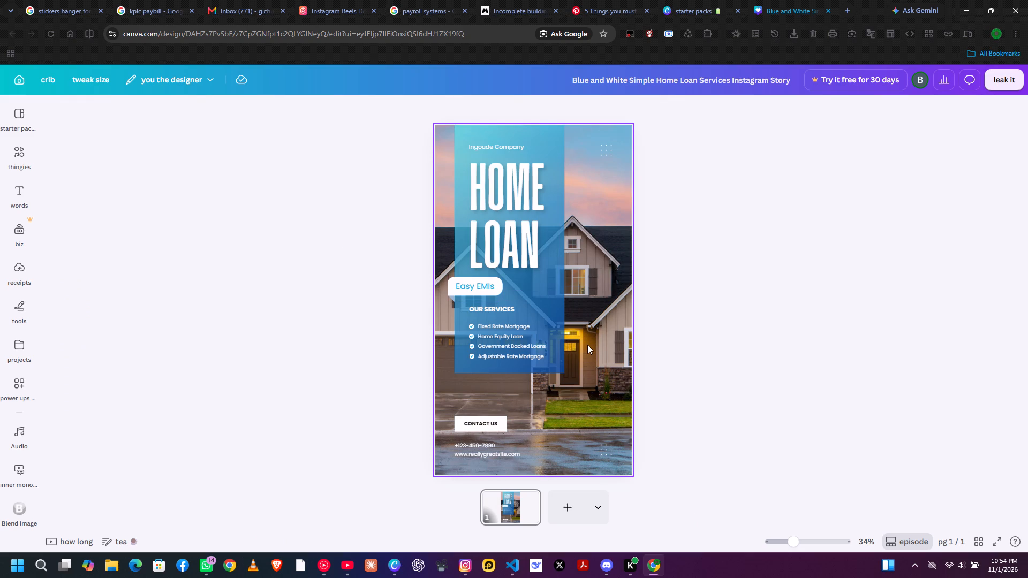
{"action": "left_click", "coordinate": [588, 346]}
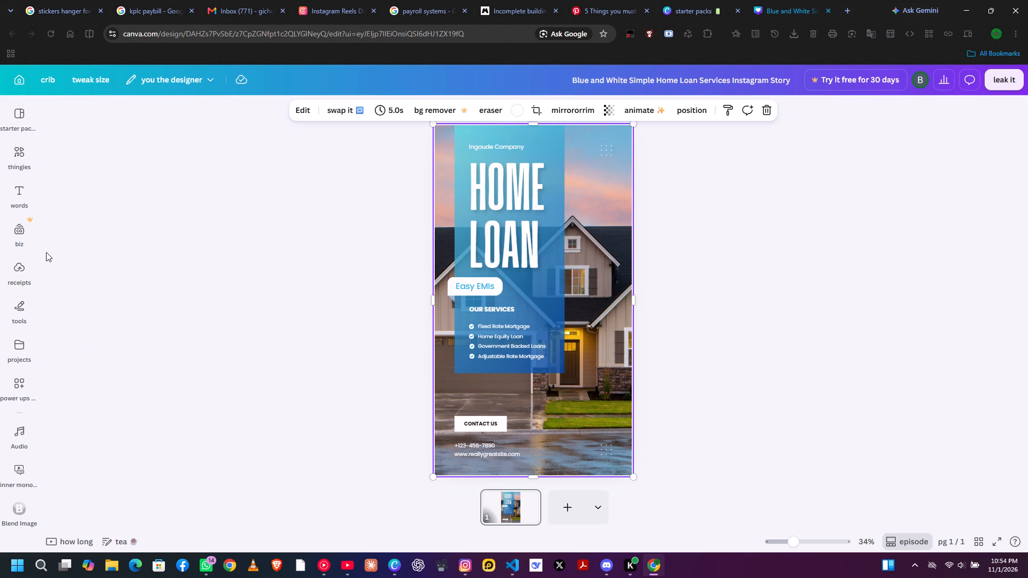
{"action": "left_click", "coordinate": [23, 272]}
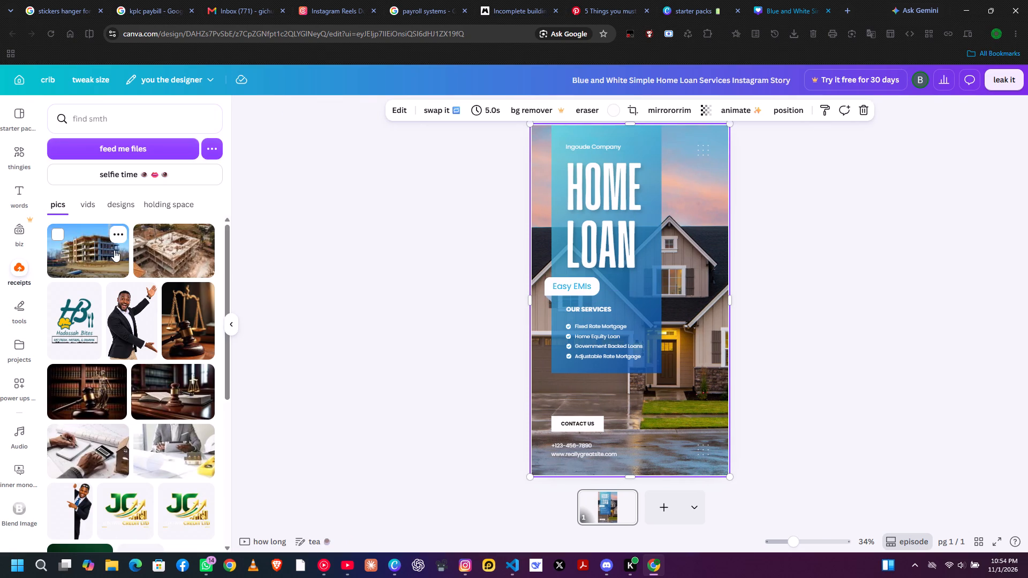
{"action": "left_click_drag", "start_coordinate": [114, 250], "coordinate": [629, 356]}
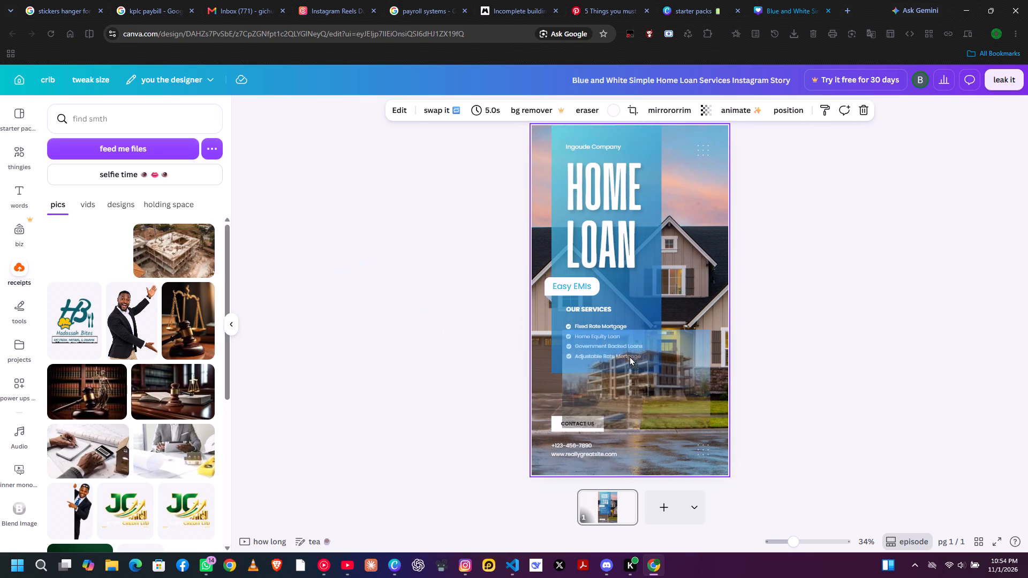
{"action": "left_click_drag", "start_coordinate": [629, 356], "coordinate": [662, 302]}
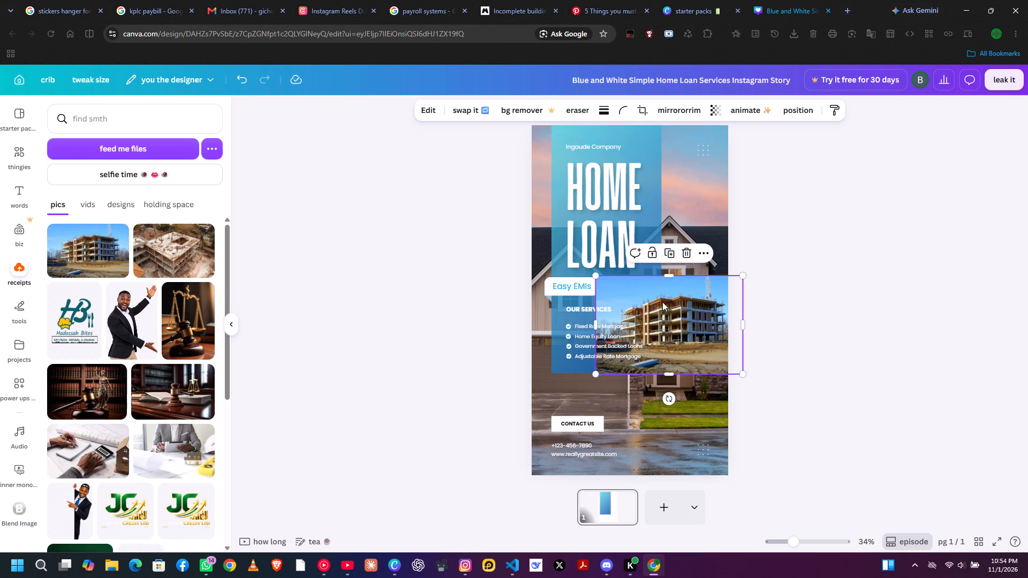
{"action": "left_click_drag", "start_coordinate": [662, 305], "coordinate": [676, 218]}
{"action": "right_click", "coordinate": [681, 222]}
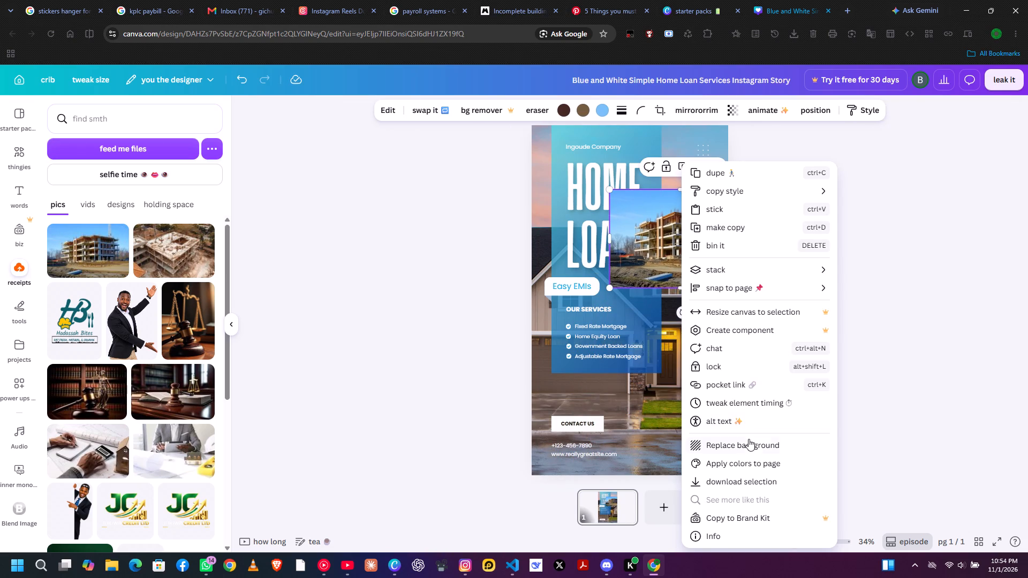
{"action": "left_click", "coordinate": [751, 452]}
{"action": "left_click", "coordinate": [872, 431]}
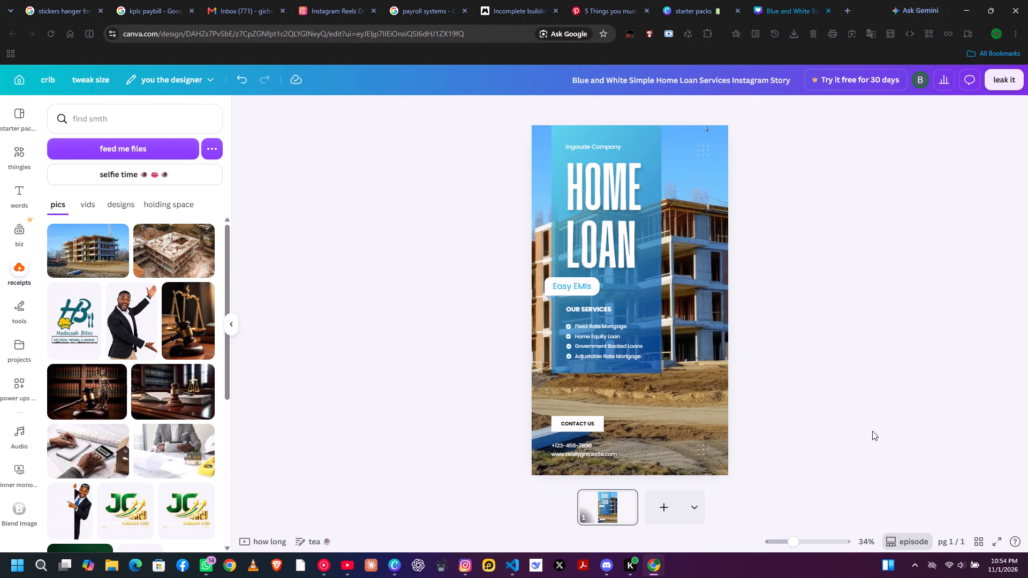
Examine the home loan design up close, checking the new background photo and the text over it.
{"action": "scroll", "coordinate": [811, 391], "scroll_direction": "up", "scroll_amount": 2}
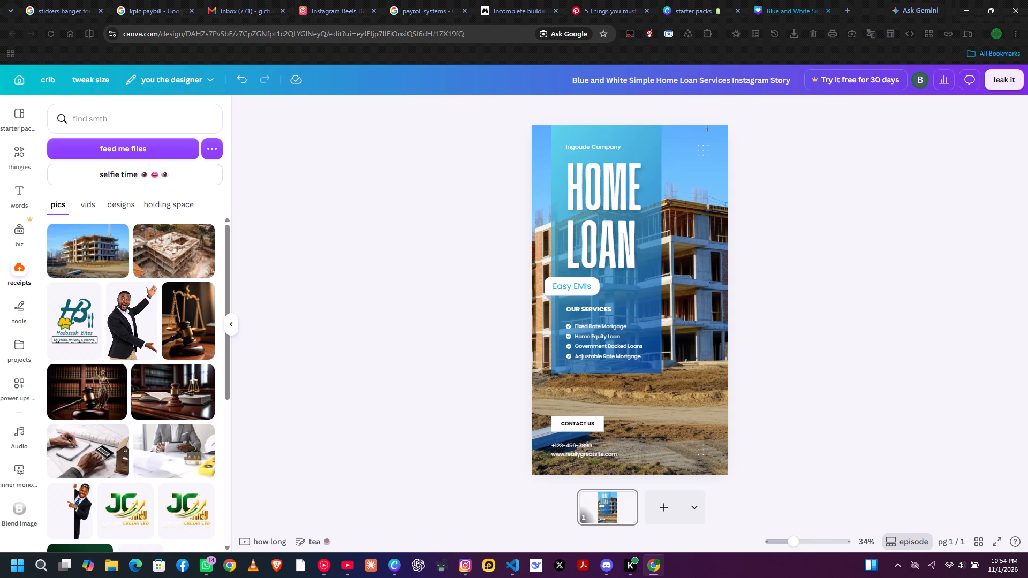
{"action": "left_click_drag", "start_coordinate": [797, 539], "coordinate": [803, 545]}
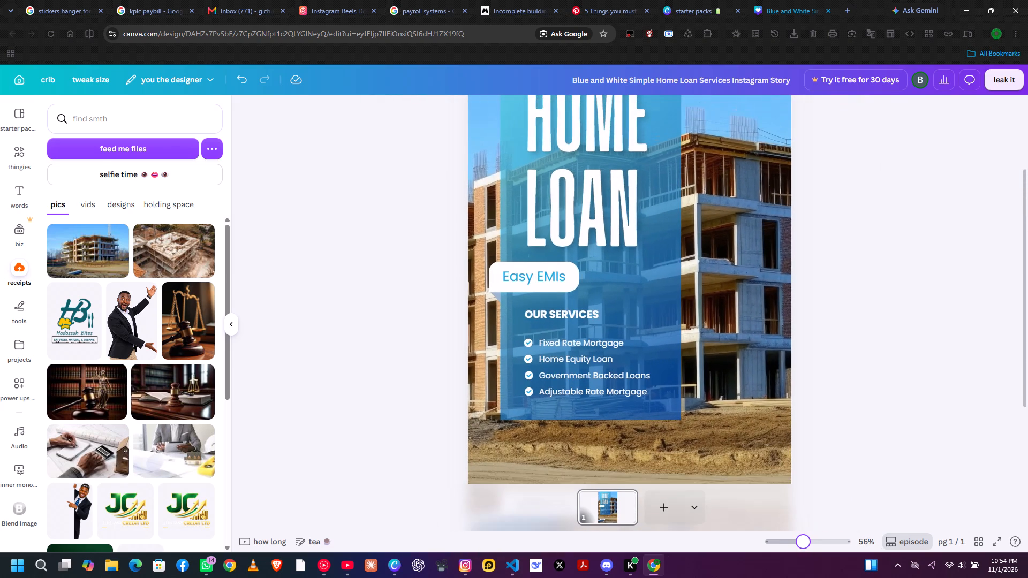
{"action": "left_click_drag", "start_coordinate": [803, 545], "coordinate": [818, 546]}
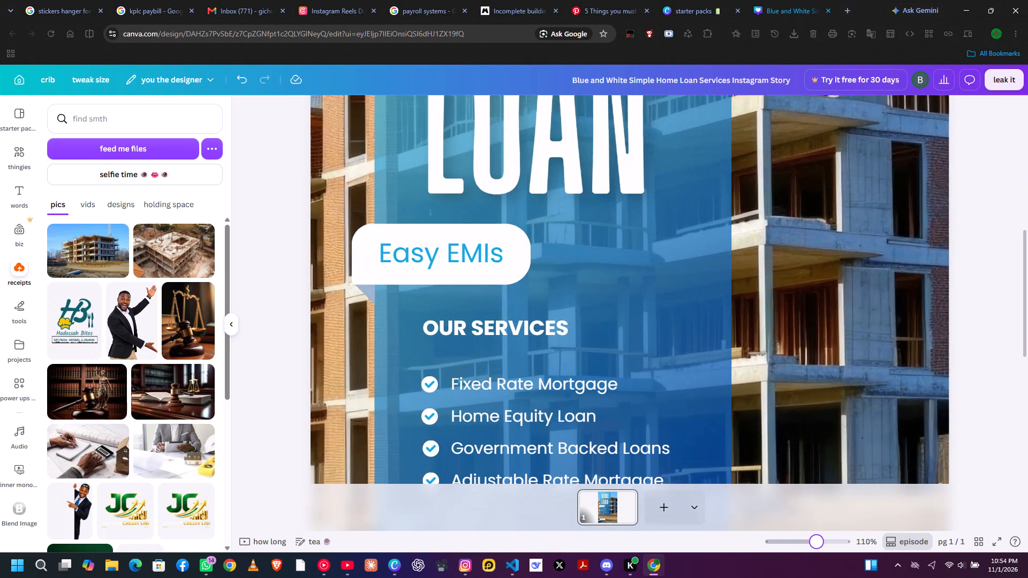
{"action": "left_click_drag", "start_coordinate": [818, 546], "coordinate": [816, 546]}
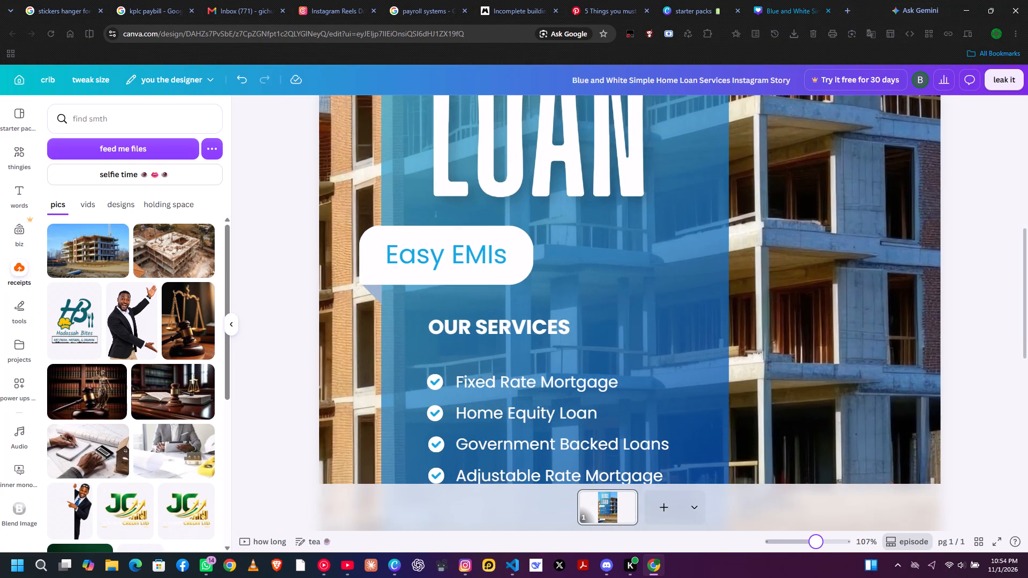
{"action": "left_click_drag", "start_coordinate": [816, 546], "coordinate": [814, 546]}
{"action": "scroll", "coordinate": [755, 307], "scroll_direction": "down", "scroll_amount": 6}
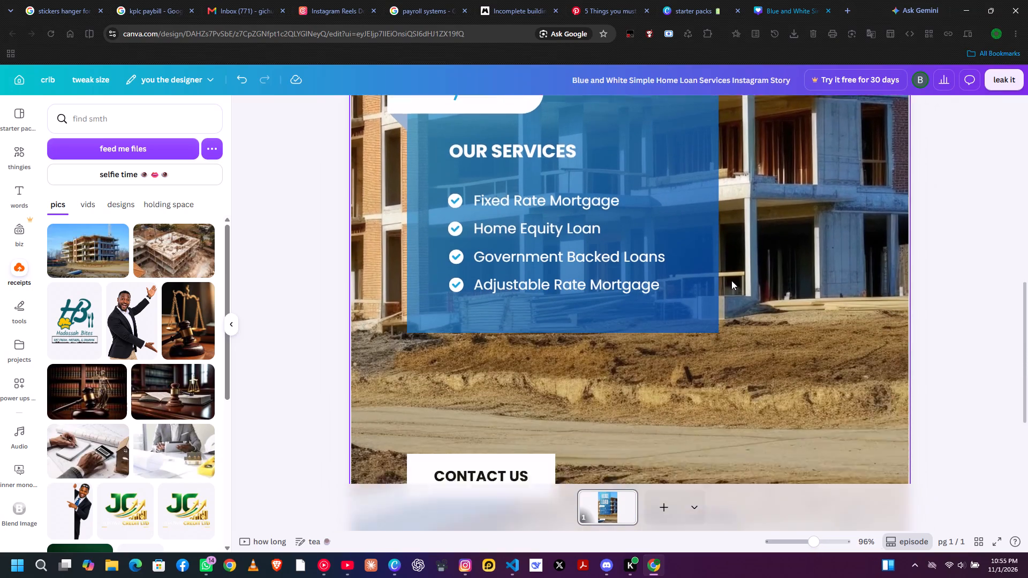
{"action": "scroll", "coordinate": [717, 256], "scroll_direction": "up", "scroll_amount": 14}
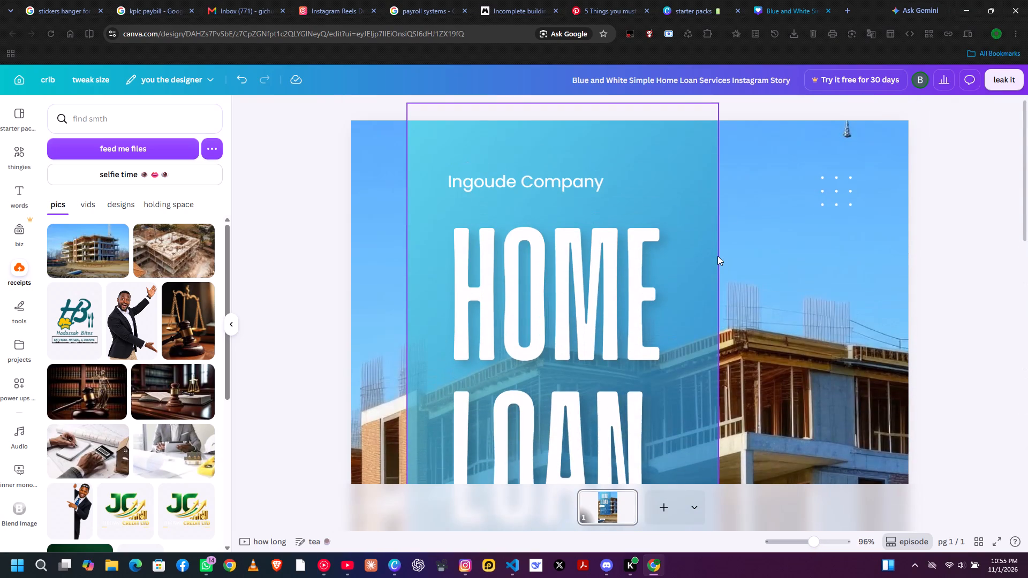
{"action": "scroll", "coordinate": [717, 256], "scroll_direction": "down", "scroll_amount": 3}
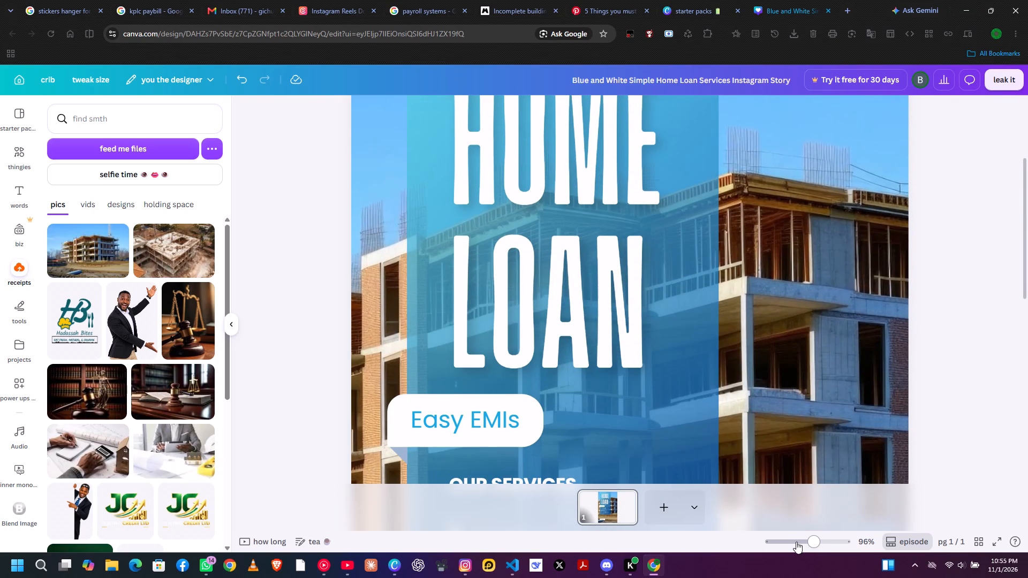
{"action": "left_click_drag", "start_coordinate": [799, 543], "coordinate": [793, 545]}
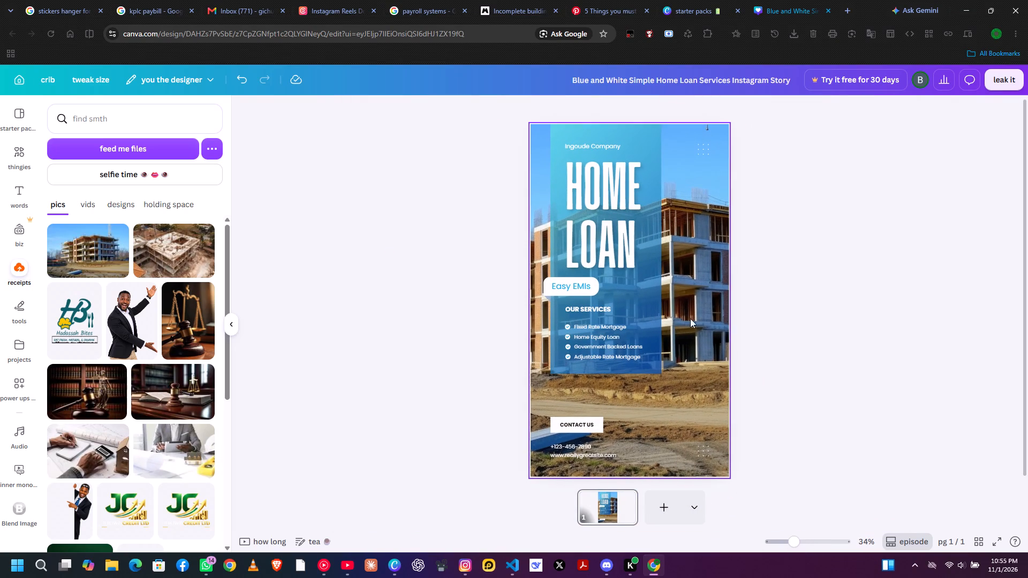
Change the blue gradient panel behind the "HOME LOAN" text to white.
{"action": "left_click", "coordinate": [641, 294]}
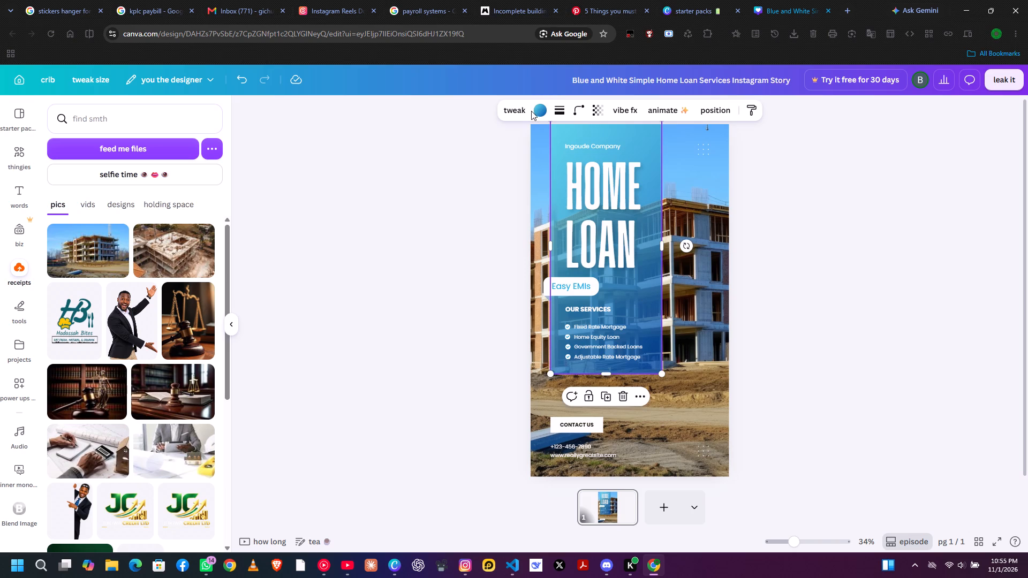
{"action": "left_click", "coordinate": [546, 114]}
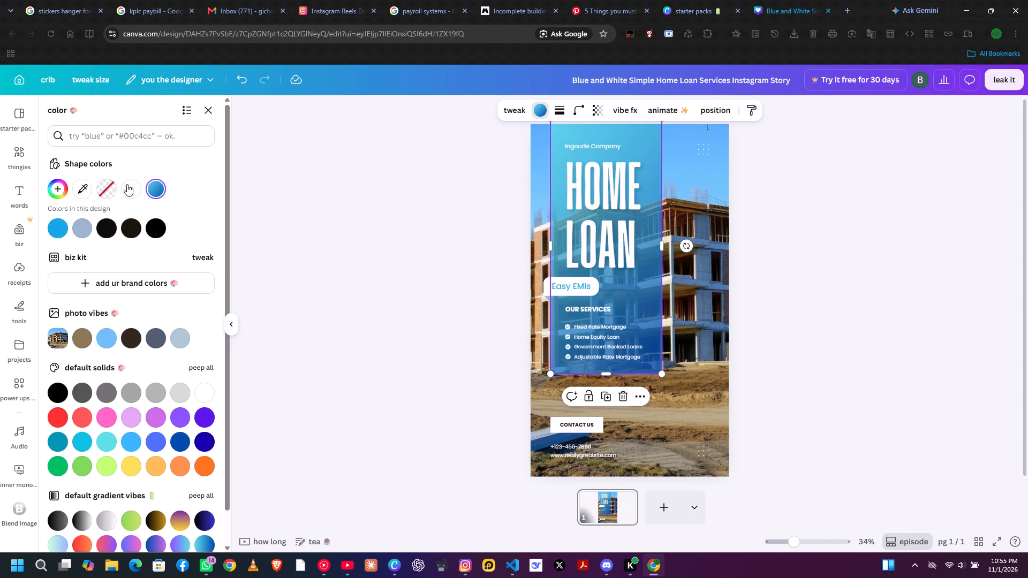
{"action": "left_click", "coordinate": [131, 193]}
{"action": "left_click", "coordinate": [845, 313]}
{"action": "left_click", "coordinate": [845, 314]}
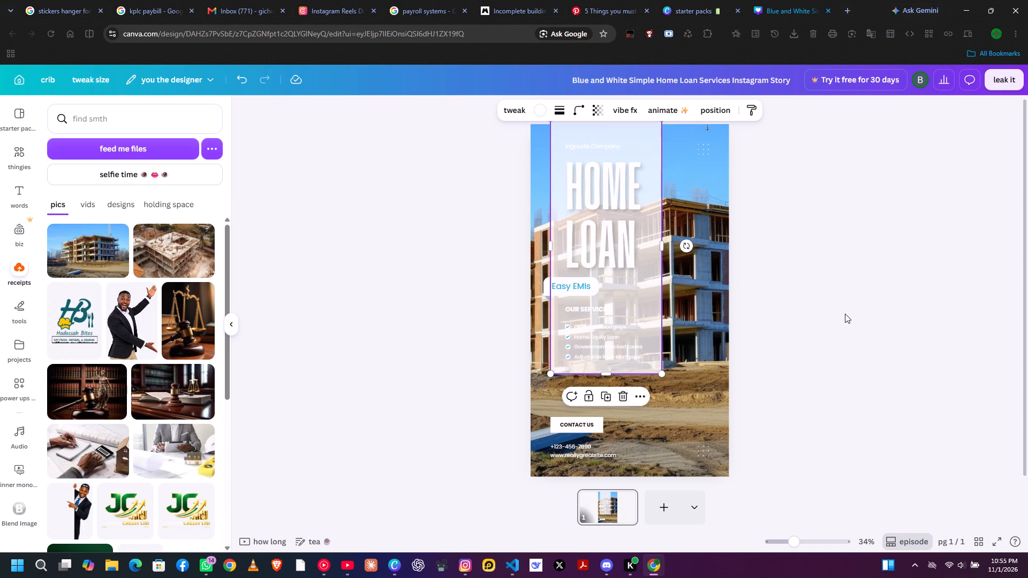
Recolour the white speech-bubble shape behind "Easy EMIs" to dark green from the full set of default solid colours.
{"action": "left_click", "coordinate": [560, 279]}
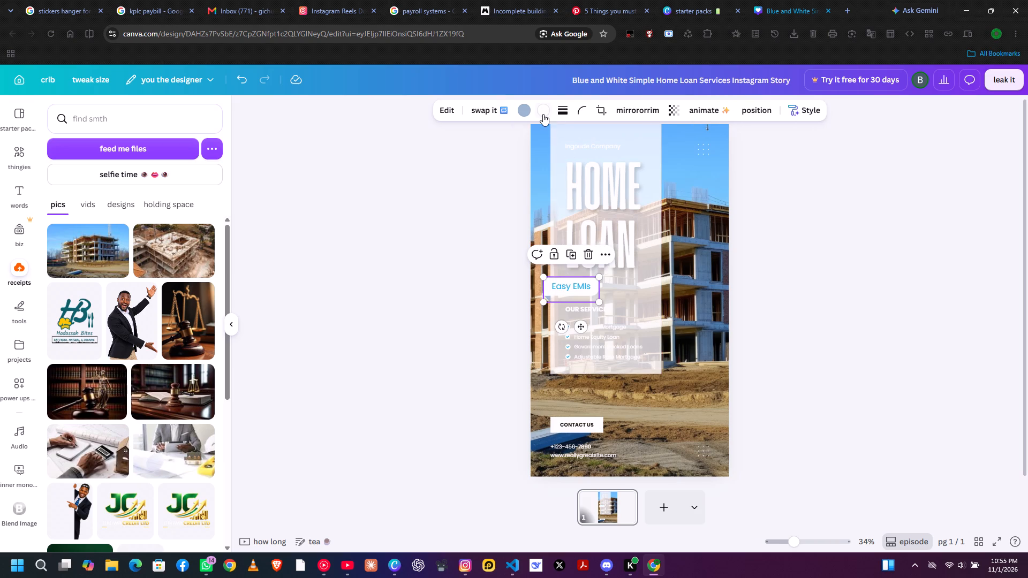
{"action": "left_click", "coordinate": [543, 114]}
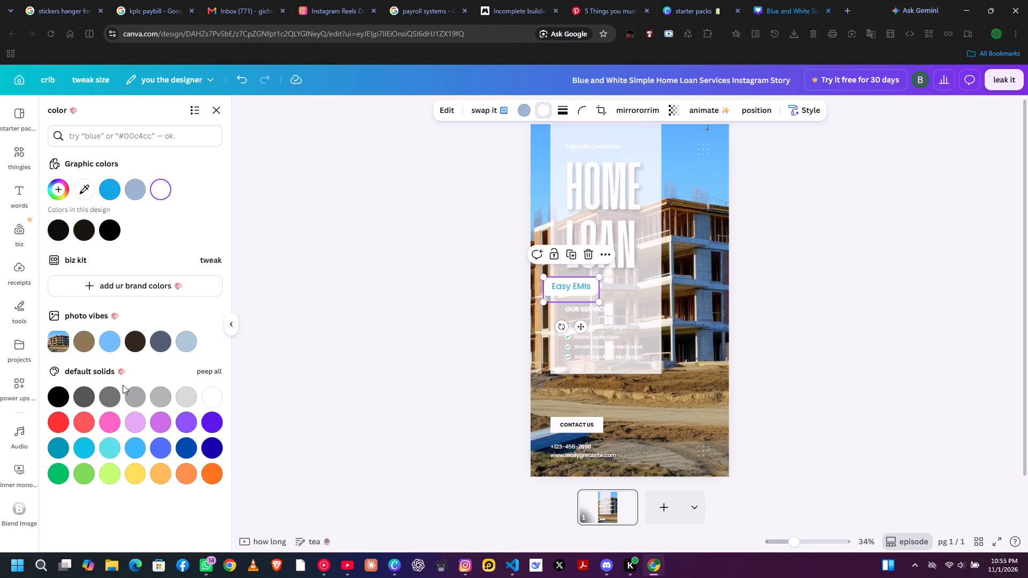
{"action": "scroll", "coordinate": [123, 386], "scroll_direction": "down", "scroll_amount": 1}
{"action": "left_click", "coordinate": [212, 376]}
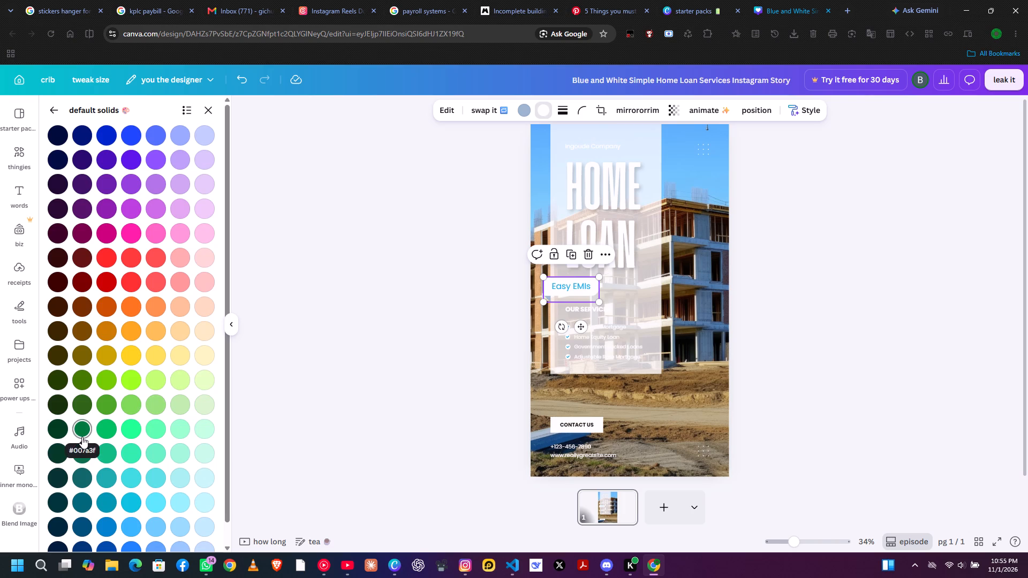
{"action": "left_click", "coordinate": [82, 437]}
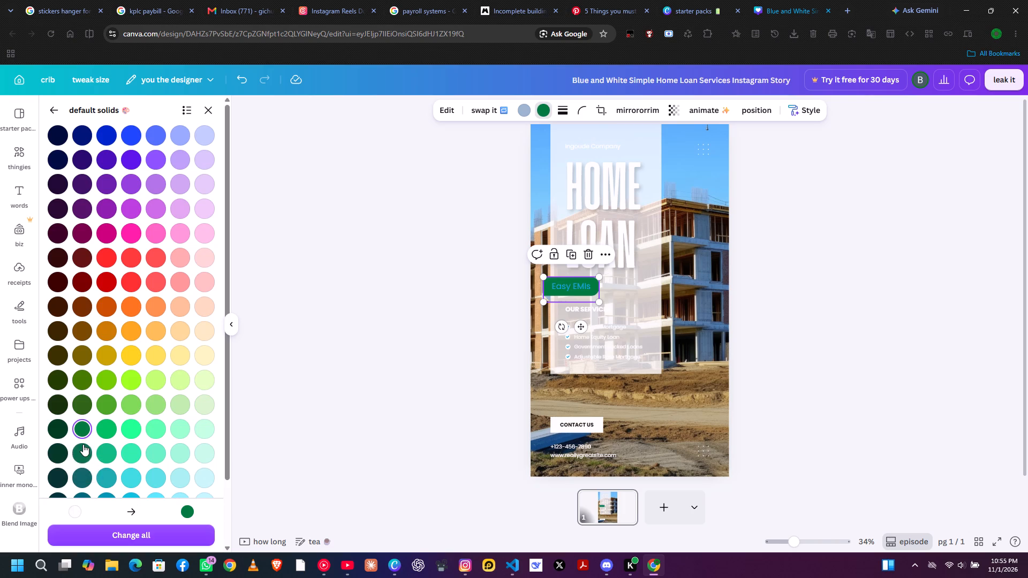
{"action": "left_click", "coordinate": [82, 448]}
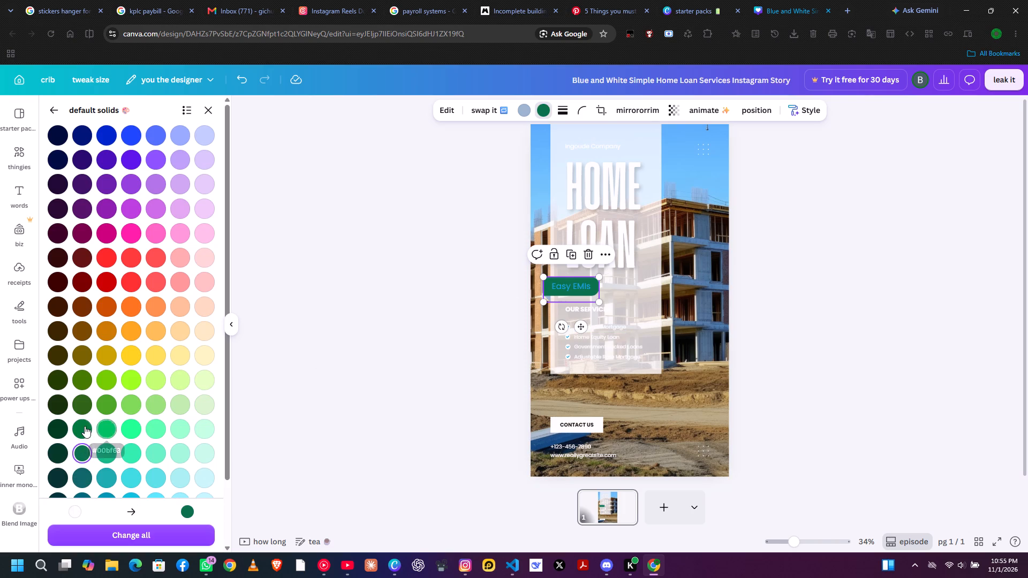
{"action": "left_click", "coordinate": [84, 426]}
{"action": "left_click", "coordinate": [790, 280]}
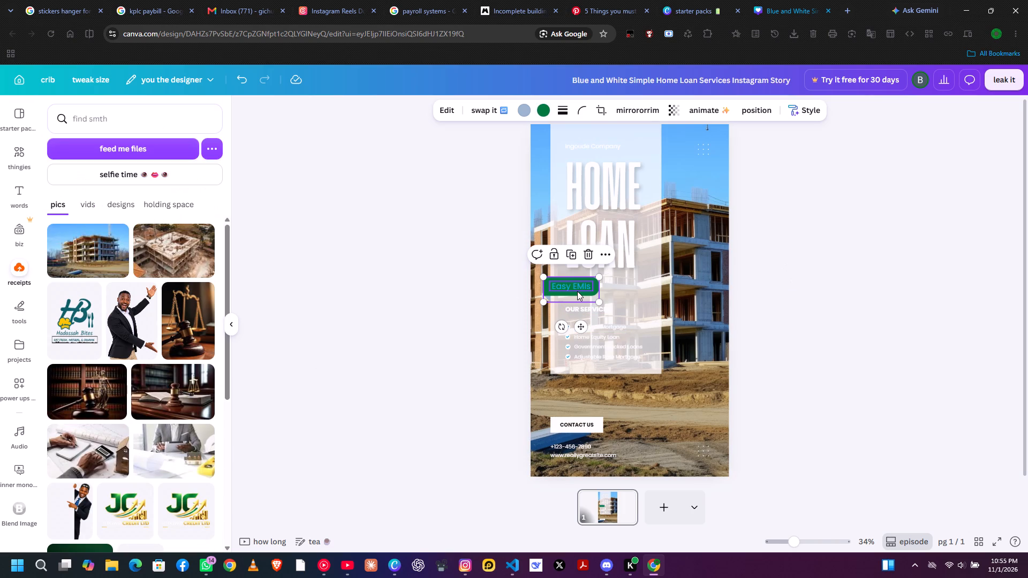
Open the text colour options for the "Easy EMIs" text.
{"action": "left_click", "coordinate": [577, 291]}
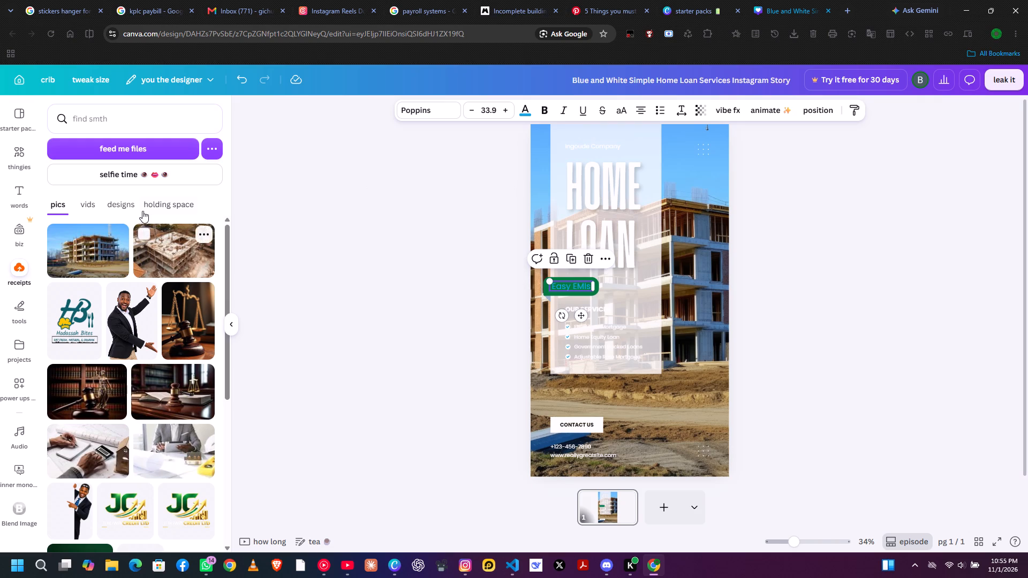
{"action": "left_click", "coordinate": [524, 118]}
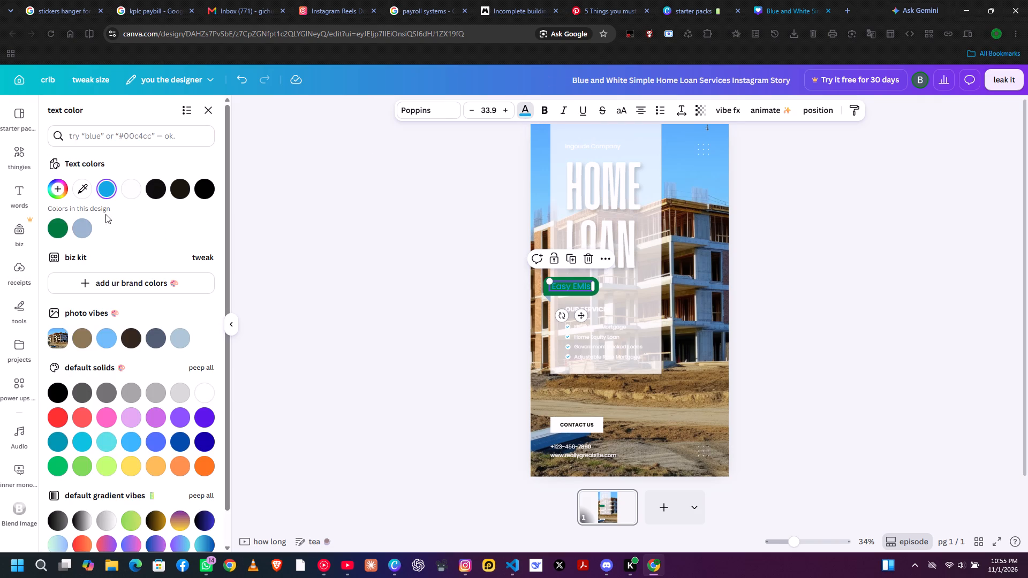
Recolour the "Easy EMIs" text to white.
{"action": "left_click", "coordinate": [123, 196]}
{"action": "left_click", "coordinate": [124, 195]}
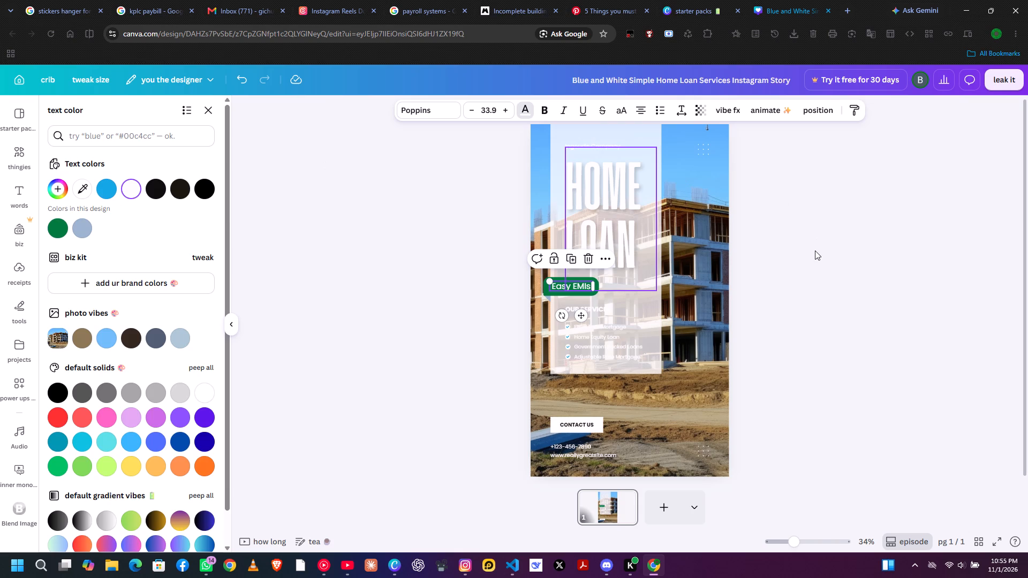
{"action": "left_click", "coordinate": [815, 250]}
{"action": "left_click", "coordinate": [815, 250]}
Recolour the "HOME LOAN" heading to the design's green haze #007a3f and apply the change to all matching white items.
{"action": "left_click", "coordinate": [592, 185]}
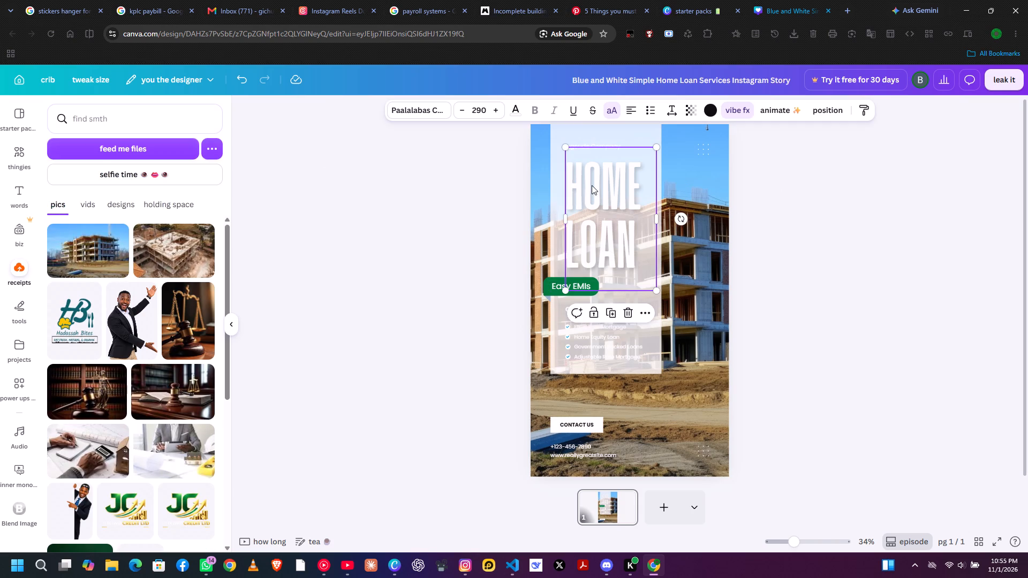
{"action": "left_click", "coordinate": [522, 109]}
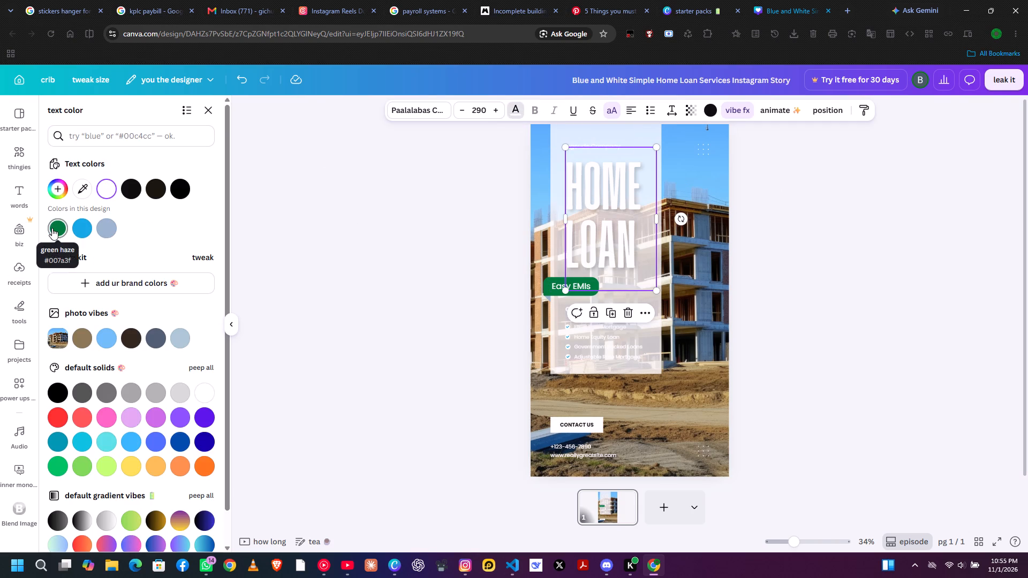
{"action": "left_click", "coordinate": [52, 228]}
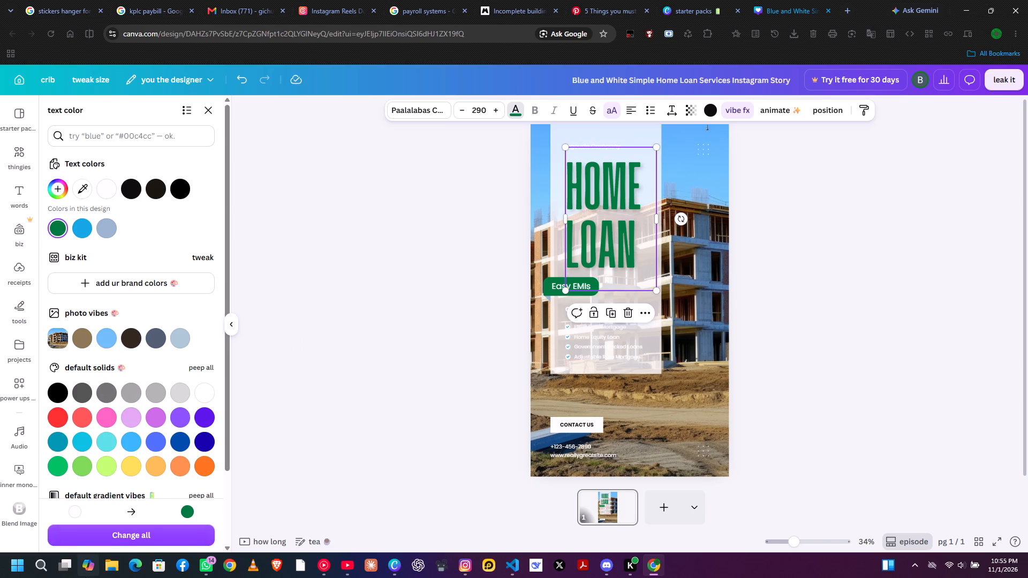
{"action": "left_click", "coordinate": [123, 538]}
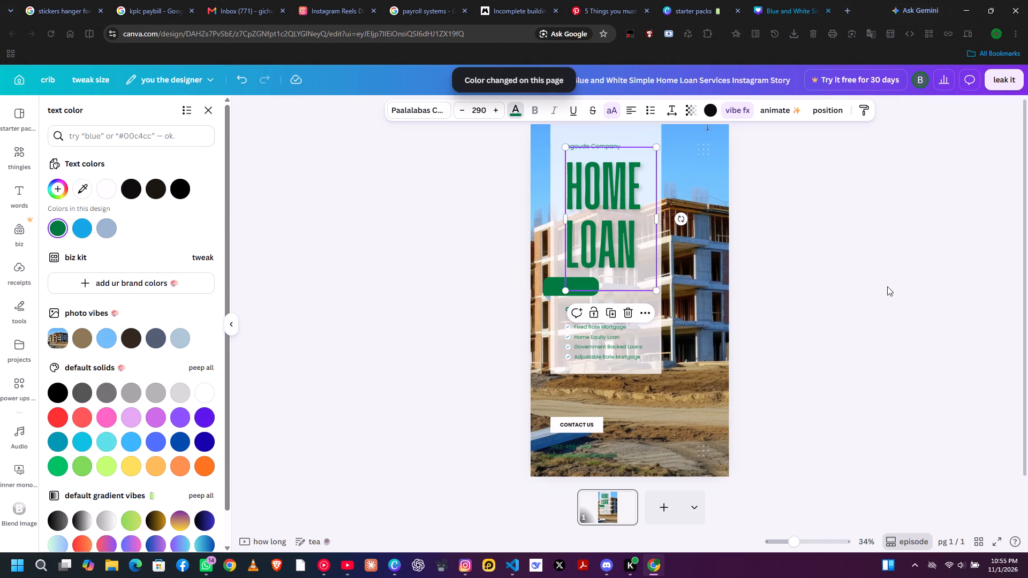
{"action": "left_click", "coordinate": [888, 287]}
{"action": "left_click", "coordinate": [888, 287]}
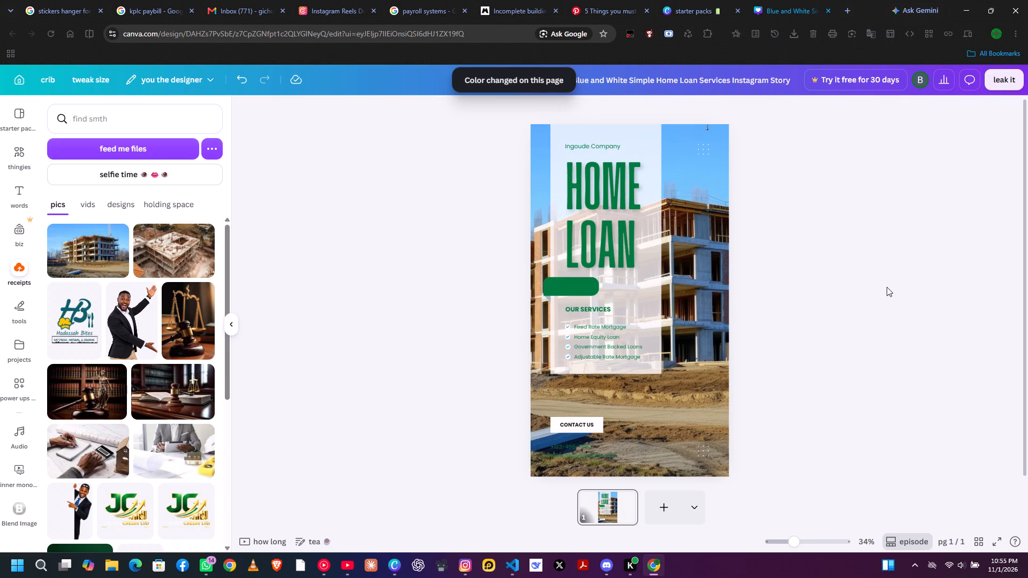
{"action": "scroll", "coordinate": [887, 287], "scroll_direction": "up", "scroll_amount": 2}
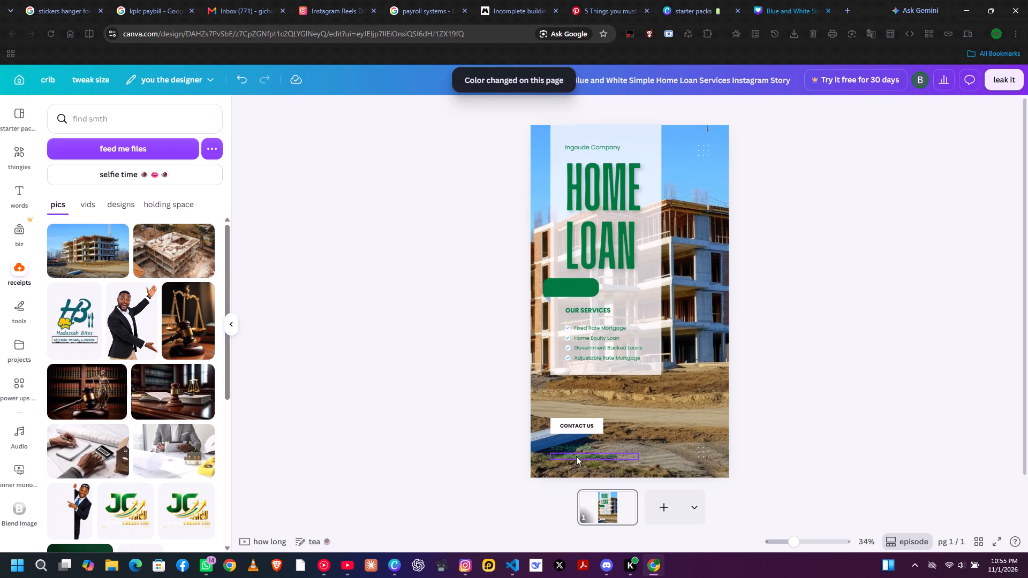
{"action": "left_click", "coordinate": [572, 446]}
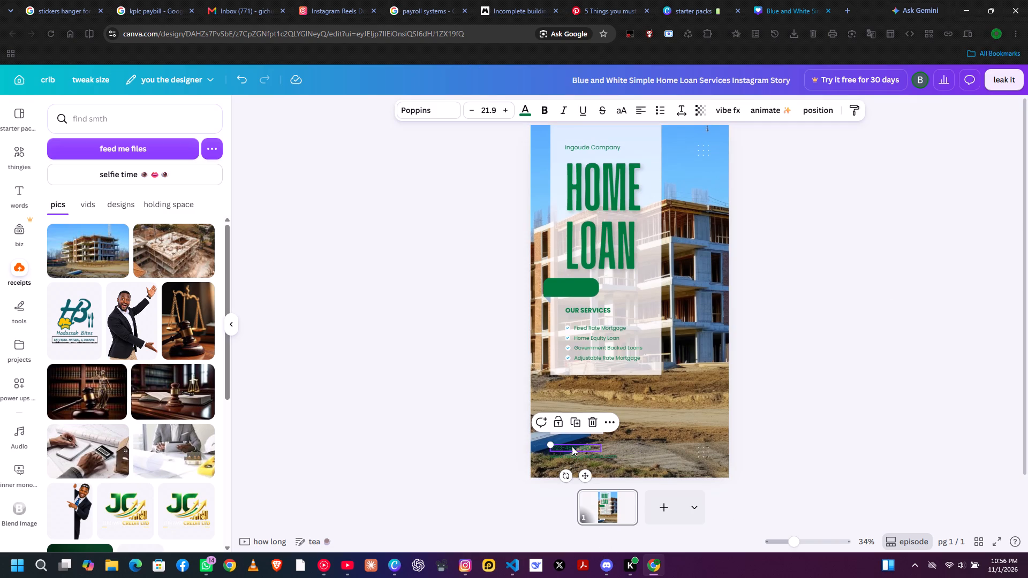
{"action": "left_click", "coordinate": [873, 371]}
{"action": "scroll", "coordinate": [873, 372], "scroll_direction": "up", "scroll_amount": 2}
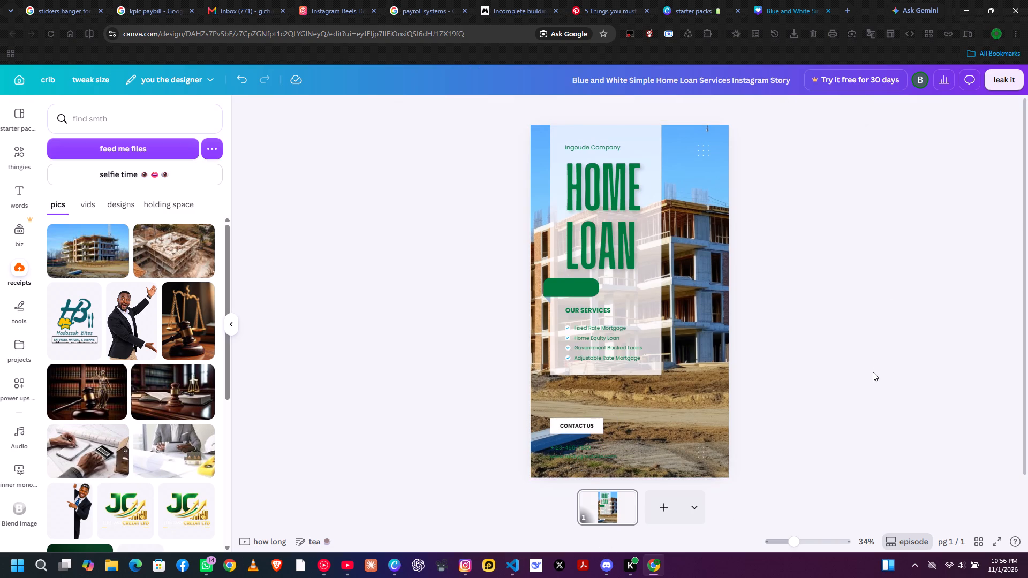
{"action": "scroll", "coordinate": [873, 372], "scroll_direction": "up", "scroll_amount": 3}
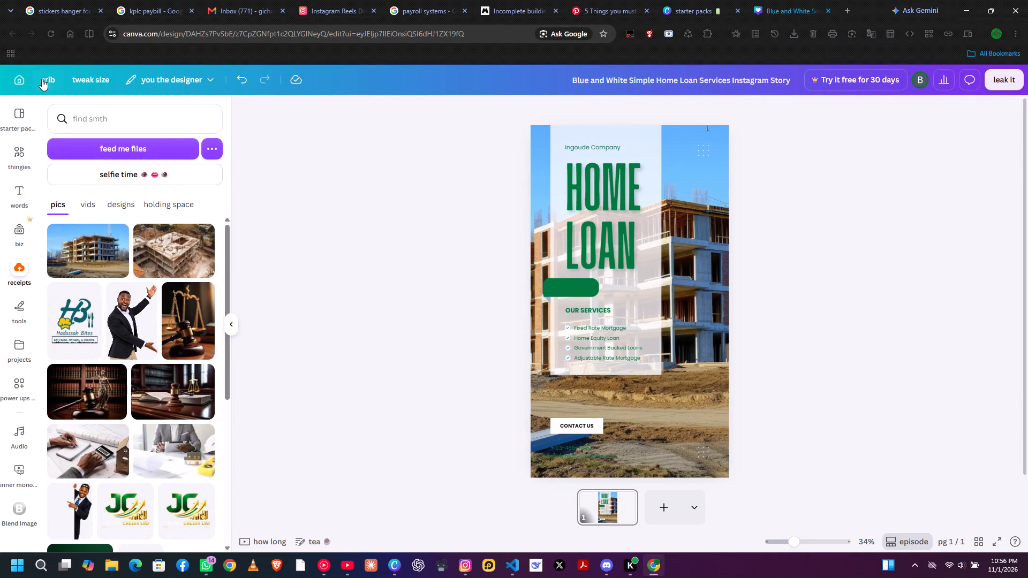
Return to the Canva home page and open the recent home loan story design in a new tab.
{"action": "left_click", "coordinate": [13, 82]}
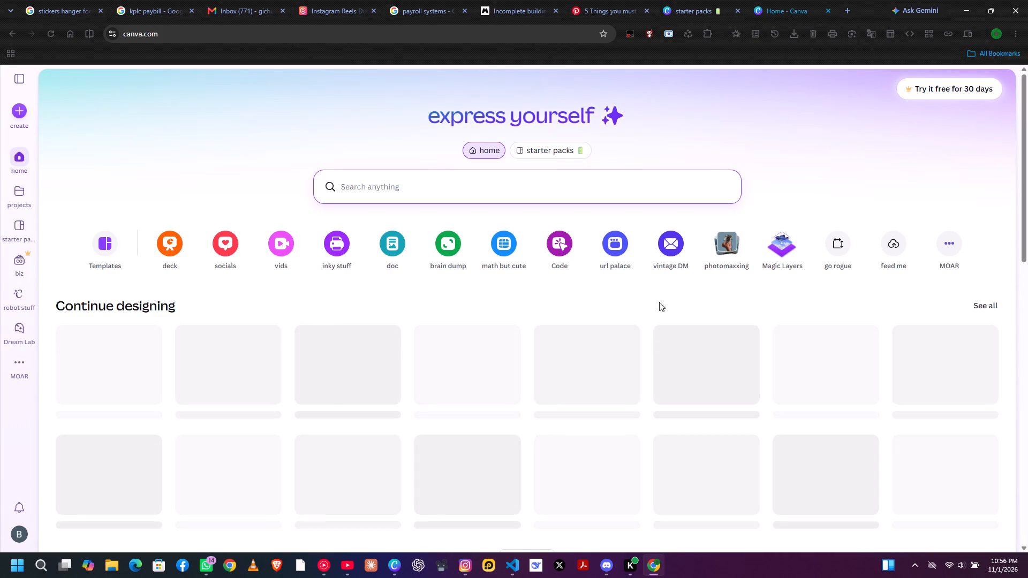
{"action": "left_click", "coordinate": [700, 13]}
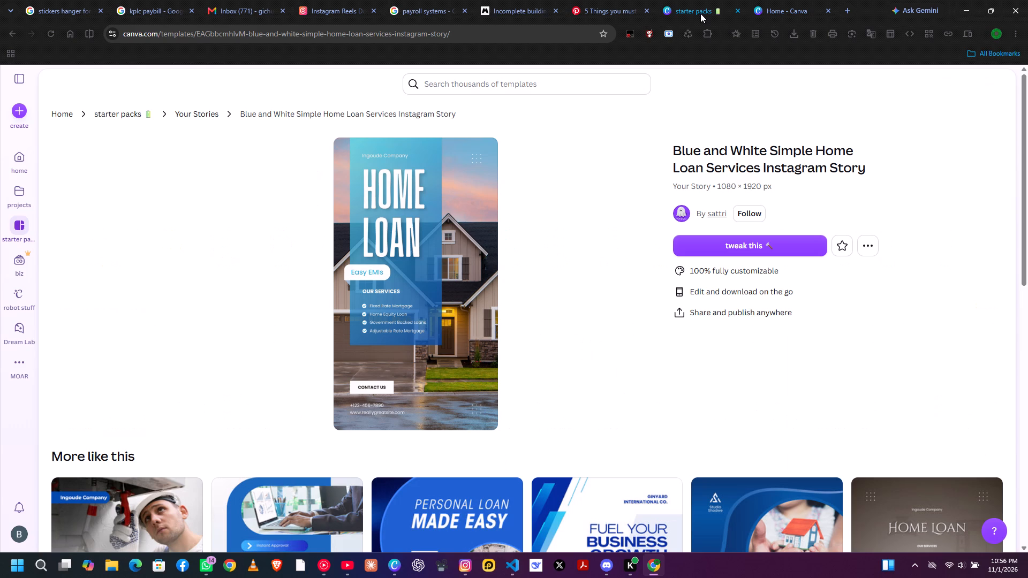
{"action": "left_click", "coordinate": [762, 5]}
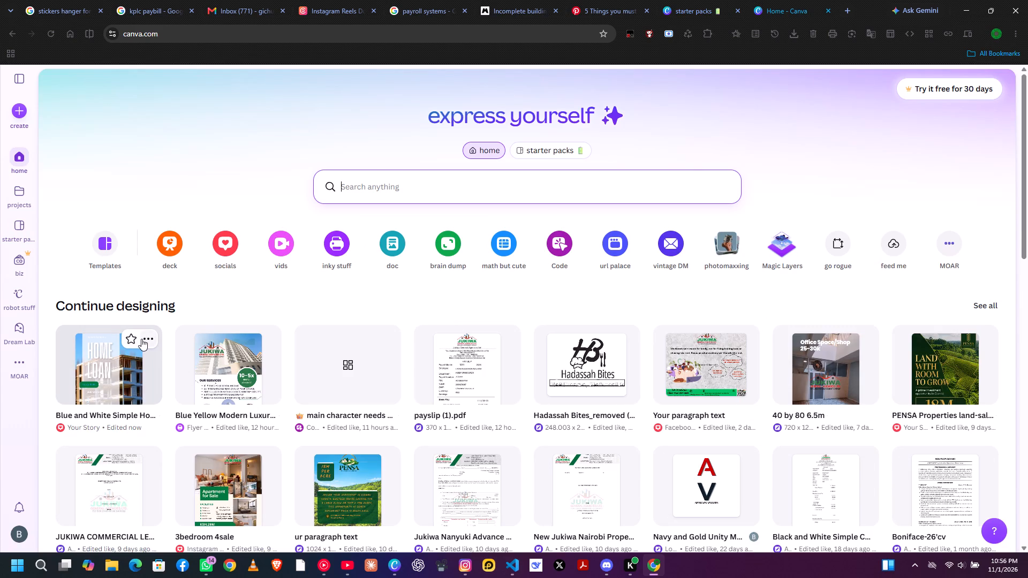
{"action": "left_click", "coordinate": [141, 339]}
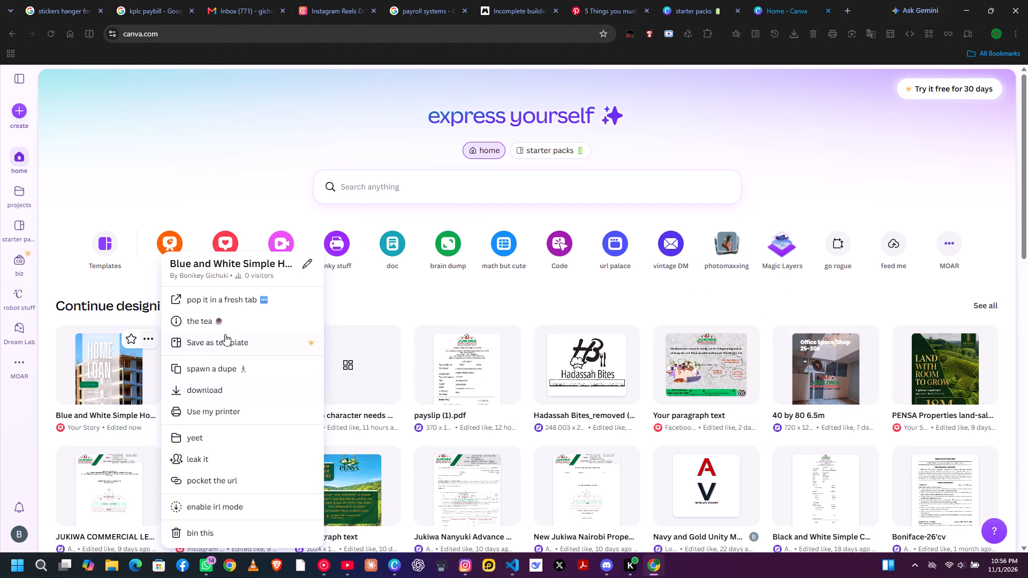
{"action": "left_click", "coordinate": [230, 301]}
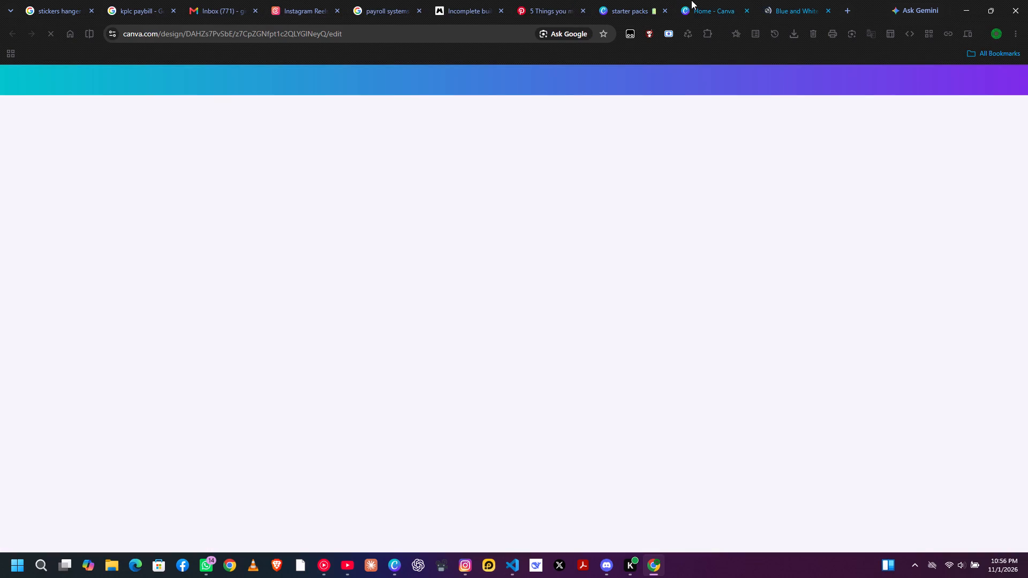
Open the recent Blue Yellow Modern Luxury Real Estate Flyer design from the Canva home page alongside the home loan design.
{"action": "left_click", "coordinate": [693, 3]}
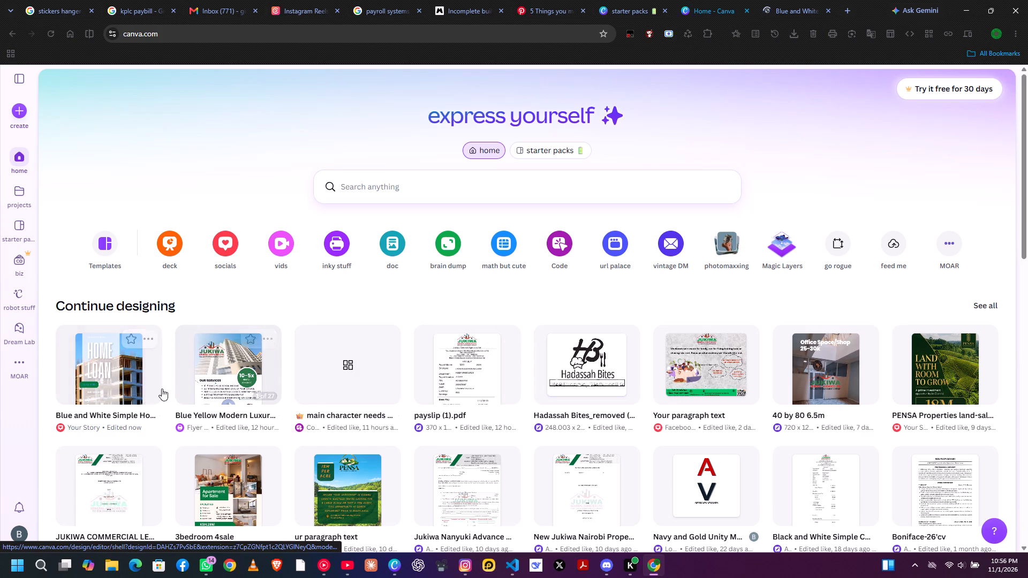
{"action": "left_click", "coordinate": [231, 361]}
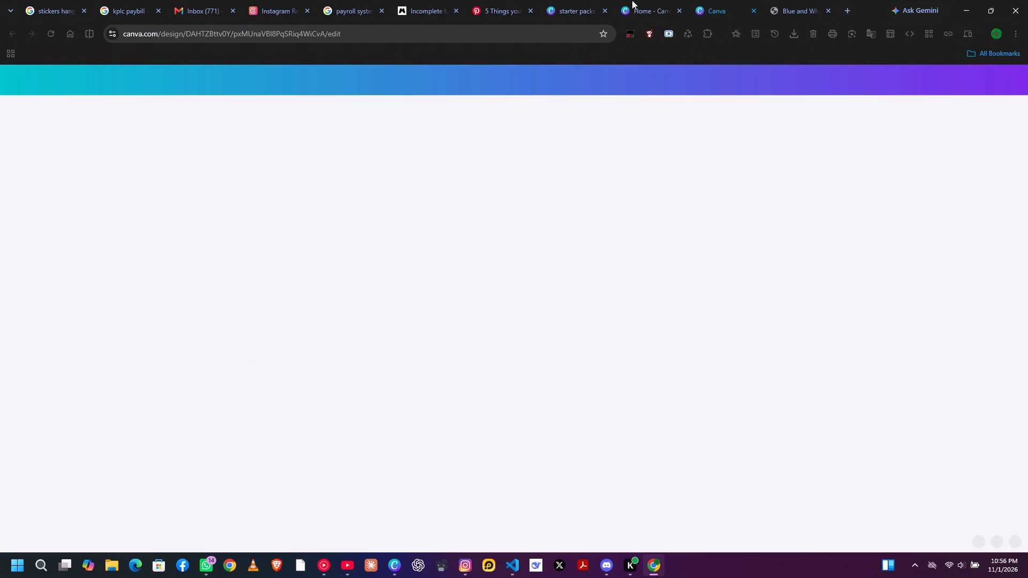
{"action": "left_click", "coordinate": [719, 16]}
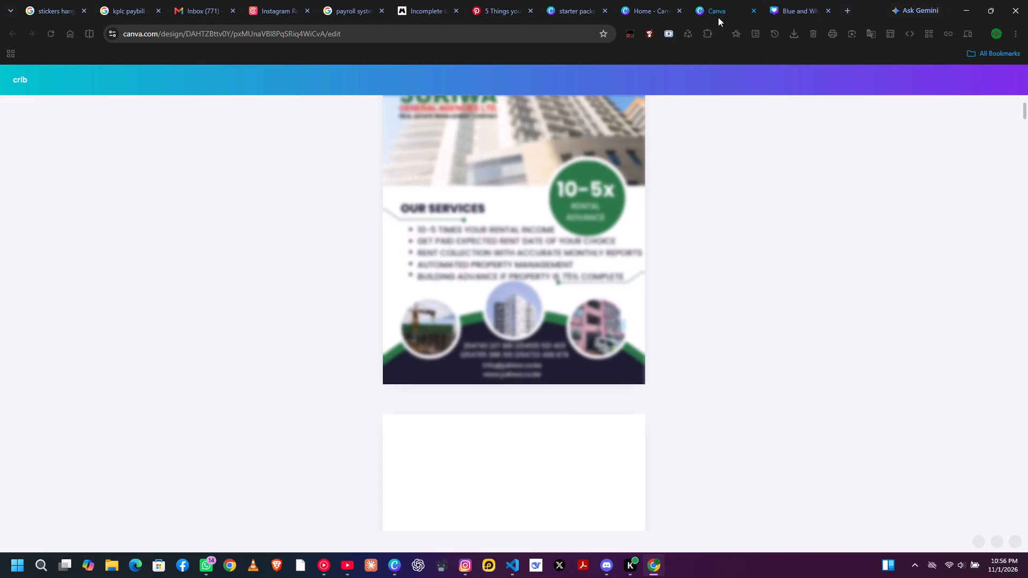
{"action": "left_click", "coordinate": [783, 9]}
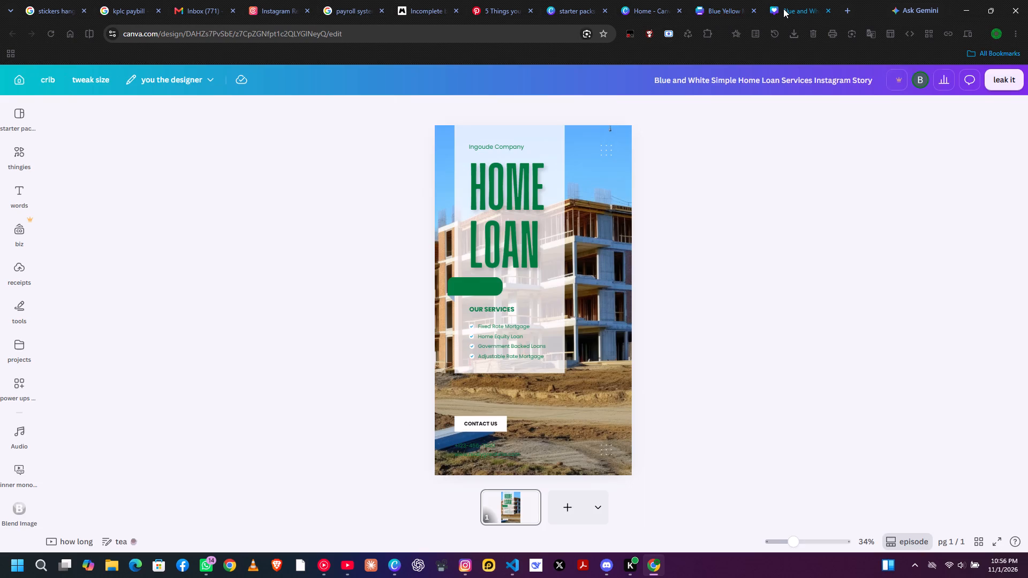
{"action": "left_click", "coordinate": [729, 10]}
Copy the grouped Jukiwa Credit Ltd logo from page 25, the "Call for Registered Valuers" page of the flyer design.
{"action": "scroll", "coordinate": [613, 408], "scroll_direction": "down", "scroll_amount": 10}
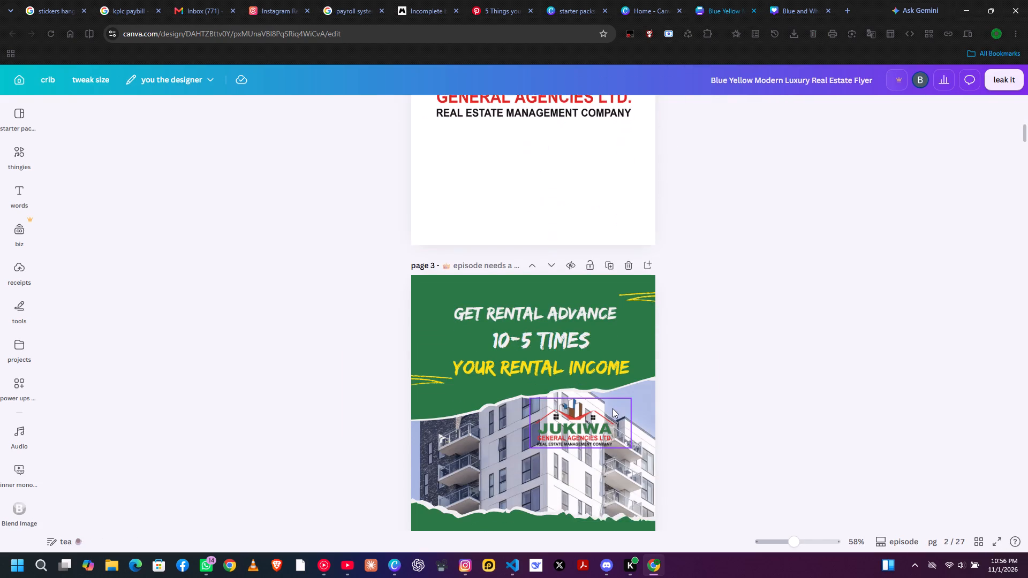
{"action": "scroll", "coordinate": [613, 408], "scroll_direction": "down", "scroll_amount": 5}
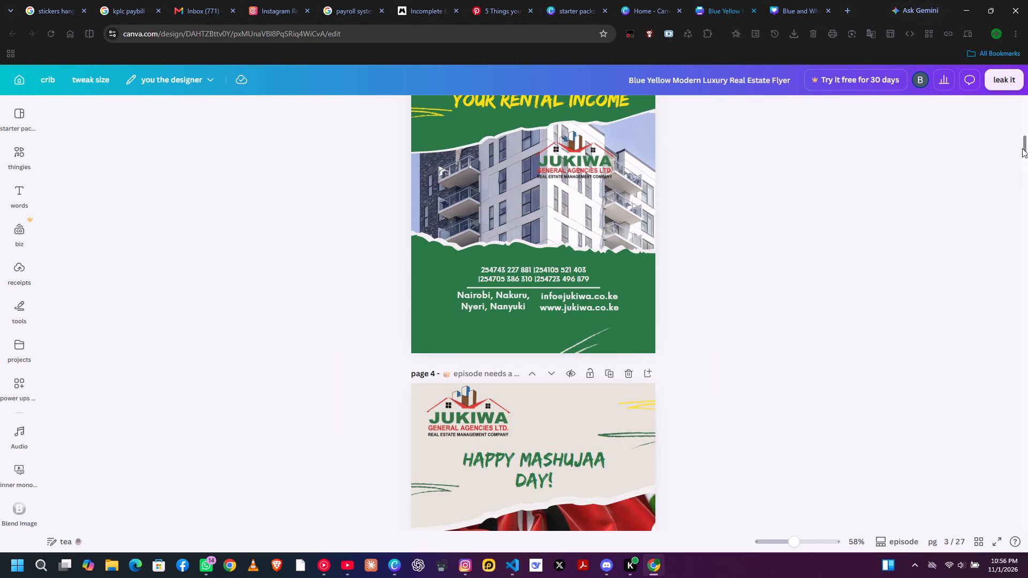
{"action": "left_click_drag", "start_coordinate": [1025, 147], "coordinate": [1003, 307]}
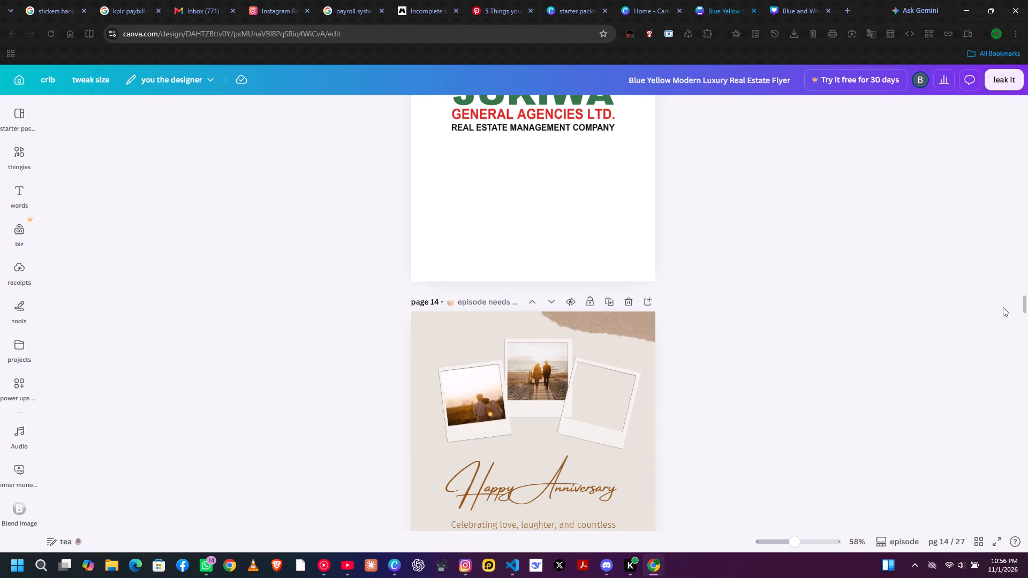
{"action": "left_click_drag", "start_coordinate": [1025, 306], "coordinate": [1027, 377]}
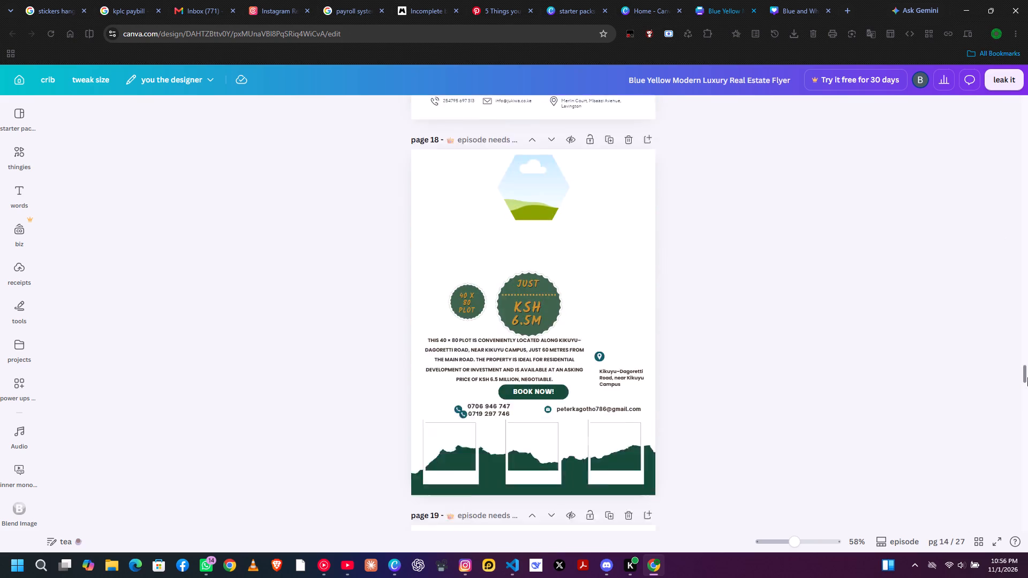
{"action": "left_click_drag", "start_coordinate": [1027, 377], "coordinate": [1022, 416]}
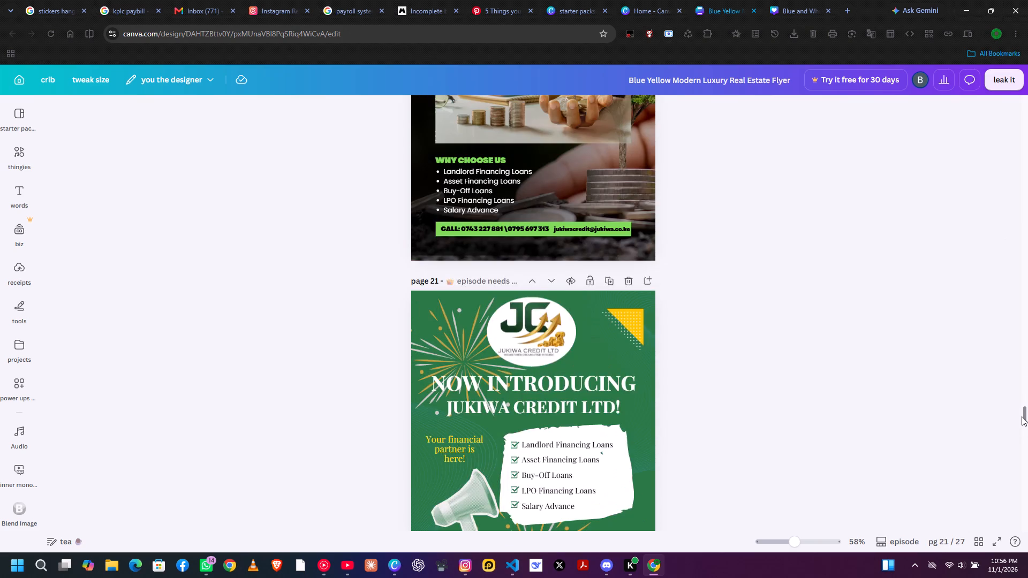
{"action": "left_click_drag", "start_coordinate": [1022, 416], "coordinate": [1021, 430]}
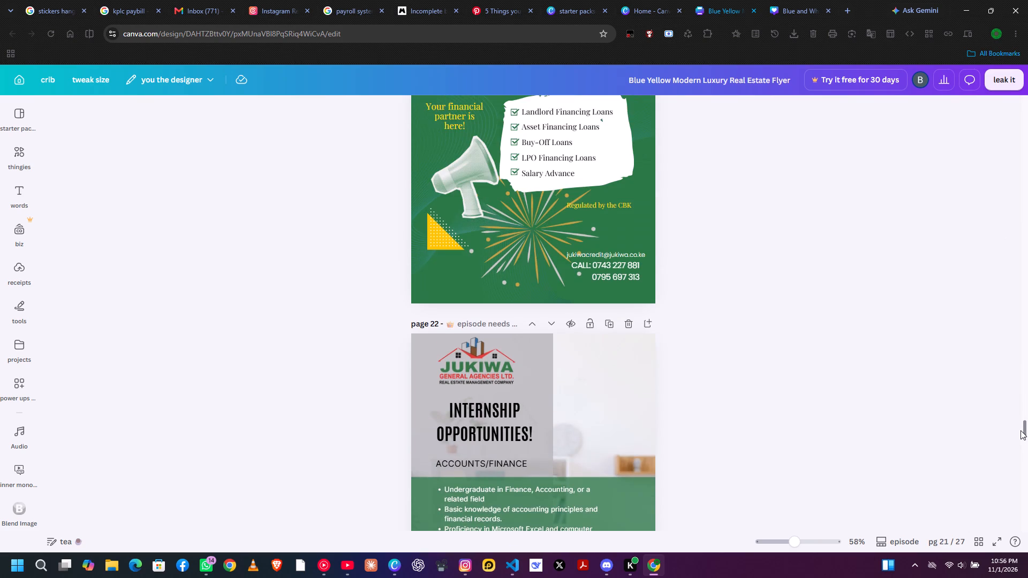
{"action": "left_click_drag", "start_coordinate": [1021, 430], "coordinate": [1027, 482]}
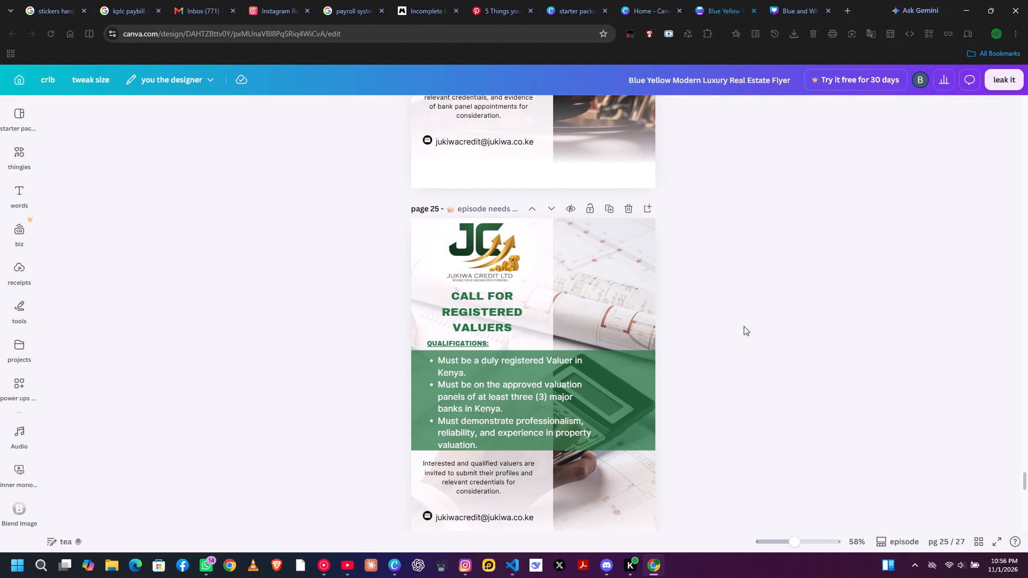
{"action": "left_click", "coordinate": [526, 255]}
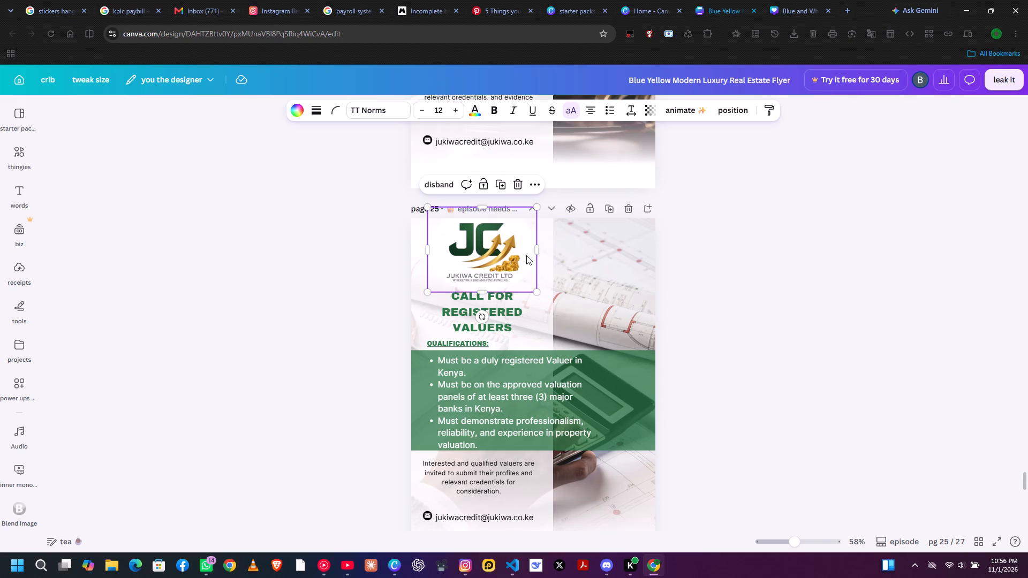
{"action": "key", "text": "ctrl+c"}
Switch back to the home loan story design and delete the "Ingoude Company" text above the heading.
{"action": "left_click", "coordinate": [704, 0]}
{"action": "left_click", "coordinate": [783, 2]}
{"action": "left_click", "coordinate": [498, 146]}
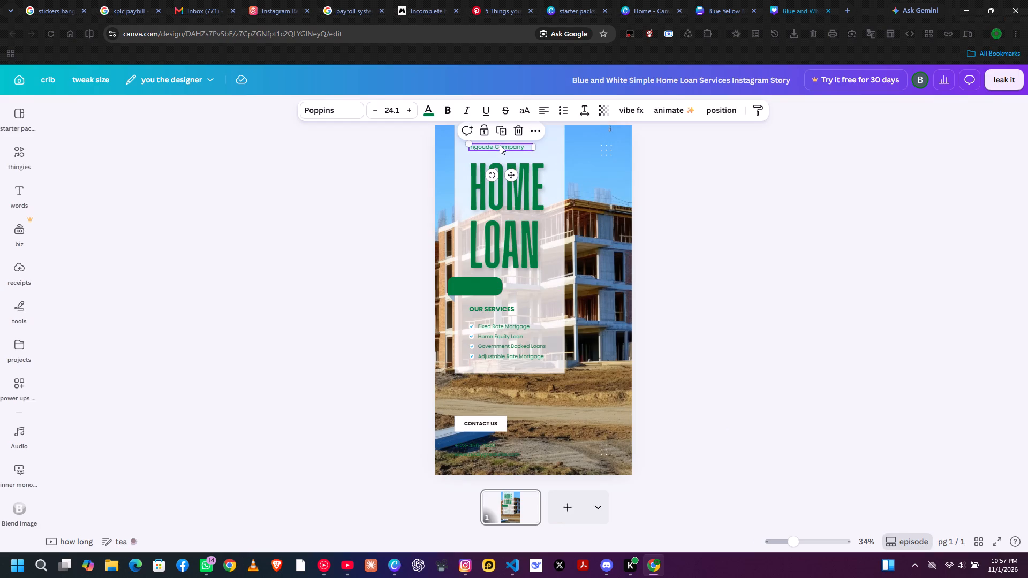
{"action": "left_click", "coordinate": [516, 172]}
{"action": "scroll", "coordinate": [516, 172], "scroll_direction": "up", "scroll_amount": 2}
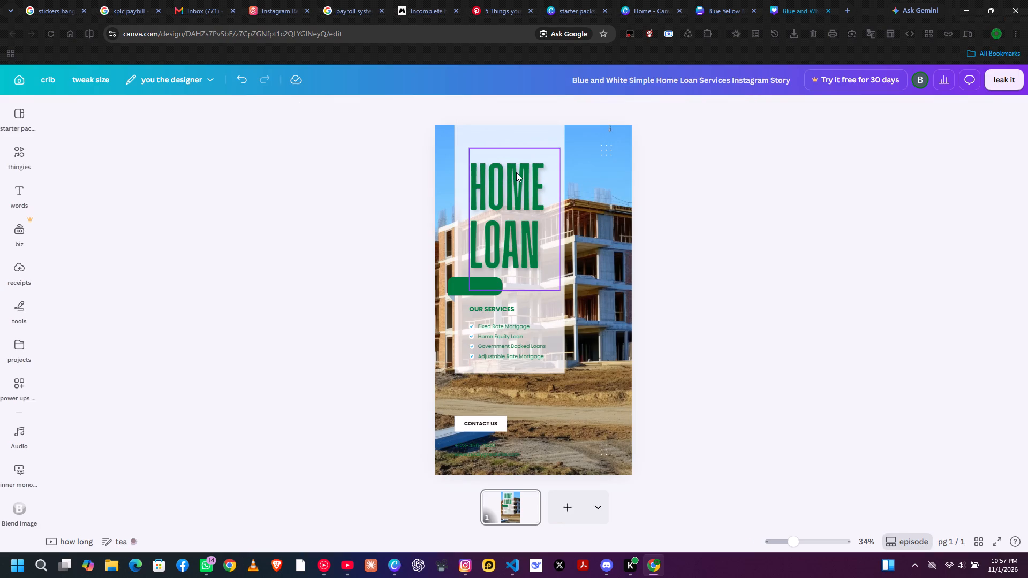
Shrink the "HOME LOAN" heading to about half its size, keeping it low on the white panel to free space above.
{"action": "left_click", "coordinate": [517, 211]}
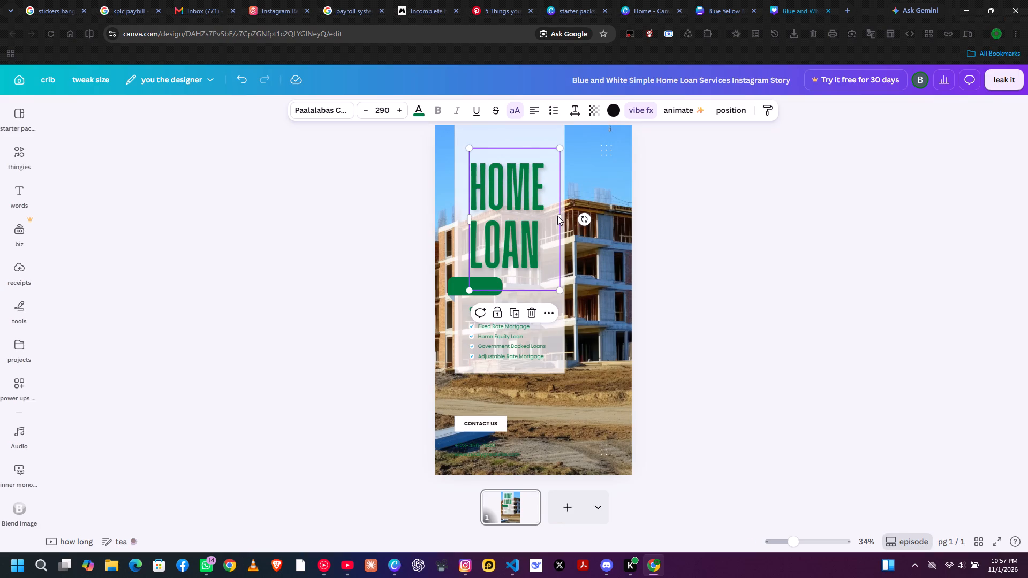
{"action": "left_click_drag", "start_coordinate": [558, 148], "coordinate": [562, 167]}
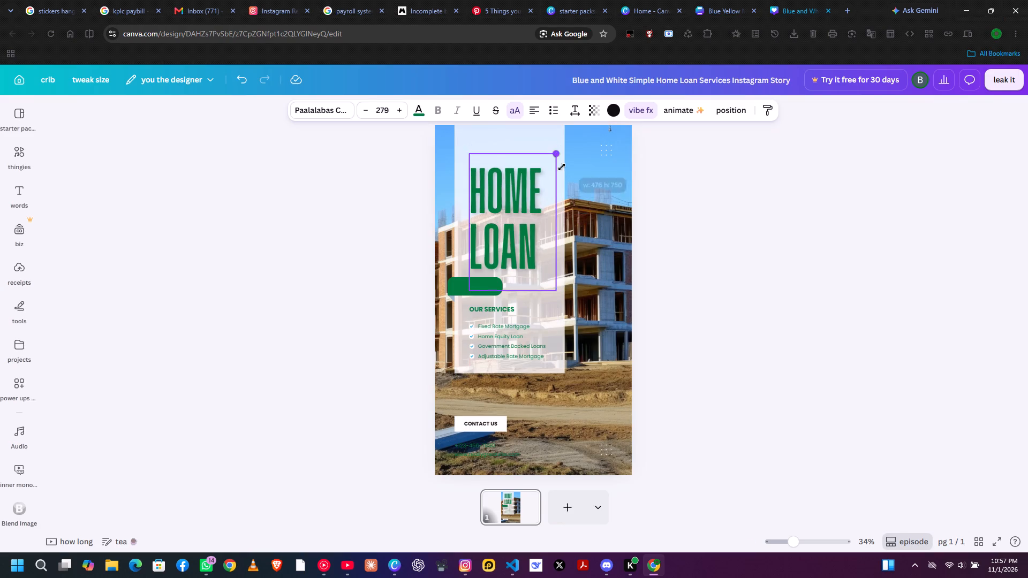
{"action": "left_click_drag", "start_coordinate": [562, 167], "coordinate": [542, 238]}
Paste the copied Jukiwa Credit Ltd logo and place it at the top of the white panel, above the "HOME LOAN" heading.
{"action": "left_click", "coordinate": [511, 153]}
{"action": "scroll", "coordinate": [516, 161], "scroll_direction": "up", "scroll_amount": 2}
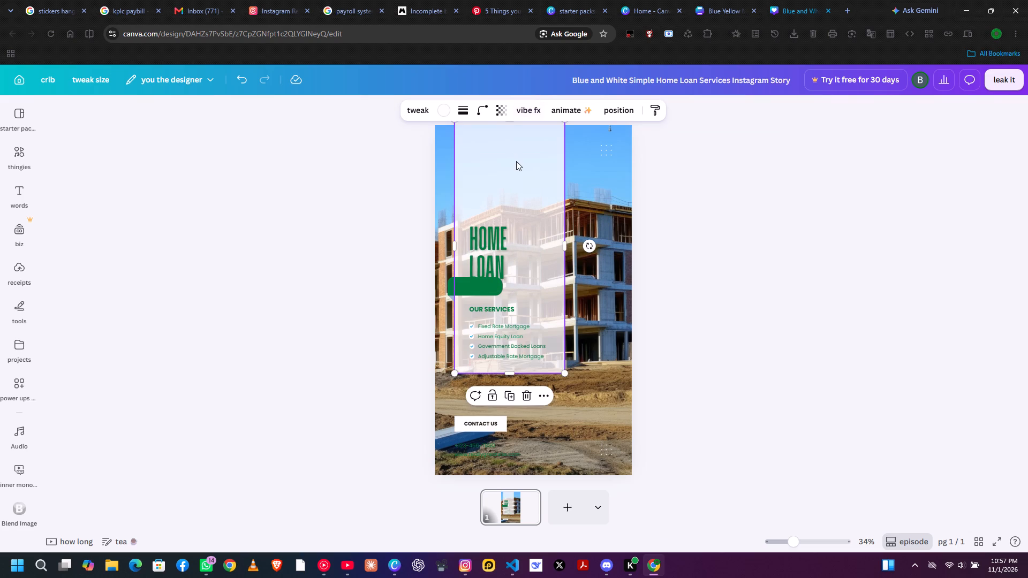
{"action": "scroll", "coordinate": [571, 233], "scroll_direction": "up", "scroll_amount": 2}
{"action": "key", "text": "ctrl+v"}
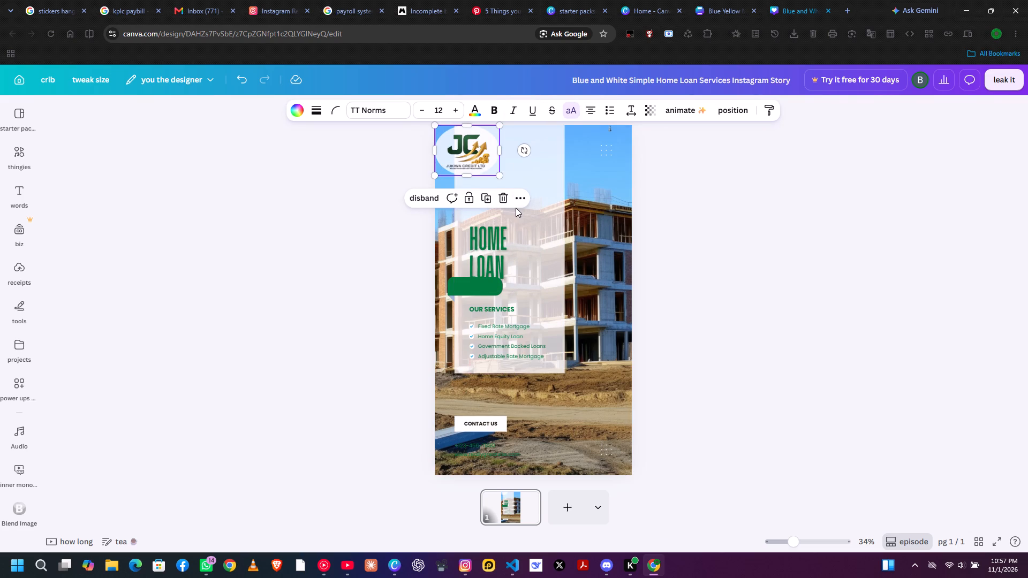
{"action": "left_click_drag", "start_coordinate": [492, 158], "coordinate": [533, 167]}
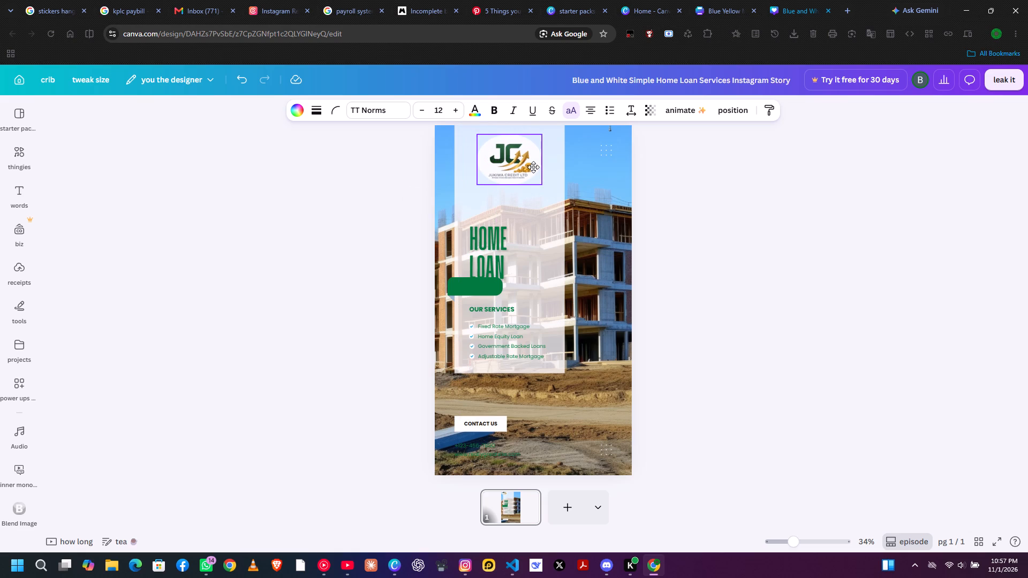
{"action": "left_click_drag", "start_coordinate": [533, 167], "coordinate": [529, 155]}
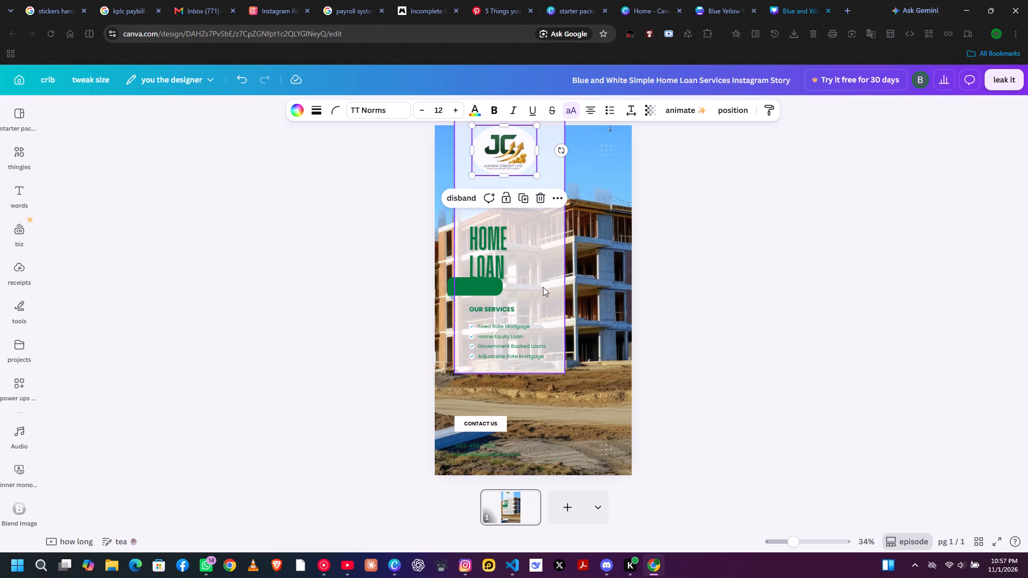
Raise the transparency value of the white panel behind the logo and text until the panel is almost fully opaque.
{"action": "left_click", "coordinate": [540, 286]}
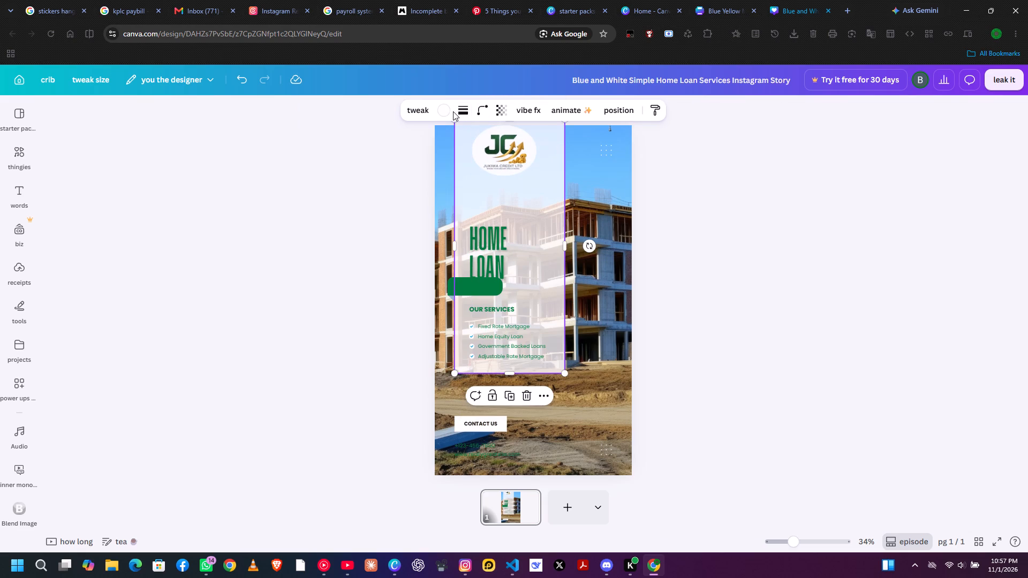
{"action": "left_click", "coordinate": [504, 112]}
{"action": "left_click_drag", "start_coordinate": [508, 158], "coordinate": [509, 158]}
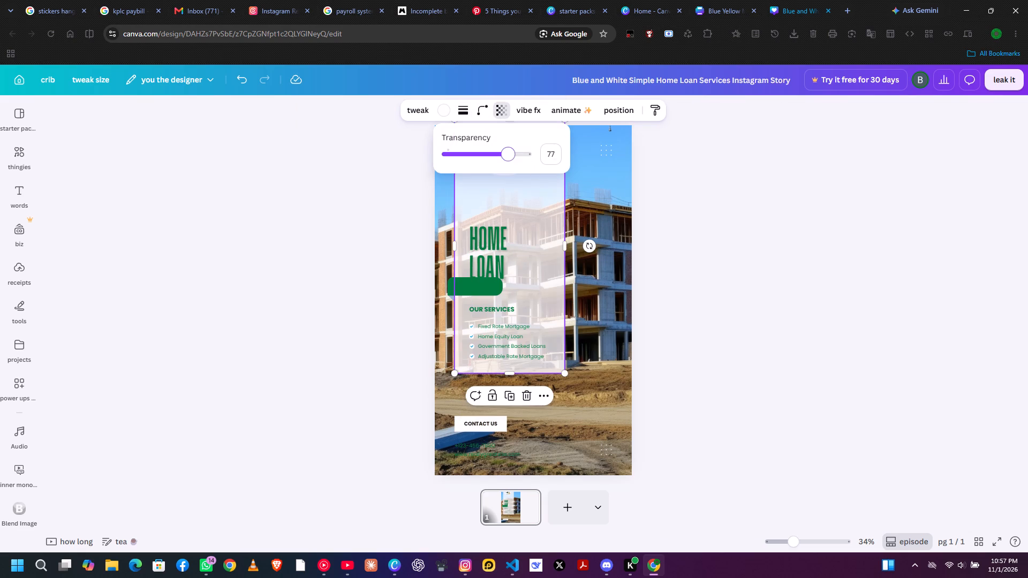
{"action": "left_click_drag", "start_coordinate": [509, 158], "coordinate": [519, 159]}
{"action": "left_click", "coordinate": [688, 222]}
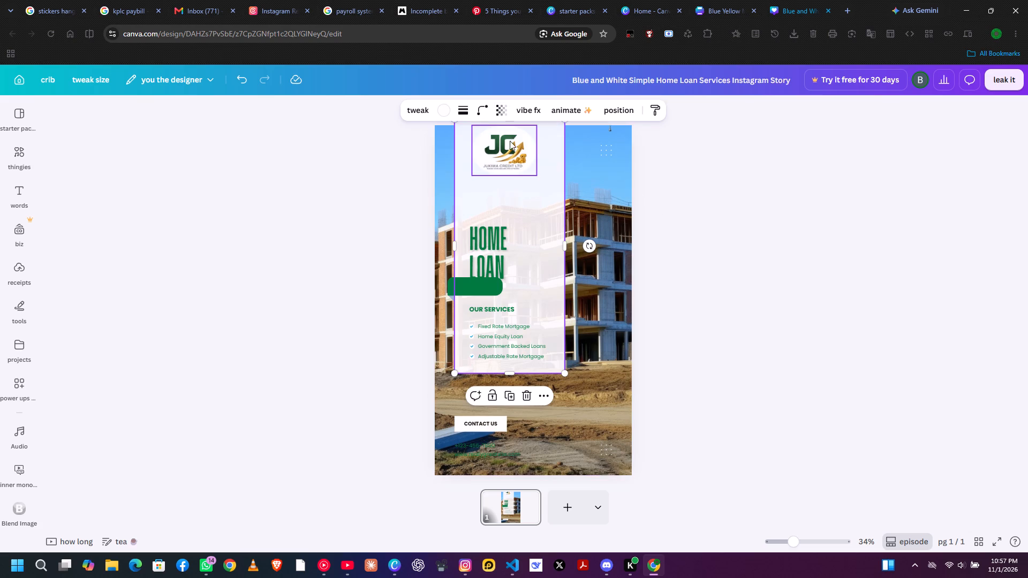
{"action": "left_click", "coordinate": [447, 110]}
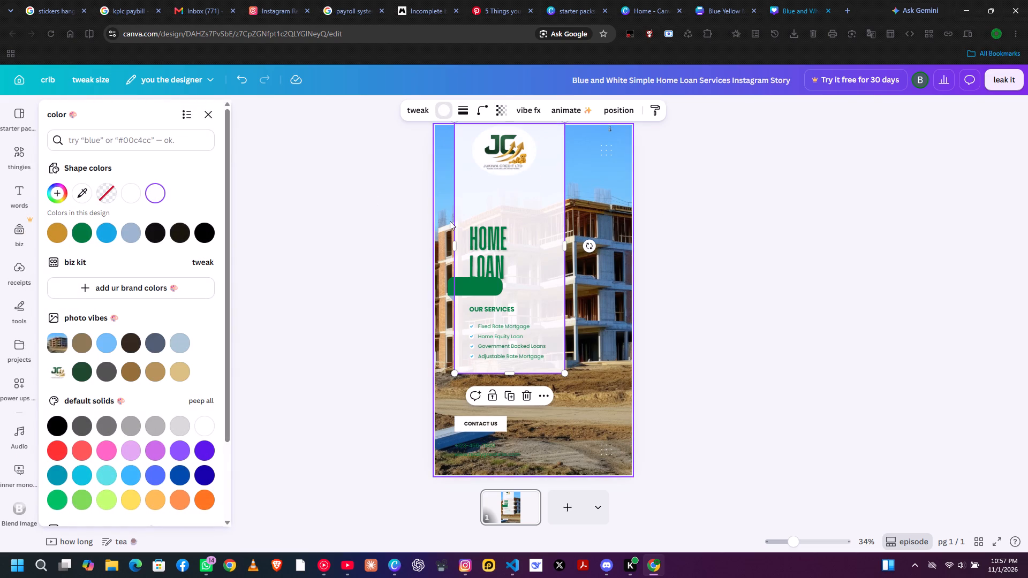
{"action": "left_click", "coordinate": [500, 104]}
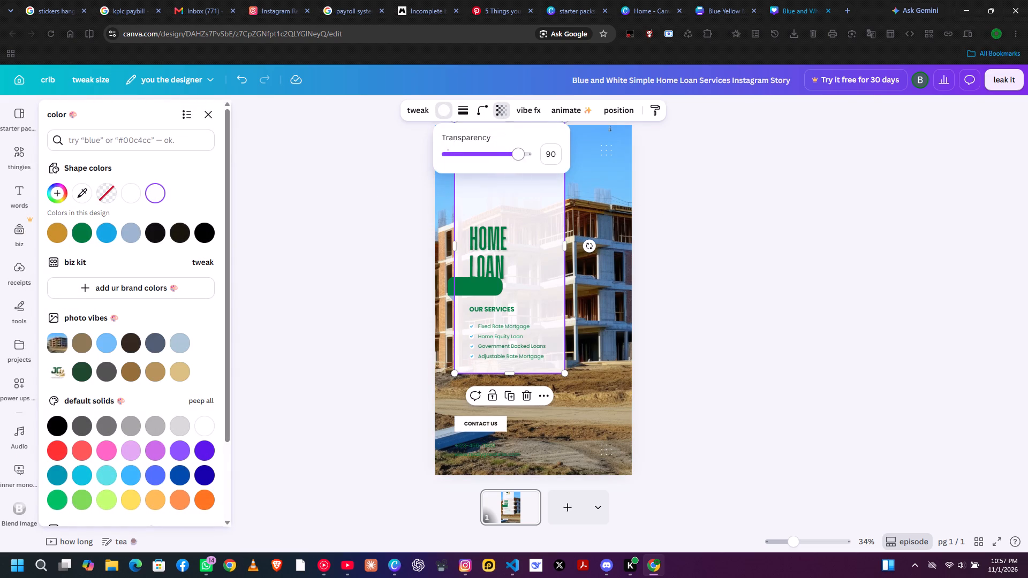
{"action": "left_click_drag", "start_coordinate": [516, 155], "coordinate": [524, 155]}
{"action": "left_click", "coordinate": [802, 263]}
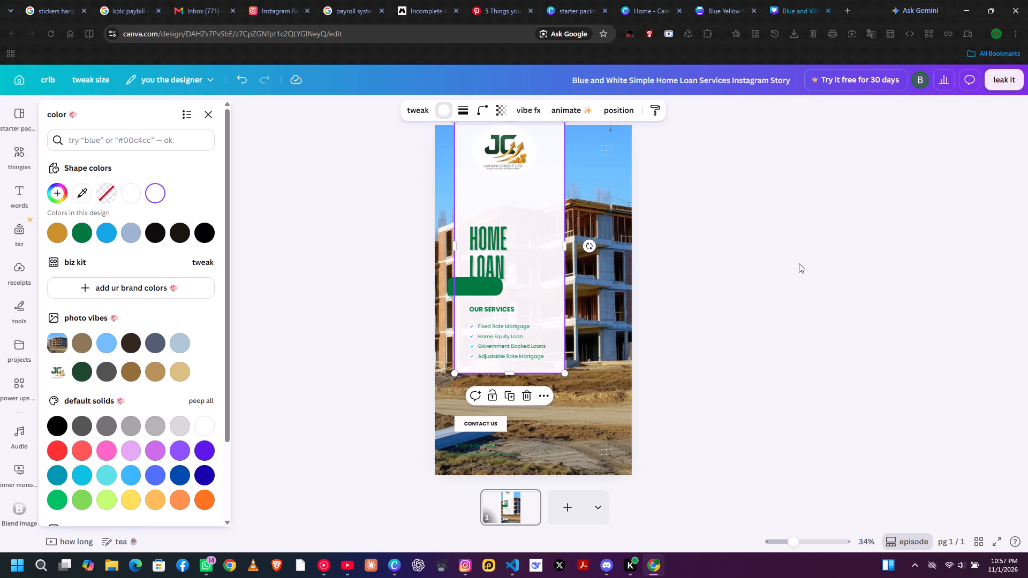
{"action": "scroll", "coordinate": [693, 280], "scroll_direction": "up", "scroll_amount": 2}
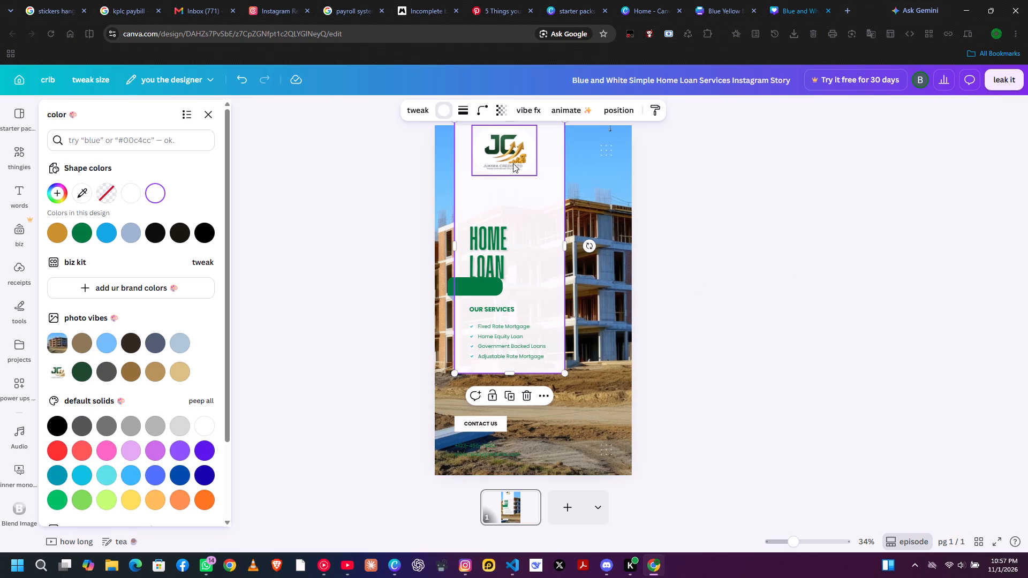
Enlarge the Jukiwa Credit logo slightly and centre it horizontally near the top of the white panel.
{"action": "left_click", "coordinate": [513, 162]}
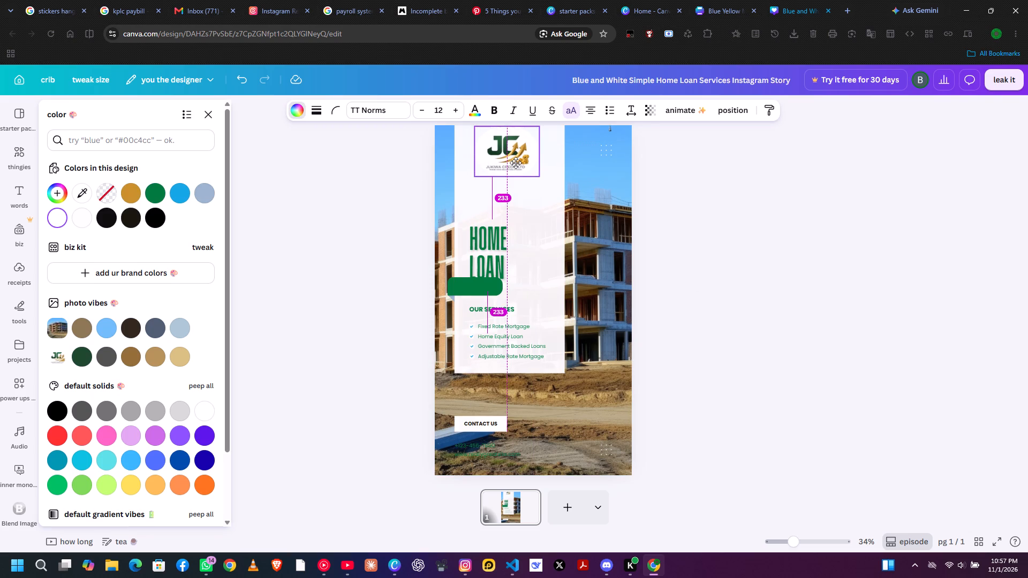
{"action": "left_click_drag", "start_coordinate": [519, 164], "coordinate": [522, 169]}
{"action": "left_click", "coordinate": [547, 241]}
{"action": "left_click", "coordinate": [519, 161]}
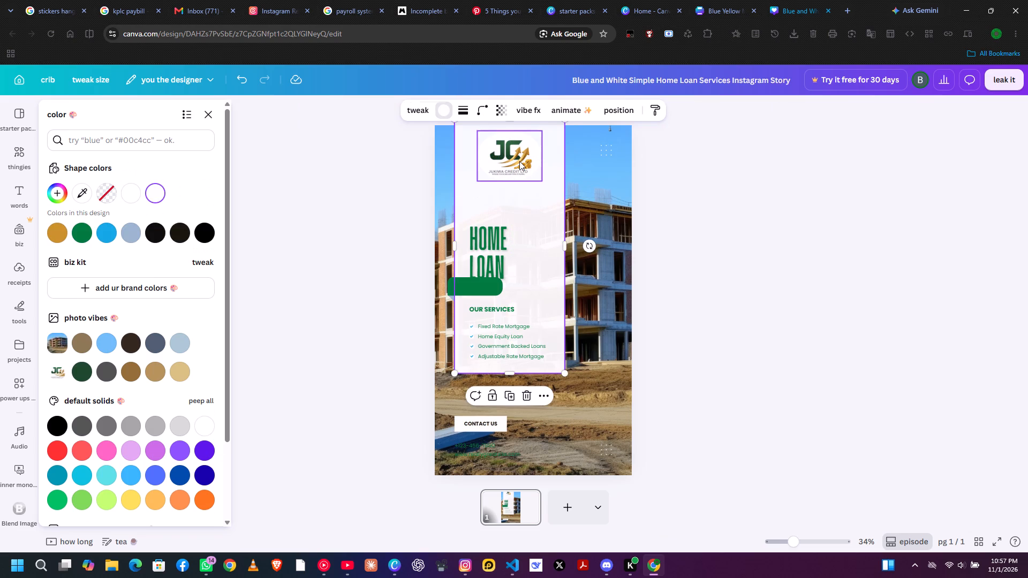
{"action": "left_click_drag", "start_coordinate": [540, 183], "coordinate": [553, 191]}
{"action": "left_click_drag", "start_coordinate": [477, 189], "coordinate": [471, 189]}
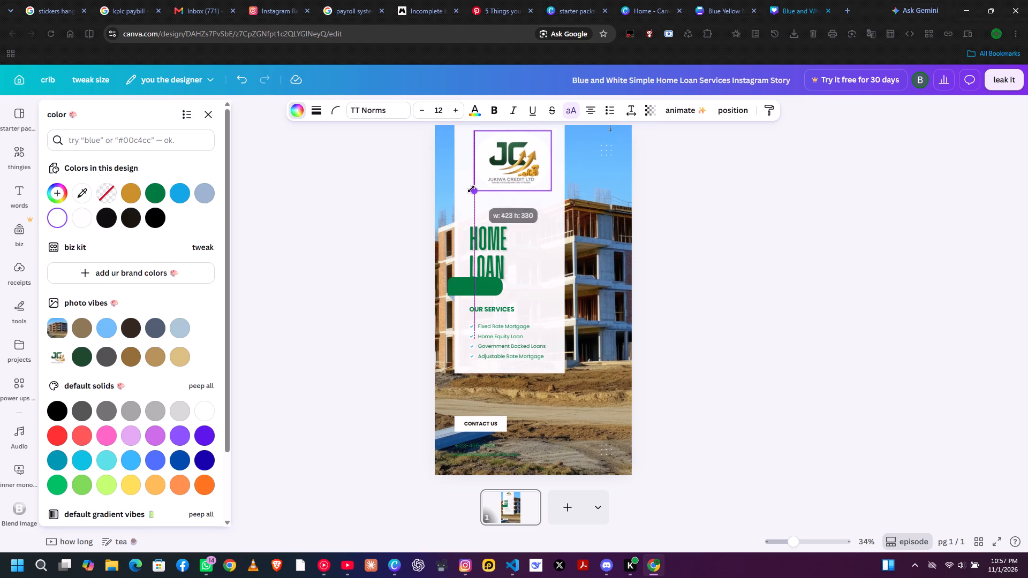
{"action": "left_click_drag", "start_coordinate": [471, 189], "coordinate": [467, 190]}
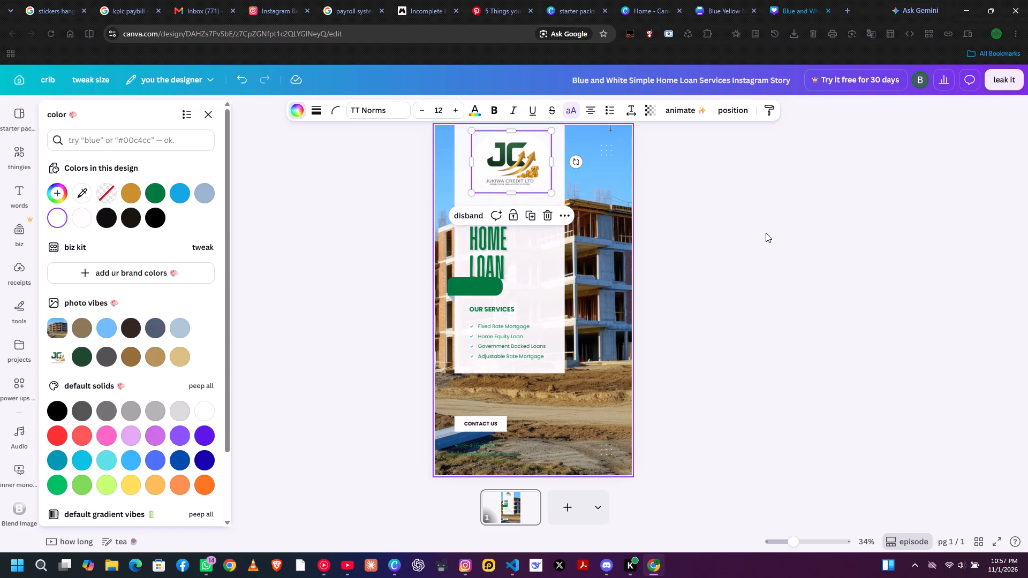
{"action": "left_click", "coordinate": [766, 233]}
{"action": "left_click", "coordinate": [853, 245]}
{"action": "left_click_drag", "start_coordinate": [488, 176], "coordinate": [487, 169]}
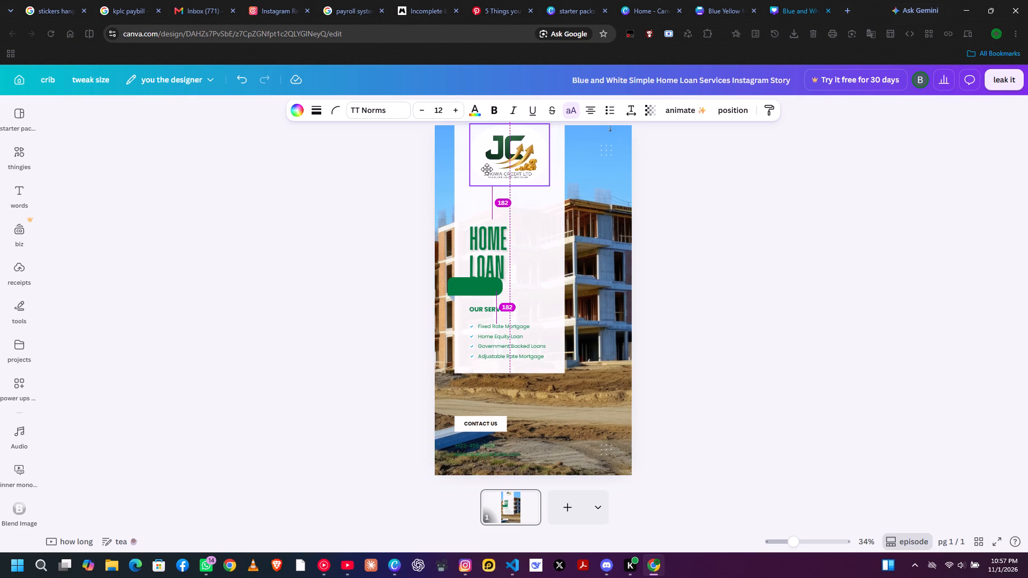
{"action": "left_click_drag", "start_coordinate": [487, 169], "coordinate": [486, 169]}
{"action": "left_click", "coordinate": [609, 198]}
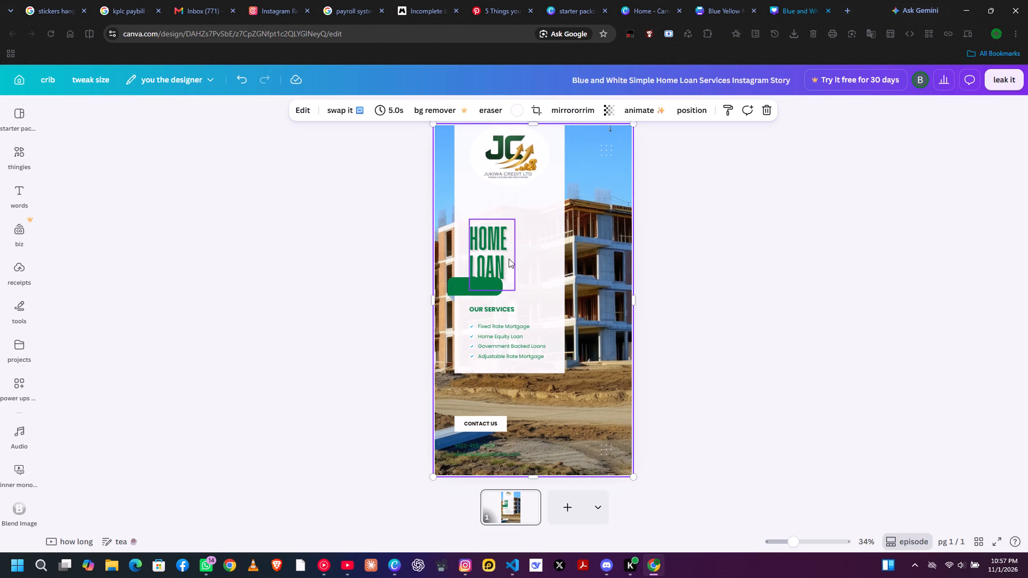
Move the "HOME LOAN" heading up beneath the logo and widen its text box to about 568 so it fits one line.
{"action": "left_click_drag", "start_coordinate": [500, 252], "coordinate": [495, 220]}
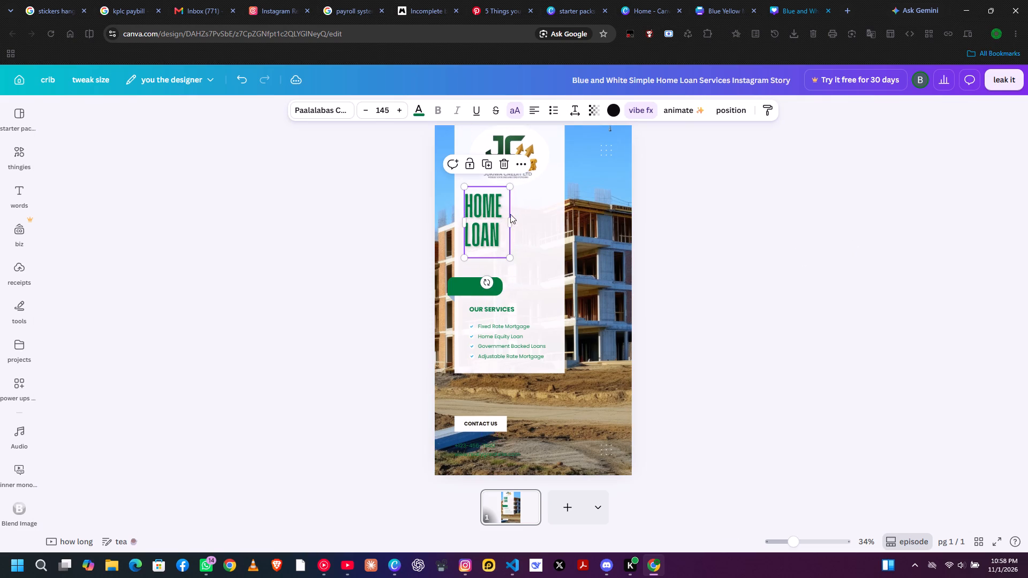
{"action": "left_click_drag", "start_coordinate": [511, 220], "coordinate": [570, 211]}
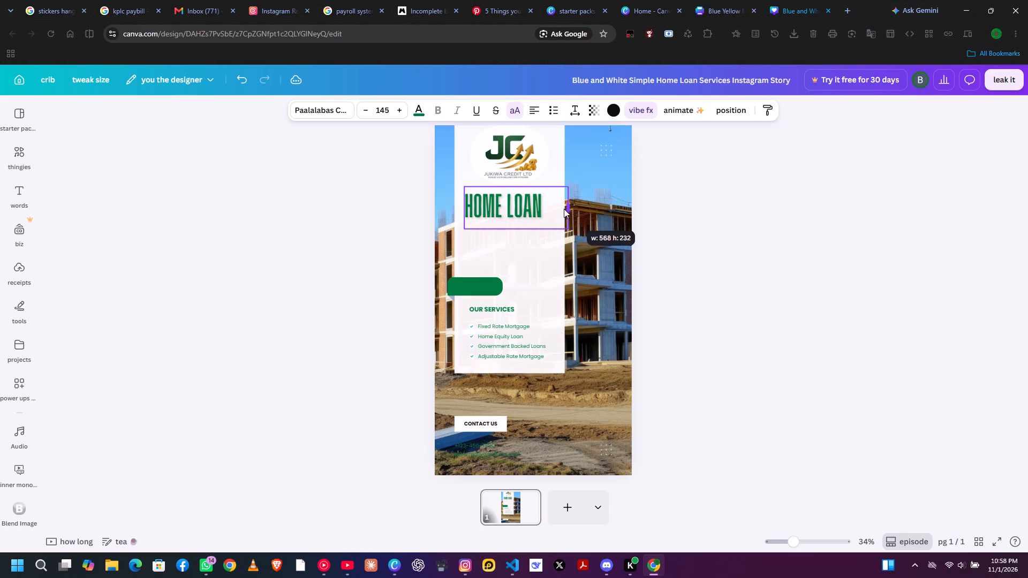
Replace the "HOME LOAN" heading text with "GOT AN INCOMPLETE PROJECT".
{"action": "double_click", "coordinate": [541, 206]}
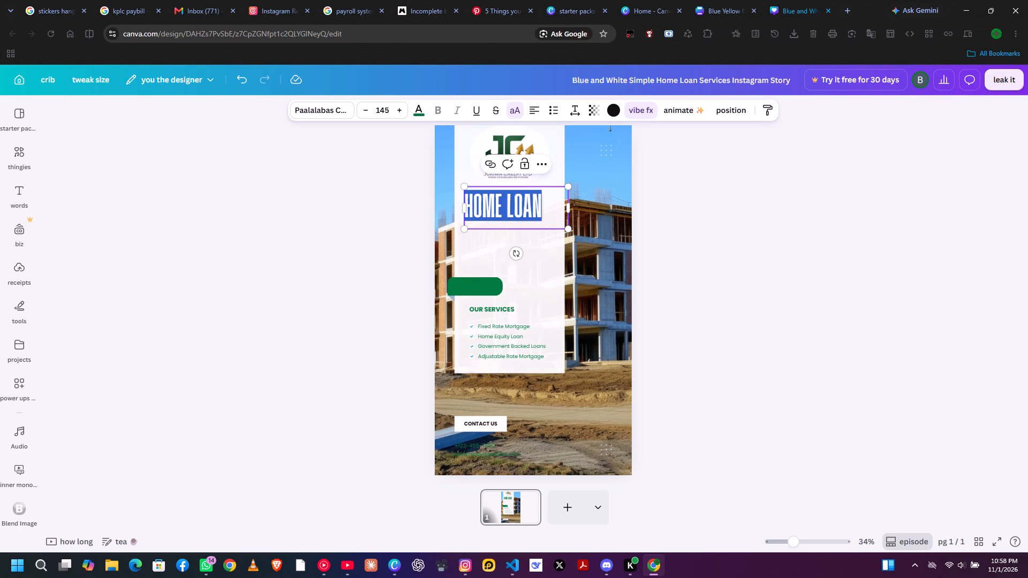
{"action": "key", "text": "g"}
{"action": "type", "text": "ot aa"}
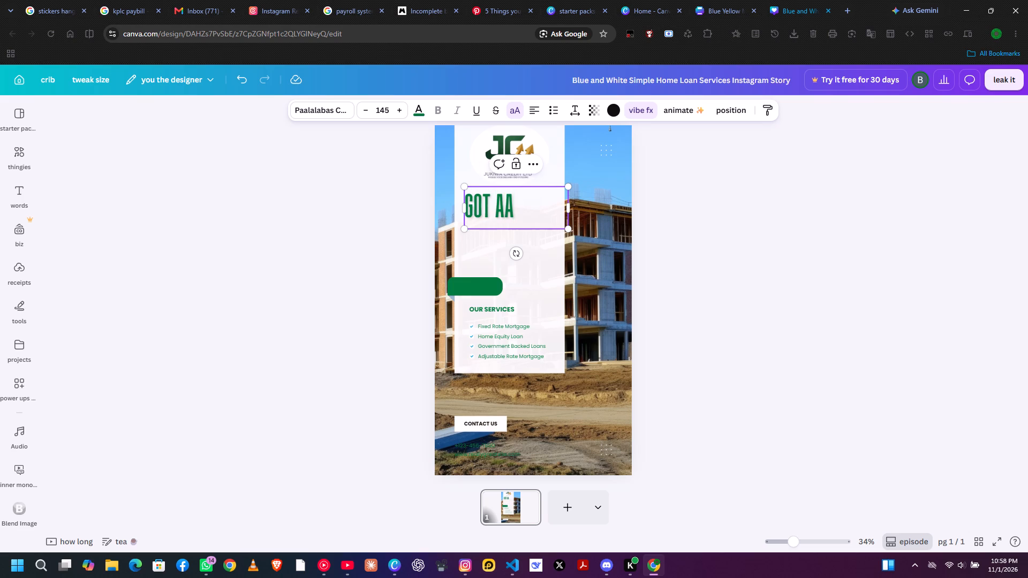
{"action": "key", "text": "BackSpace"}
{"action": "type", "text": "n inc"}
{"action": "key", "text": "o"}
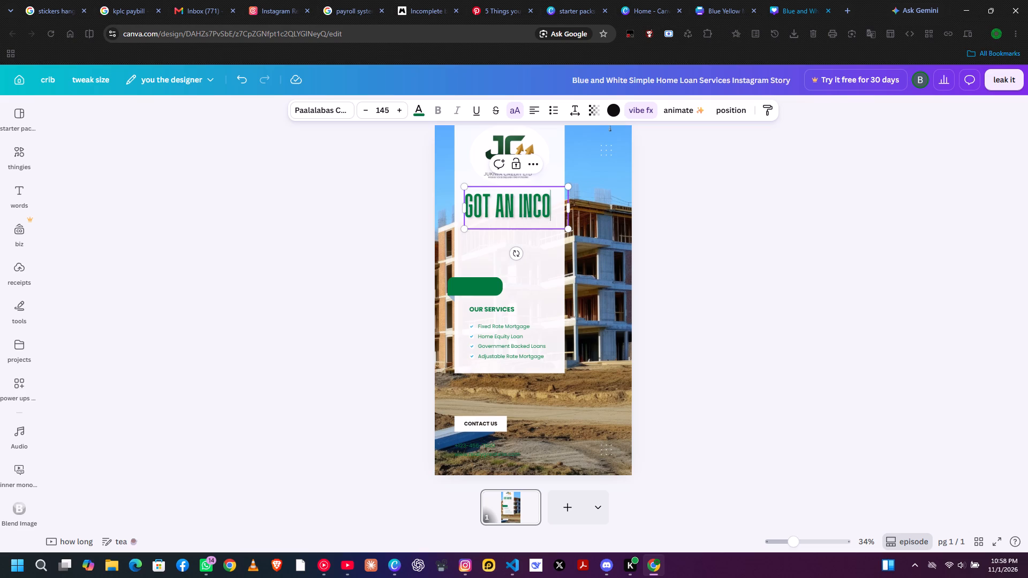
{"action": "type", "text": "mplete"}
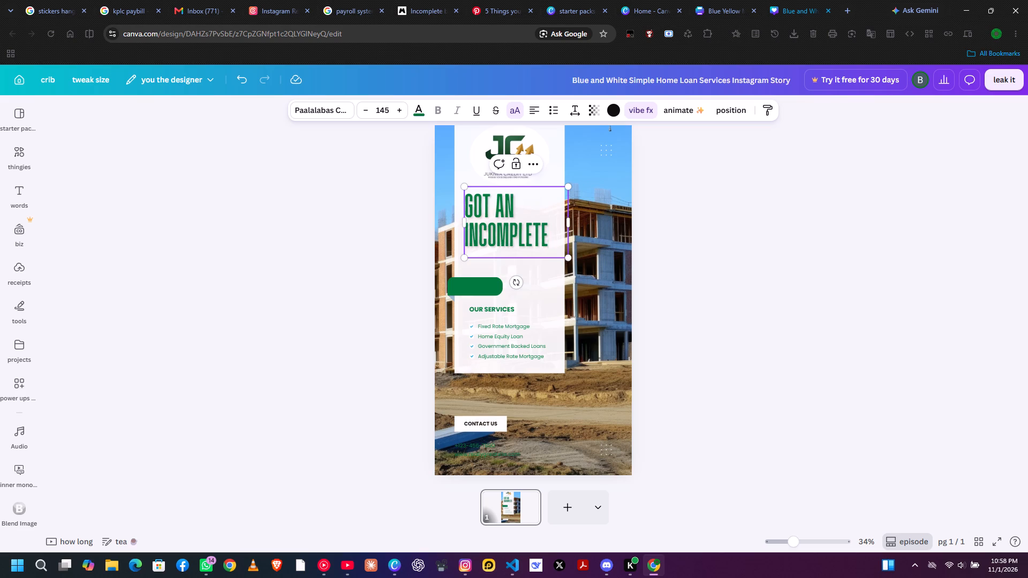
{"action": "key", "text": "space"}
{"action": "type", "text": "pro"}
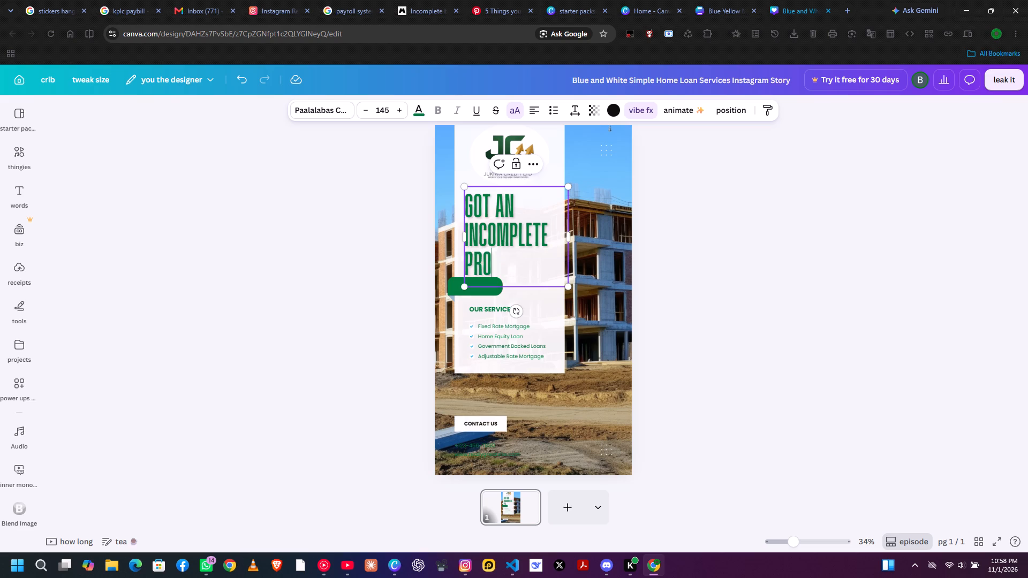
{"action": "type", "text": "ject"}
{"action": "left_click", "coordinate": [725, 283]}
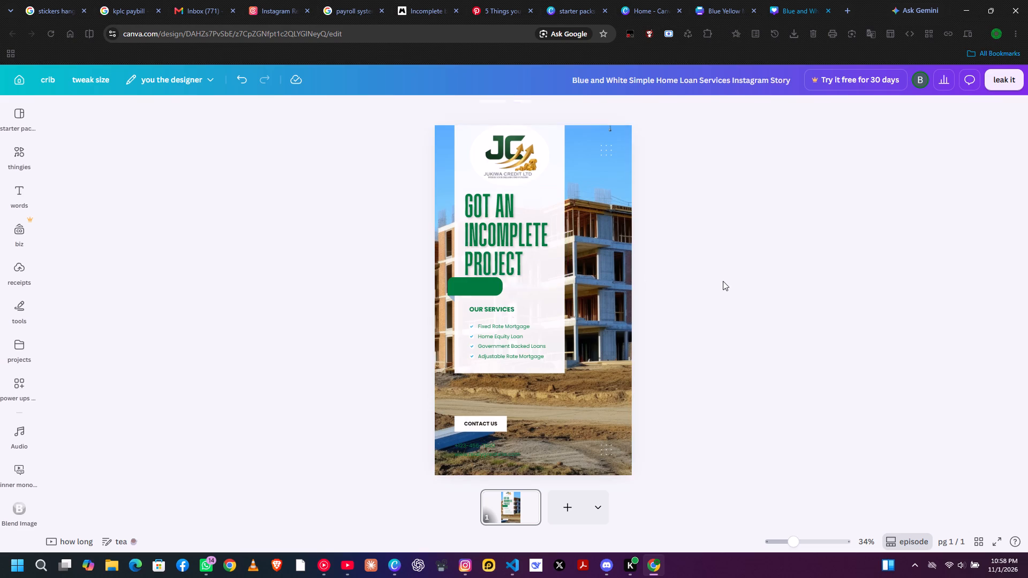
Centre the "GOT AN INCOMPLETE PROJECT" text box horizontally within the white panel and centre-align its text.
{"action": "left_click", "coordinate": [490, 234]}
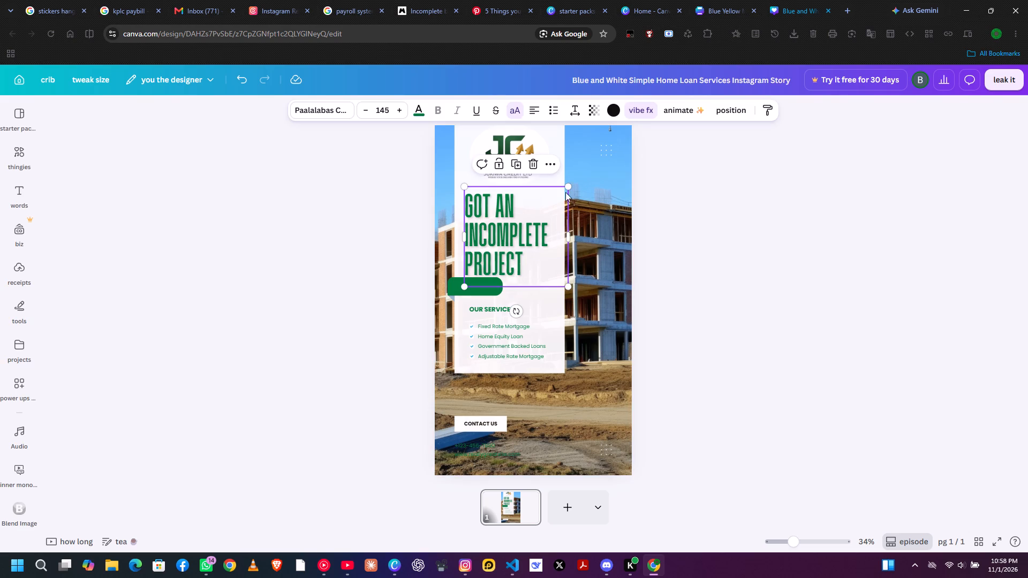
{"action": "left_click_drag", "start_coordinate": [562, 192], "coordinate": [554, 195]}
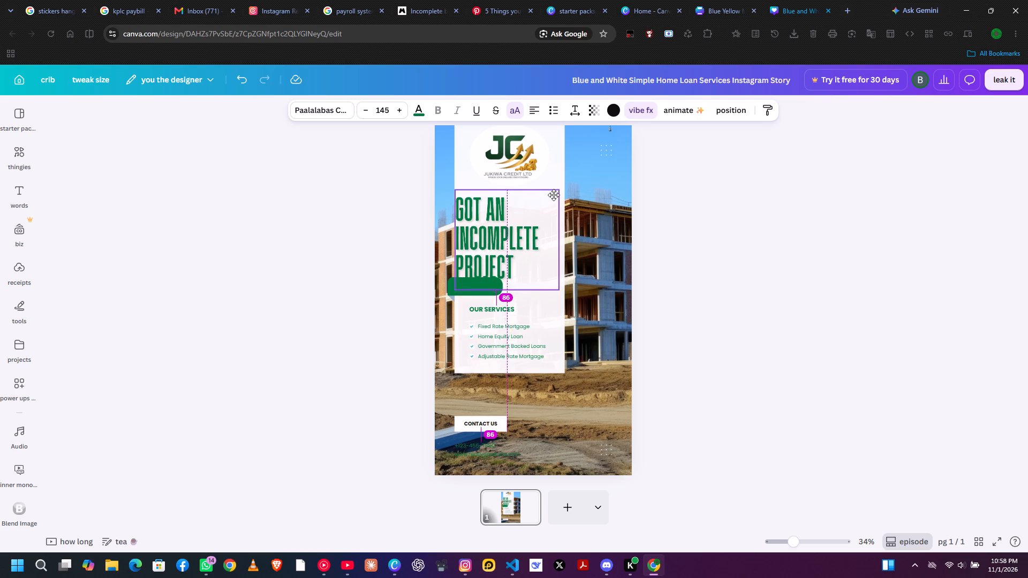
{"action": "left_click_drag", "start_coordinate": [554, 195], "coordinate": [555, 192]}
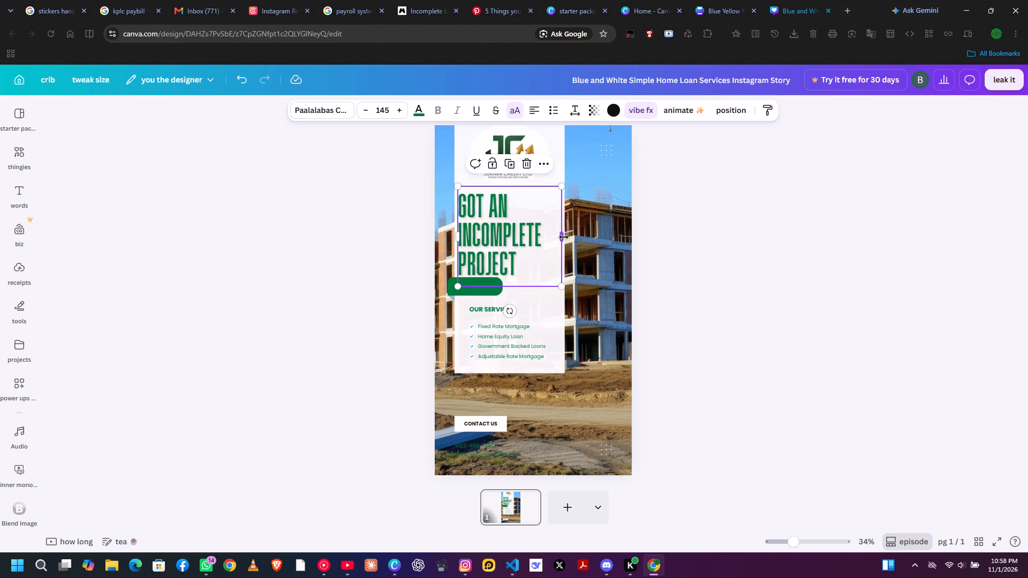
{"action": "left_click", "coordinate": [750, 261]}
{"action": "left_click", "coordinate": [498, 220]}
{"action": "left_click", "coordinate": [536, 111]}
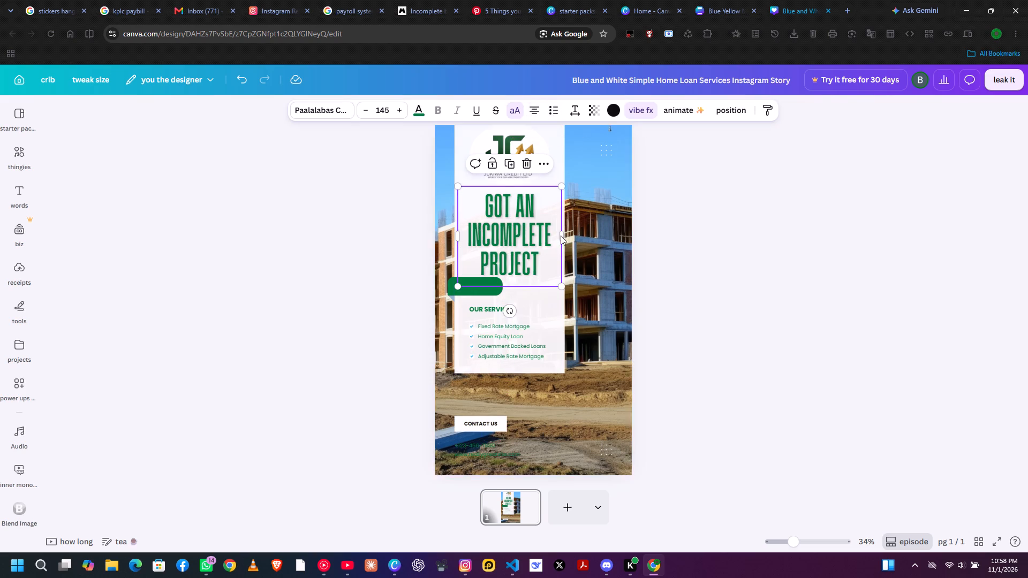
Add a question mark to the end of the "GOT AN INCOMPLETE PROJECT" heading.
{"action": "left_click", "coordinate": [793, 286]}
{"action": "left_click", "coordinate": [525, 262]}
{"action": "left_click", "coordinate": [529, 262]}
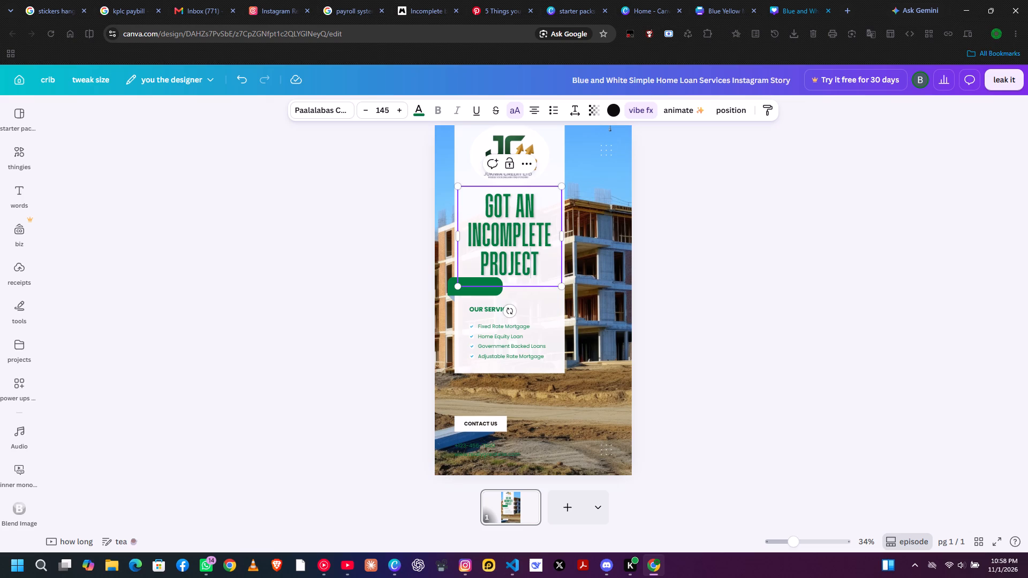
{"action": "left_click", "coordinate": [544, 266]}
{"action": "key", "text": "shift+question"}
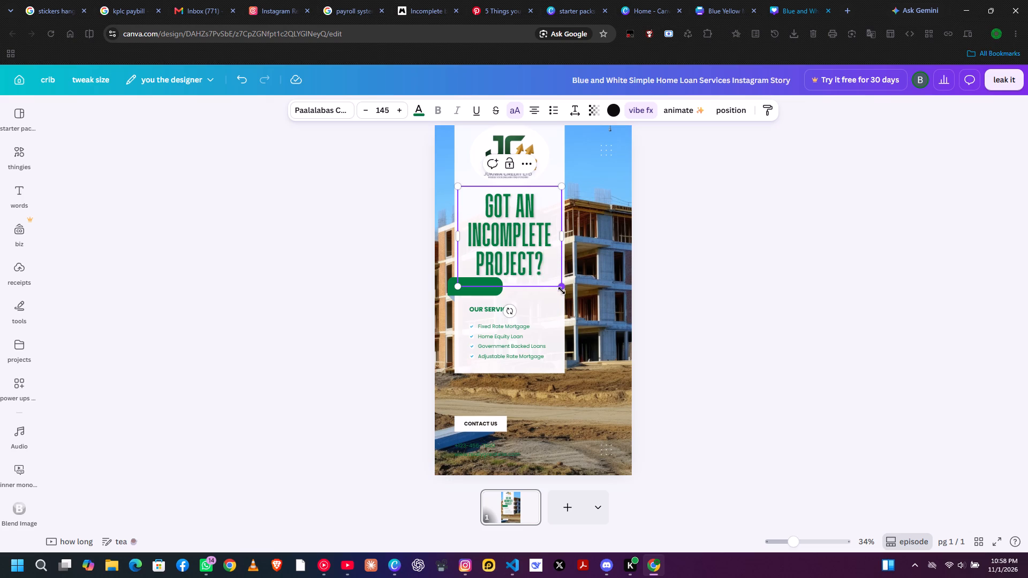
Shrink the heading to about font size 74.7 and widen its text box to span the white panel on two lines.
{"action": "left_click_drag", "start_coordinate": [562, 289], "coordinate": [518, 234]}
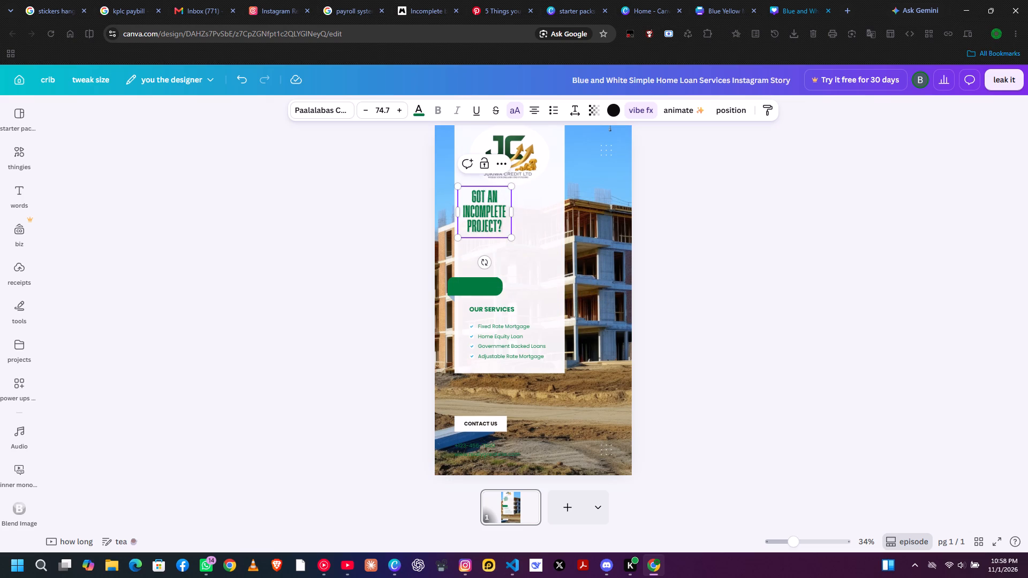
{"action": "left_click_drag", "start_coordinate": [512, 215], "coordinate": [570, 208]}
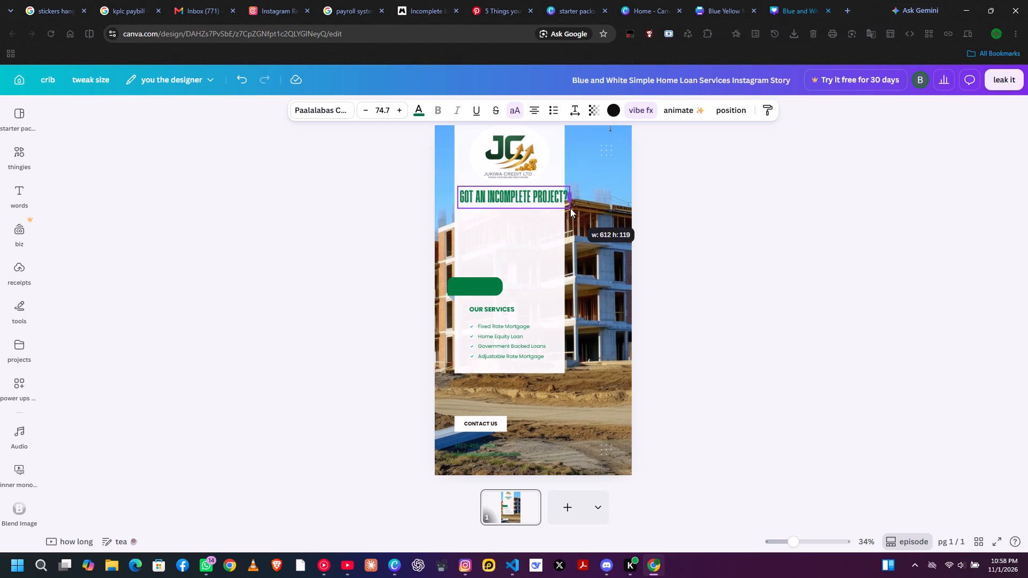
{"action": "left_click_drag", "start_coordinate": [570, 208], "coordinate": [563, 208]}
{"action": "left_click", "coordinate": [621, 208]}
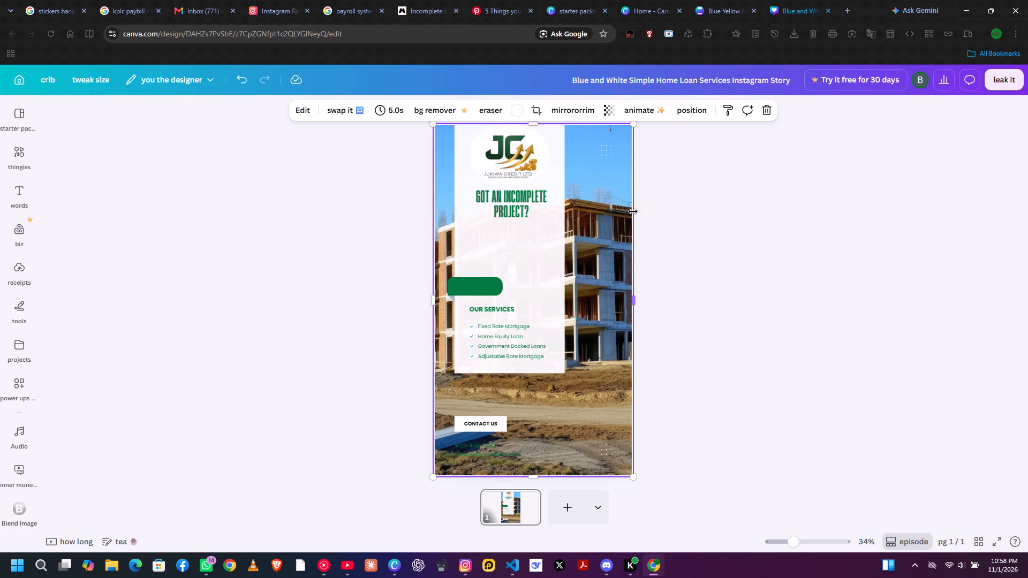
{"action": "left_click", "coordinate": [505, 205]}
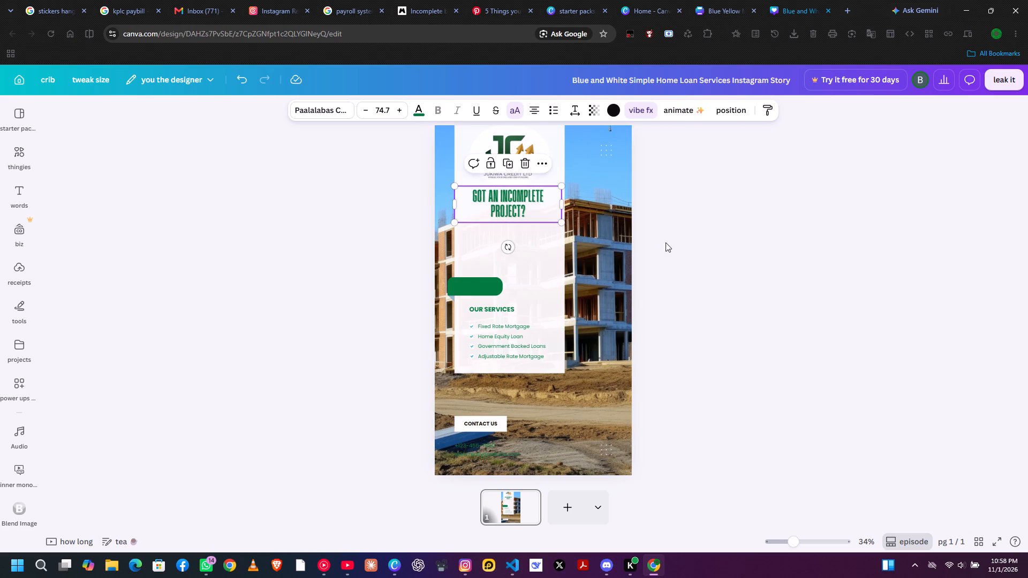
{"action": "left_click", "coordinate": [714, 266]}
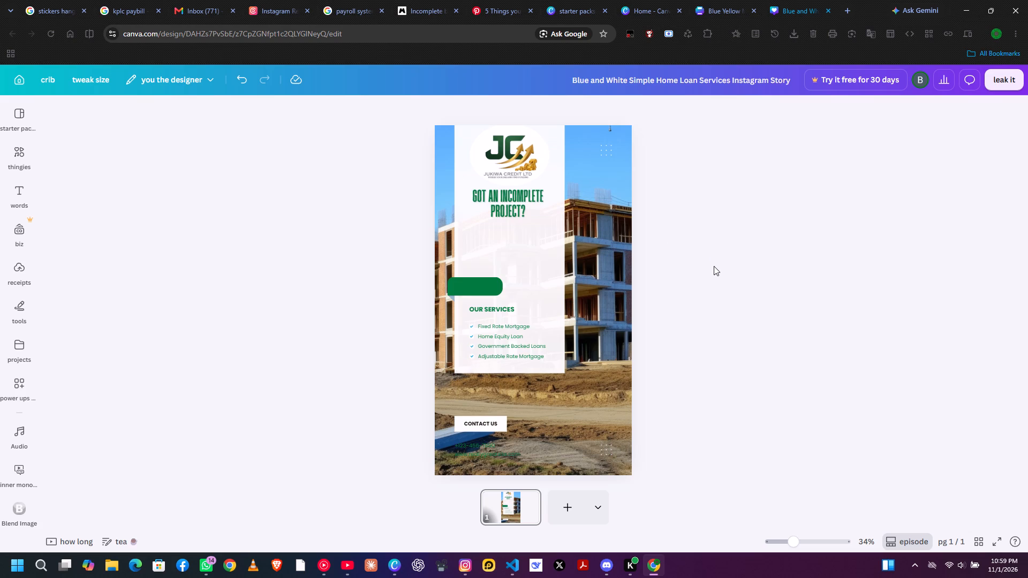
Widen the heading's text box so it fits one line, and scale it down to about font size 67.8 to match the panel's width.
{"action": "scroll", "coordinate": [714, 264], "scroll_direction": "up", "scroll_amount": 9}
{"action": "left_click_drag", "start_coordinate": [789, 544], "coordinate": [803, 552]}
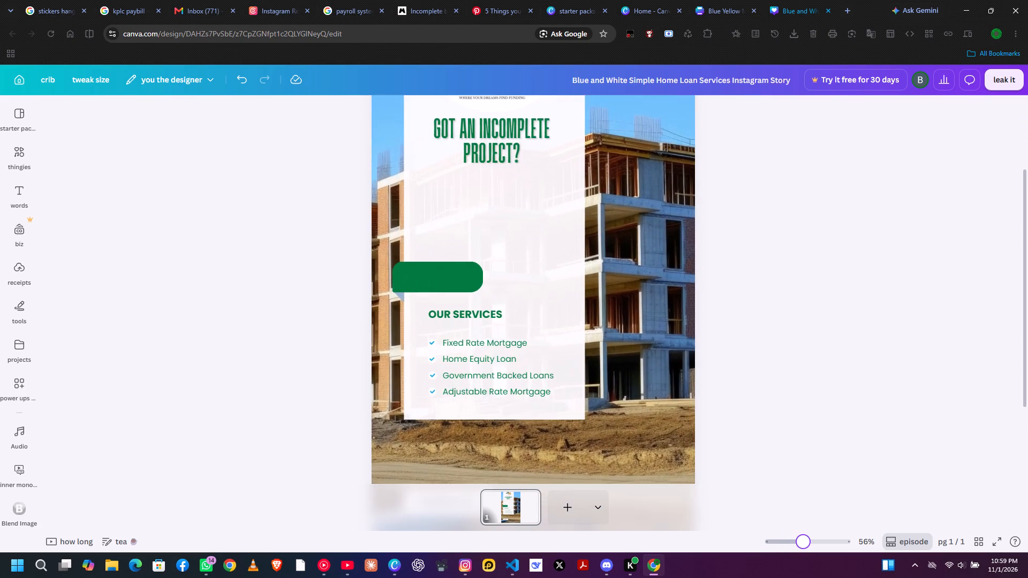
{"action": "left_click_drag", "start_coordinate": [803, 552], "coordinate": [800, 553]}
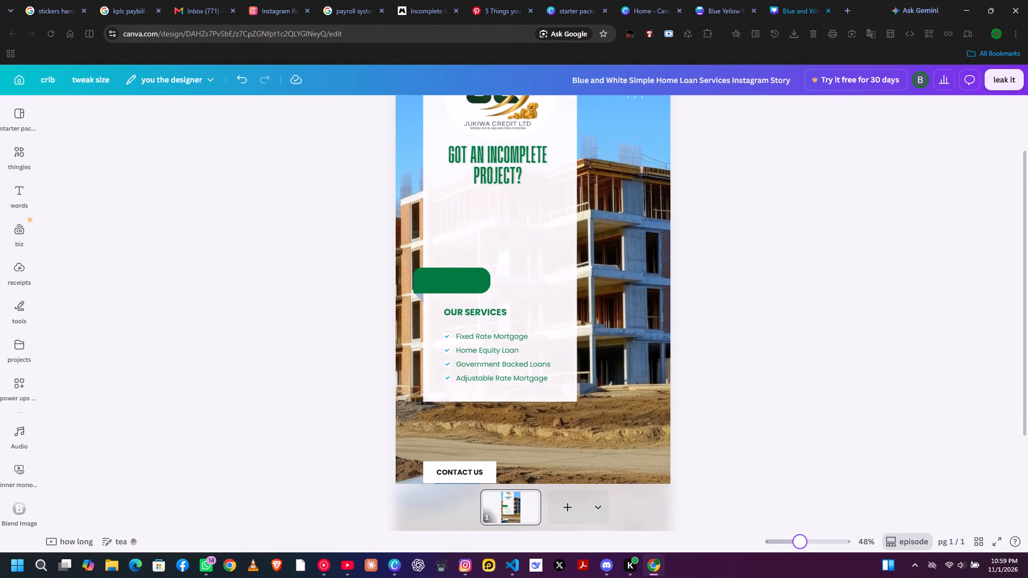
{"action": "left_click_drag", "start_coordinate": [800, 553], "coordinate": [800, 553]}
{"action": "scroll", "coordinate": [765, 478], "scroll_direction": "up", "scroll_amount": 3}
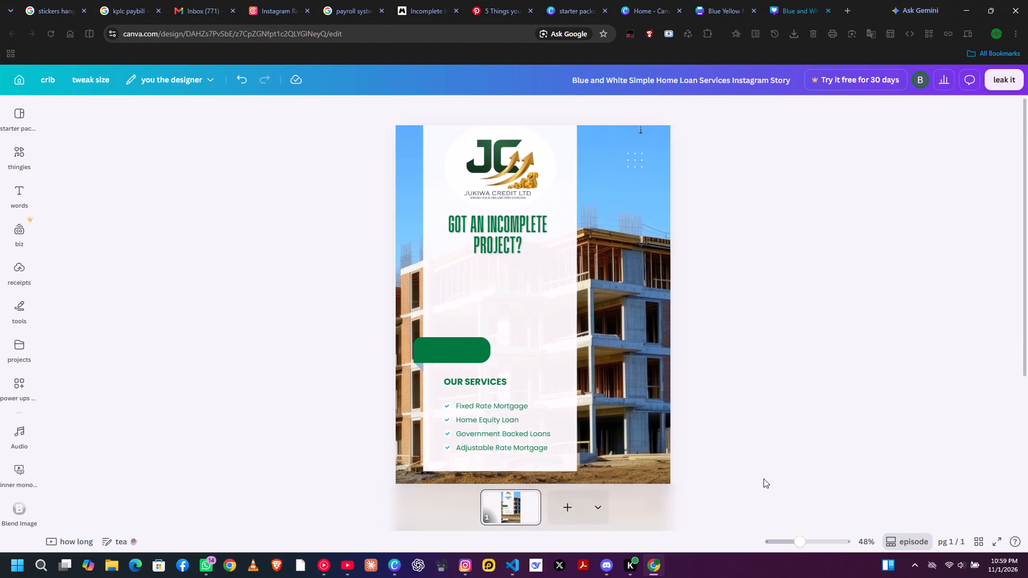
{"action": "left_click", "coordinate": [507, 243]}
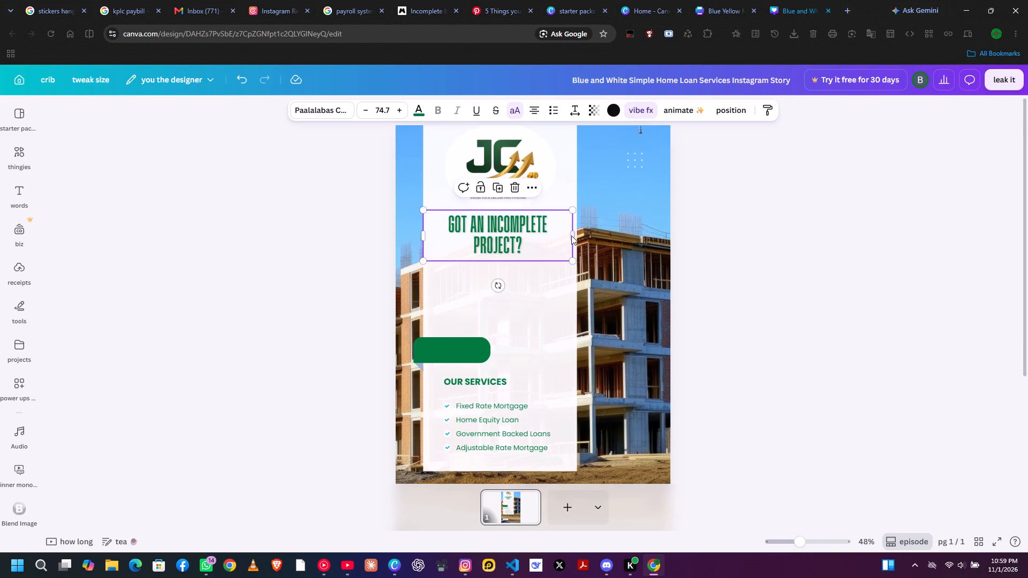
{"action": "left_click_drag", "start_coordinate": [548, 227], "coordinate": [532, 227]}
{"action": "left_click", "coordinate": [556, 236]}
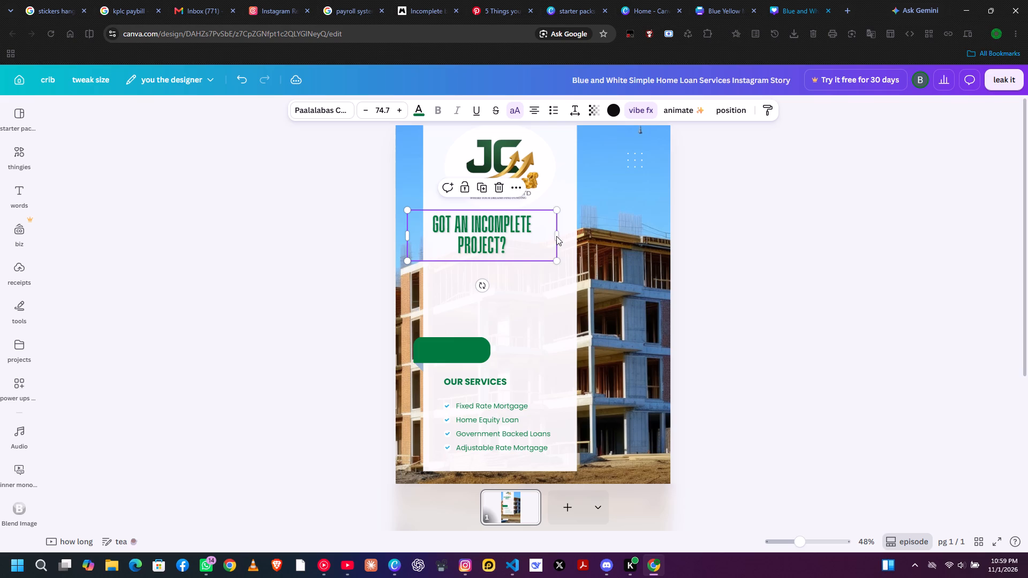
{"action": "left_click_drag", "start_coordinate": [558, 234], "coordinate": [579, 235]}
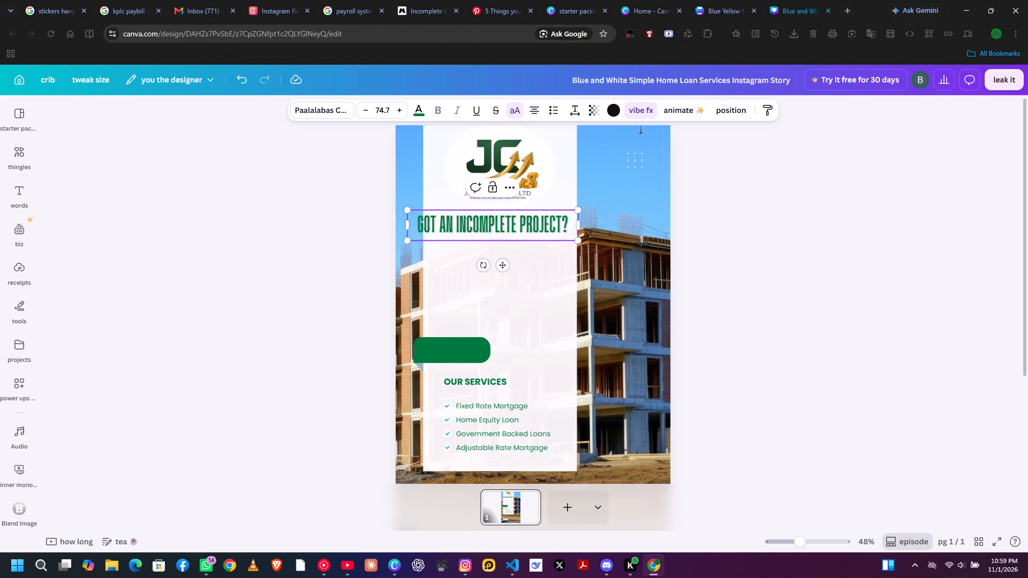
{"action": "left_click_drag", "start_coordinate": [407, 212], "coordinate": [424, 212]}
Nudge the white panel upward twice and undo the second nudge.
{"action": "left_click_drag", "start_coordinate": [480, 291], "coordinate": [479, 279]}
{"action": "left_click_drag", "start_coordinate": [479, 225], "coordinate": [480, 217]}
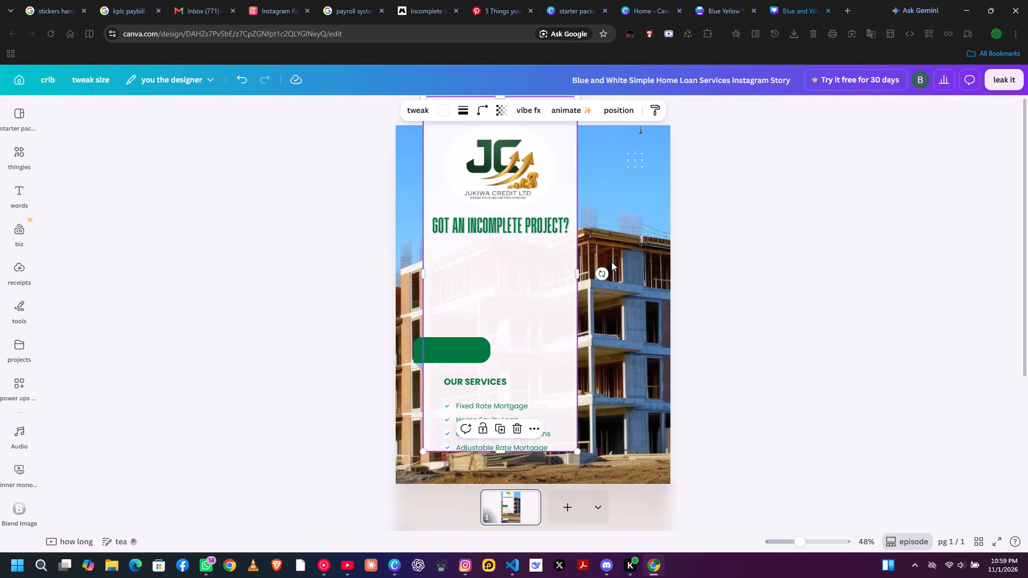
{"action": "left_click", "coordinate": [690, 293]}
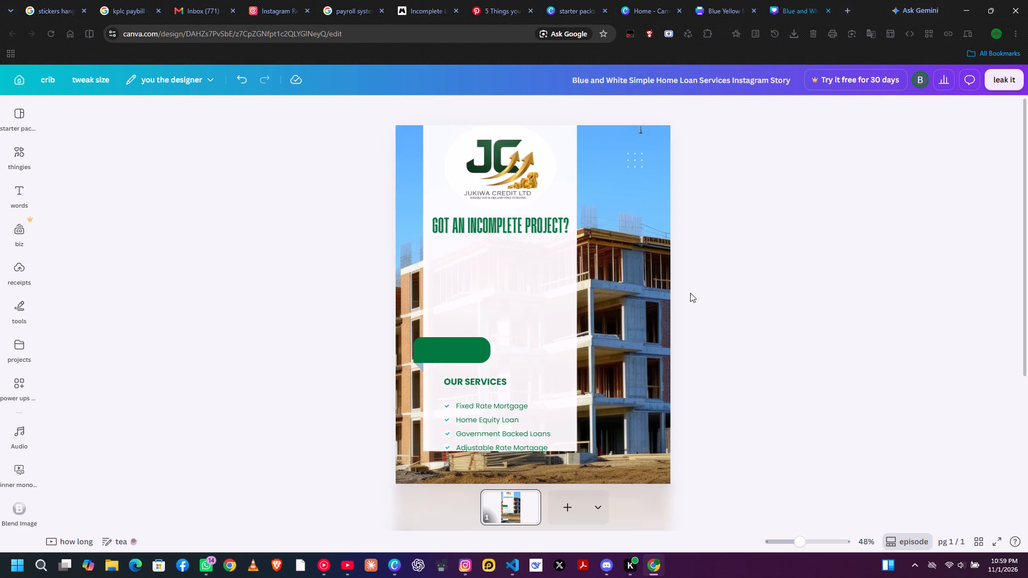
{"action": "key", "text": "ctrl+z"}
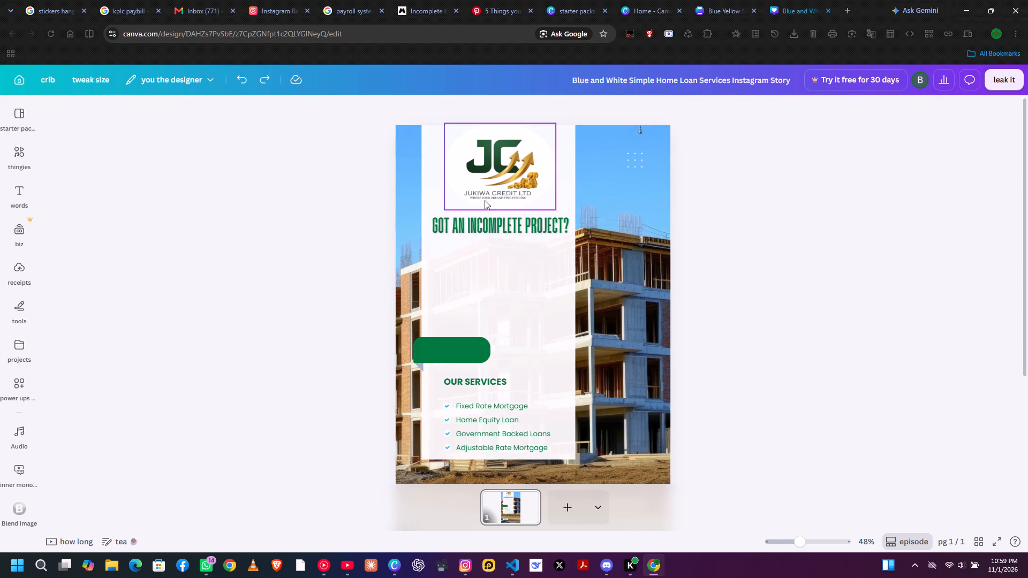
Move the "GOT AN INCOMPLETE PROJECT?" heading slightly closer to the logo and centre it across the white panel.
{"action": "left_click_drag", "start_coordinate": [488, 220], "coordinate": [490, 216]}
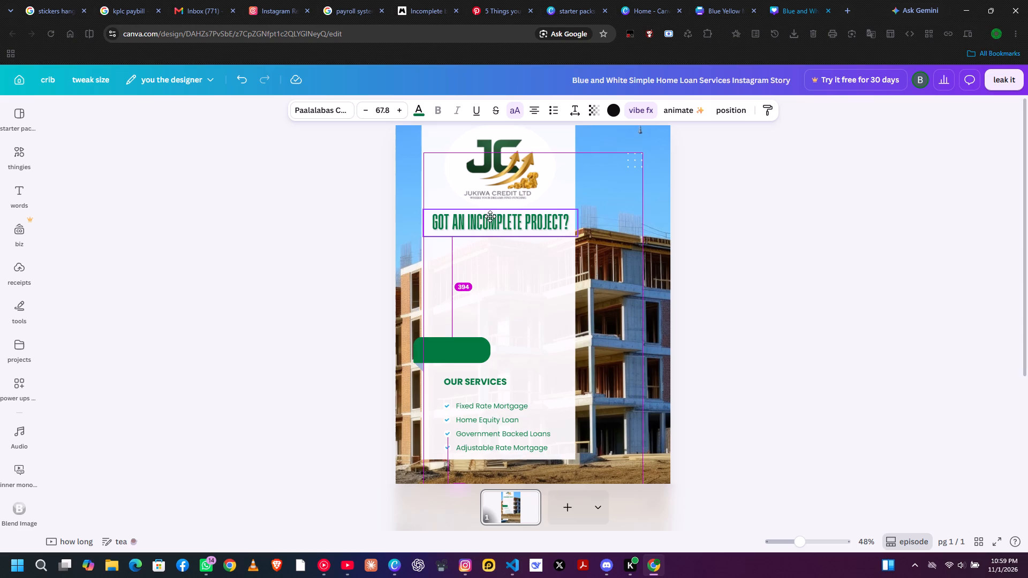
{"action": "left_click_drag", "start_coordinate": [490, 216], "coordinate": [490, 212]}
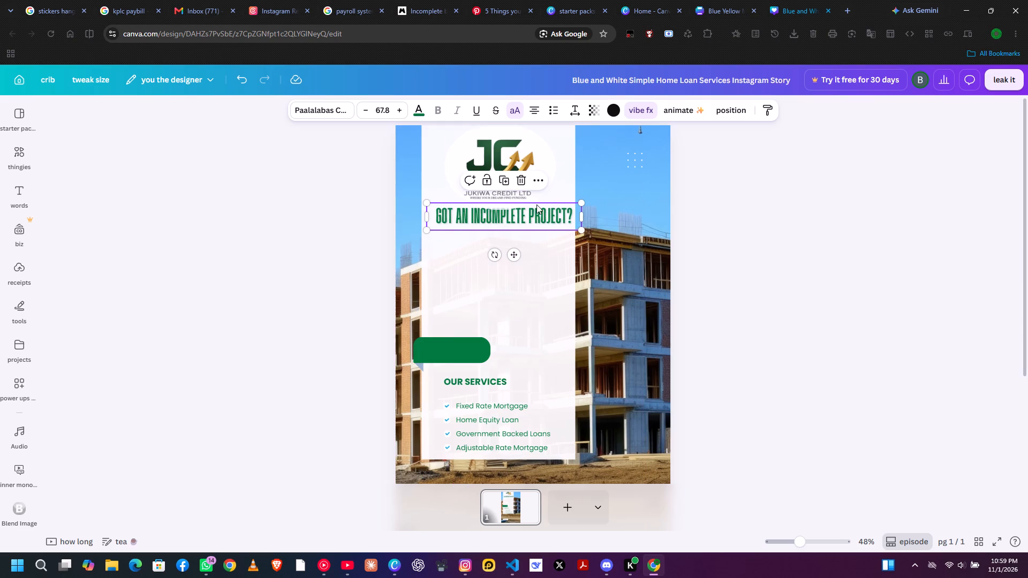
{"action": "left_click", "coordinate": [521, 217]}
{"action": "left_click", "coordinate": [734, 290]}
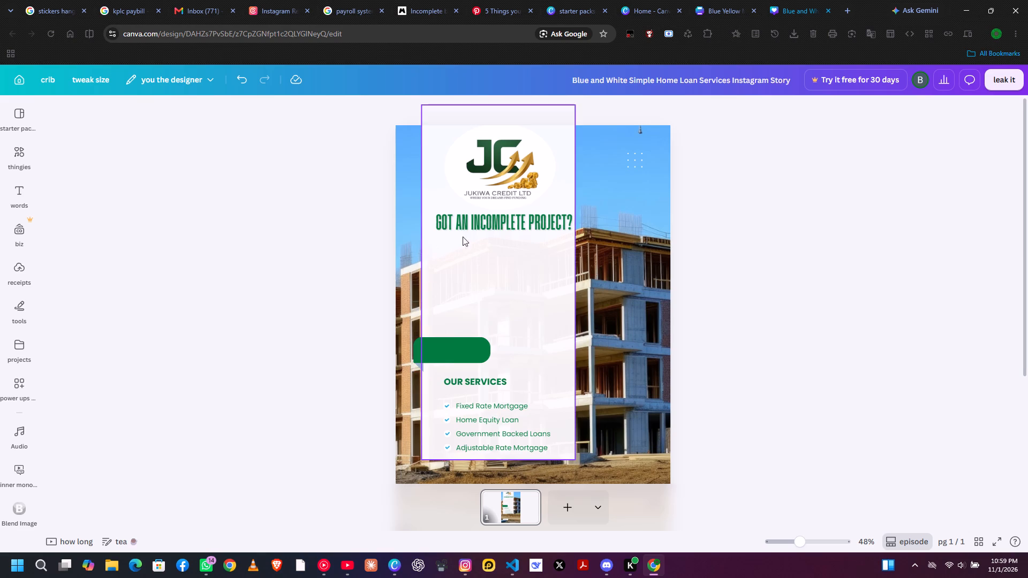
{"action": "left_click_drag", "start_coordinate": [479, 229], "coordinate": [472, 226]}
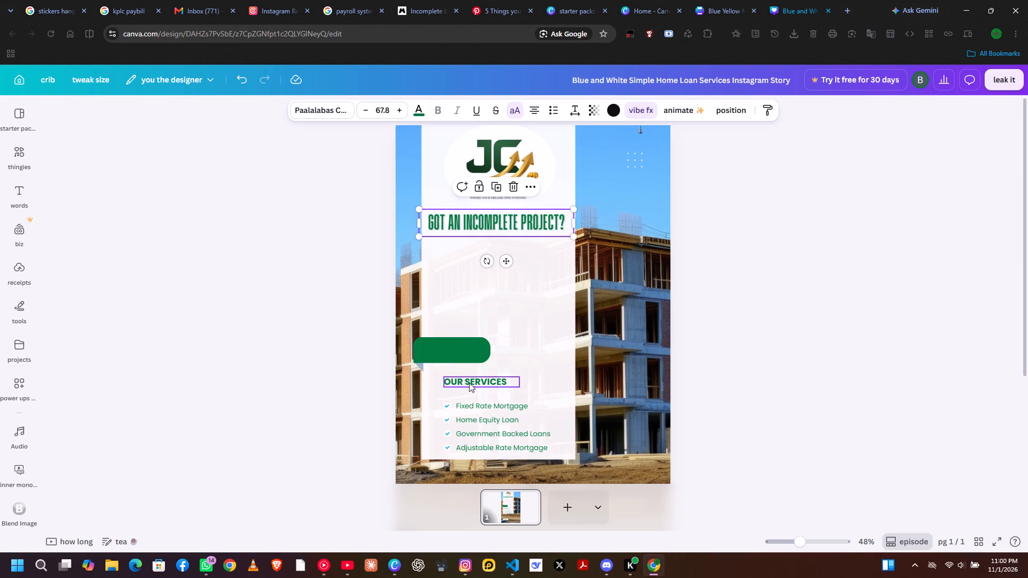
Duplicate the "OUR SERVICES" text and place the copy just below the heading, aligned with its left edge.
{"action": "right_click", "coordinate": [469, 383]}
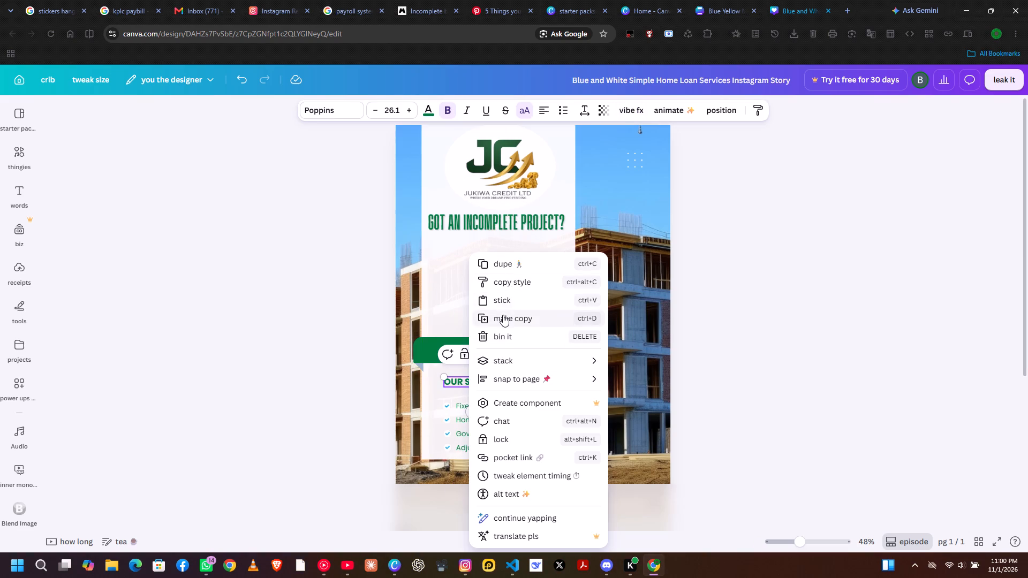
{"action": "left_click", "coordinate": [503, 315]}
{"action": "left_click_drag", "start_coordinate": [502, 387], "coordinate": [489, 249]}
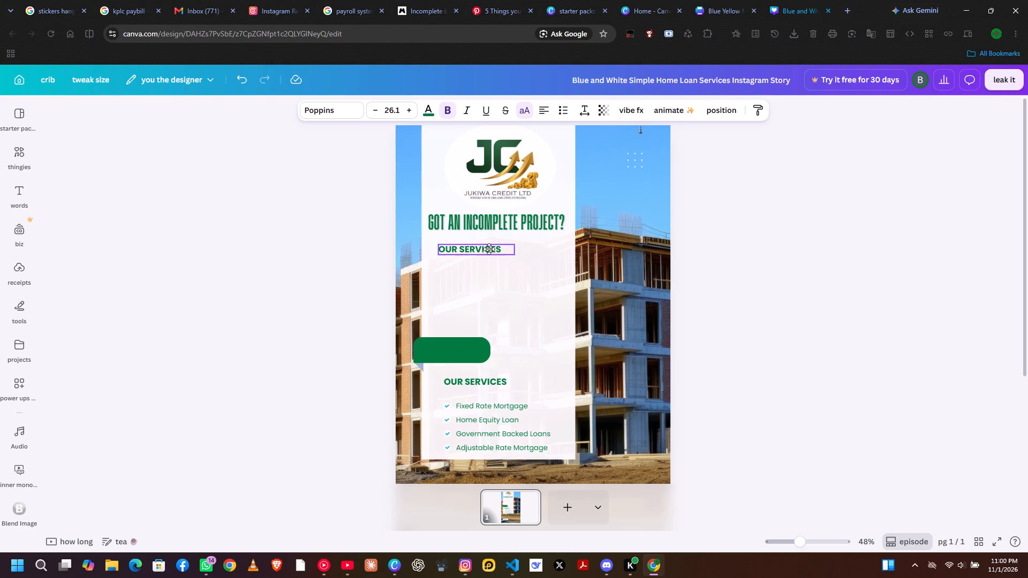
{"action": "left_click_drag", "start_coordinate": [489, 249], "coordinate": [483, 246]}
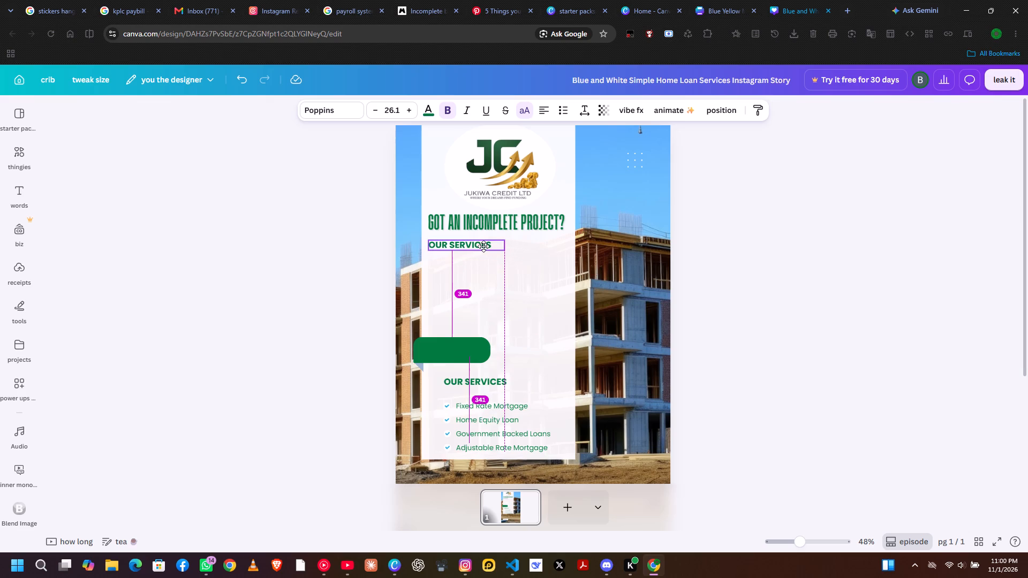
{"action": "left_click_drag", "start_coordinate": [483, 246], "coordinate": [486, 246]}
Replace the copied "OUR SERVICES" text with "WORRY NO MORE NOW WITH JUKIWA CREDIT YOU GET ACCESS TO".
{"action": "left_click", "coordinate": [486, 246]}
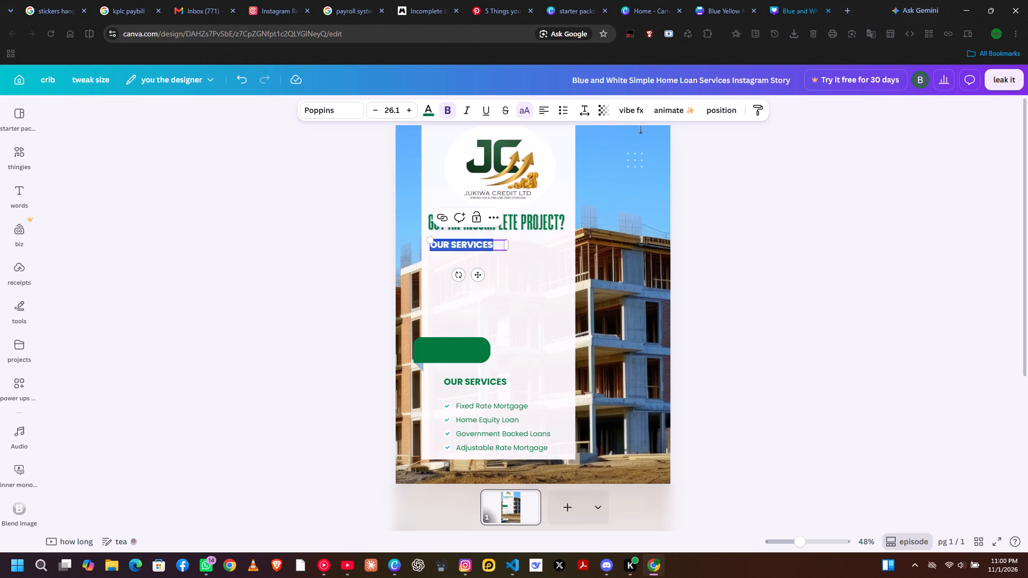
{"action": "key", "text": "w"}
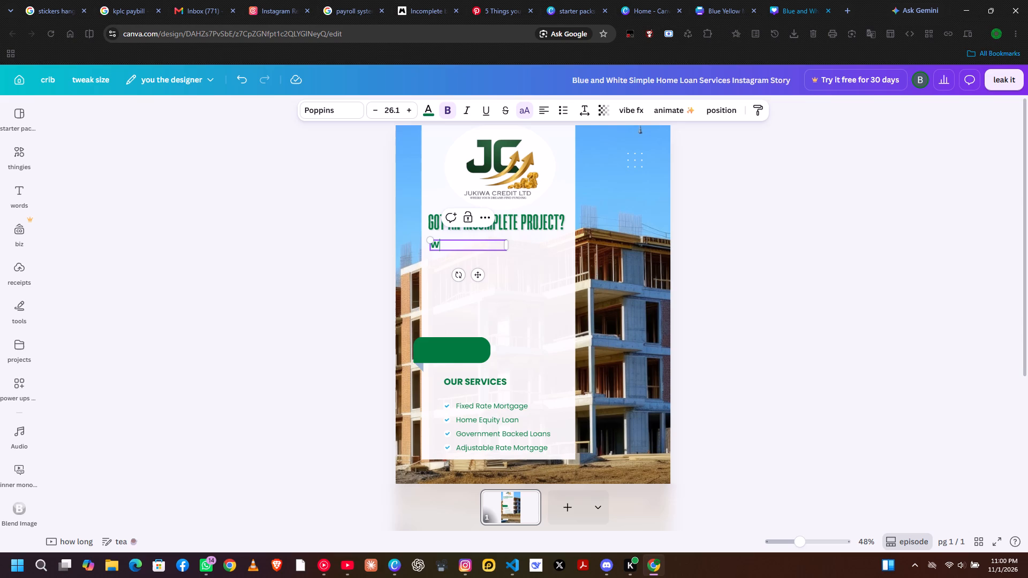
{"action": "type", "text": "orry"}
{"action": "key", "text": "space"}
{"action": "type", "text": "no mmore"}
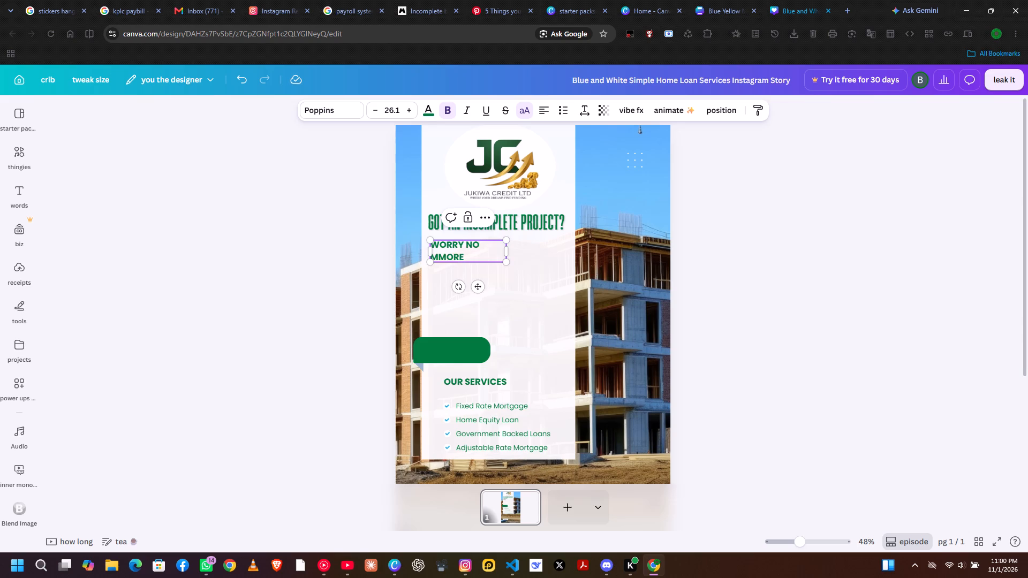
{"action": "key", "text": "BackSpace"}
{"action": "key", "text": "BackSpace"}
{"action": "key", "text": "BackSpace"}
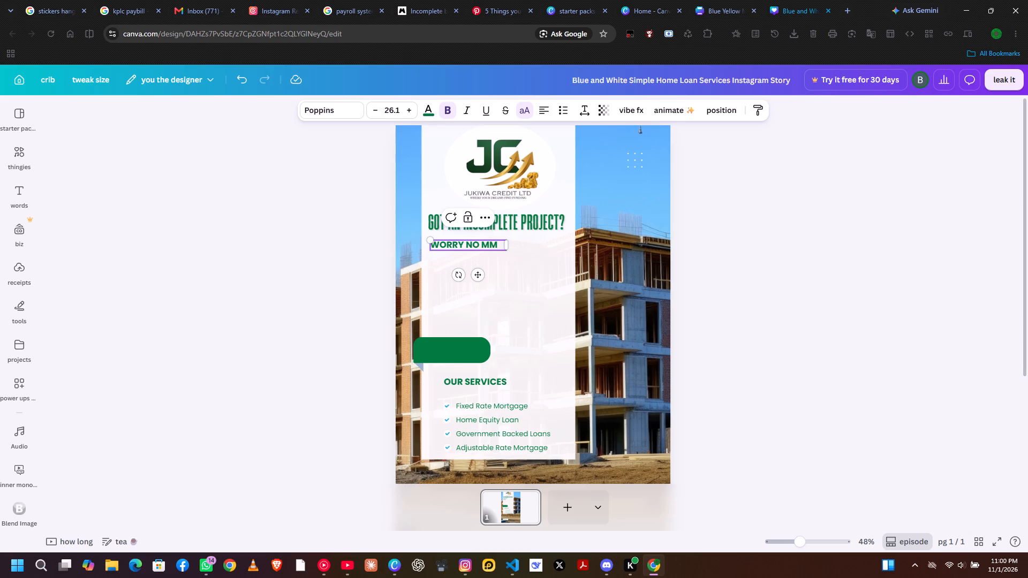
{"action": "key", "text": "BackSpace"}
{"action": "type", "text": "ore"}
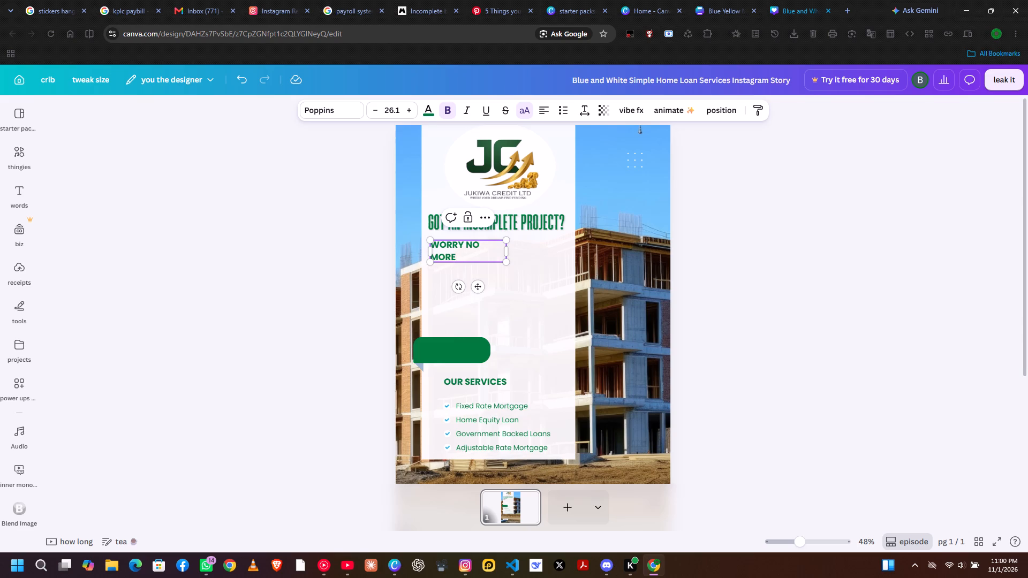
{"action": "key", "text": "space"}
{"action": "type", "text": "no"}
{"action": "type", "text": "w"}
{"action": "key", "text": "space"}
{"action": "type", "text": "with jukiwa cred"}
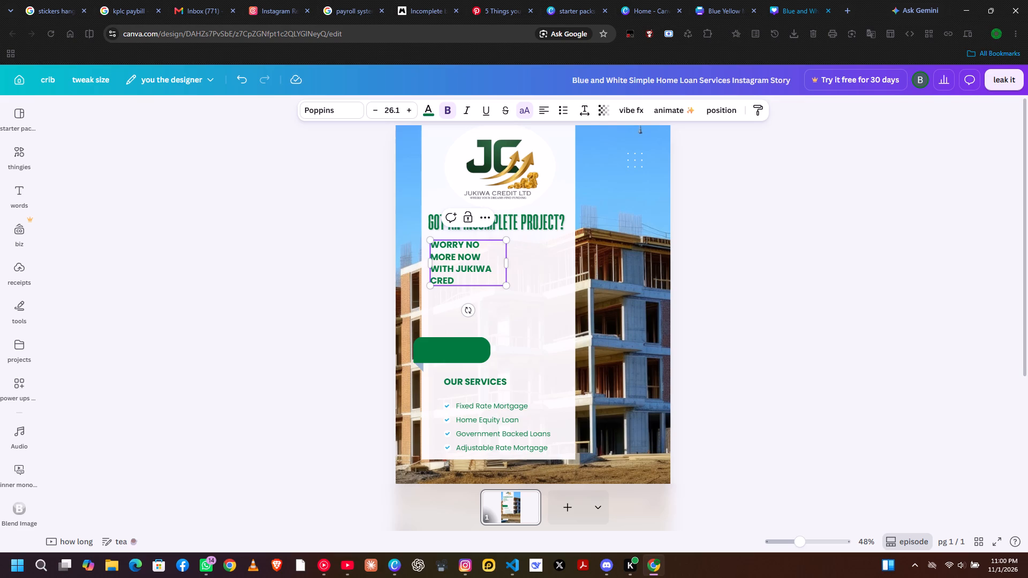
{"action": "type", "text": "it"}
{"action": "key", "text": "space"}
{"action": "type", "text": "you get"}
{"action": "key", "text": "space"}
{"action": "type", "text": "acces"}
{"action": "type", "text": "s to"}
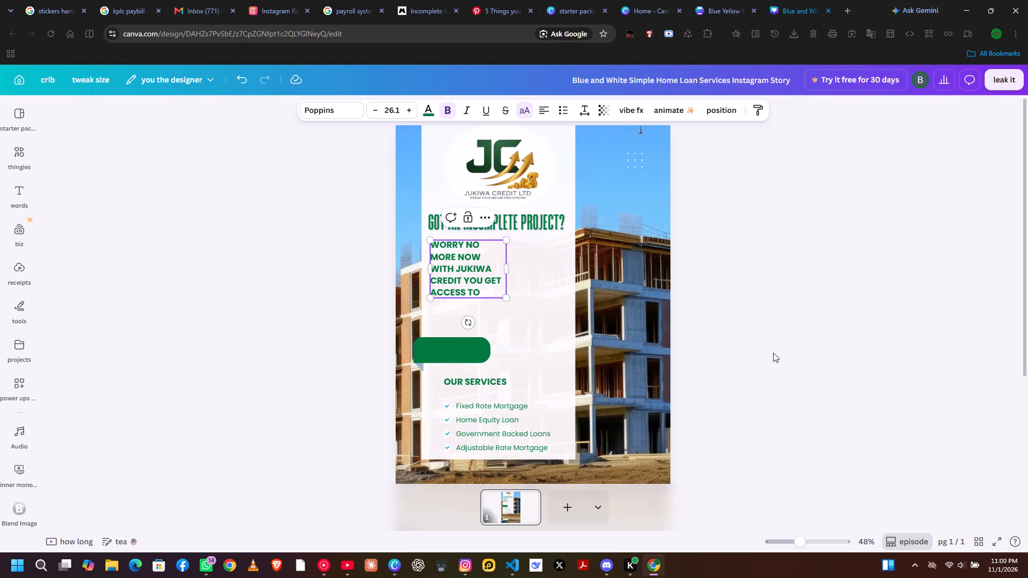
Insert "CAN" before "GET" in the supporting text so it reads "YOU CAN GET ACCESS TO".
{"action": "left_click", "coordinate": [774, 354]}
{"action": "left_click", "coordinate": [493, 284]}
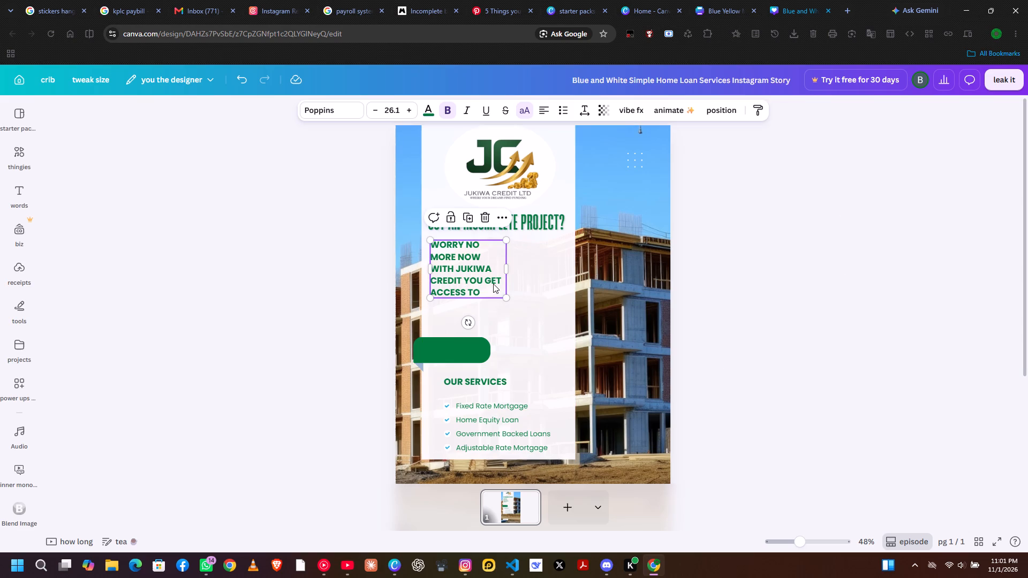
{"action": "left_click", "coordinate": [493, 284]}
{"action": "left_click", "coordinate": [483, 283]}
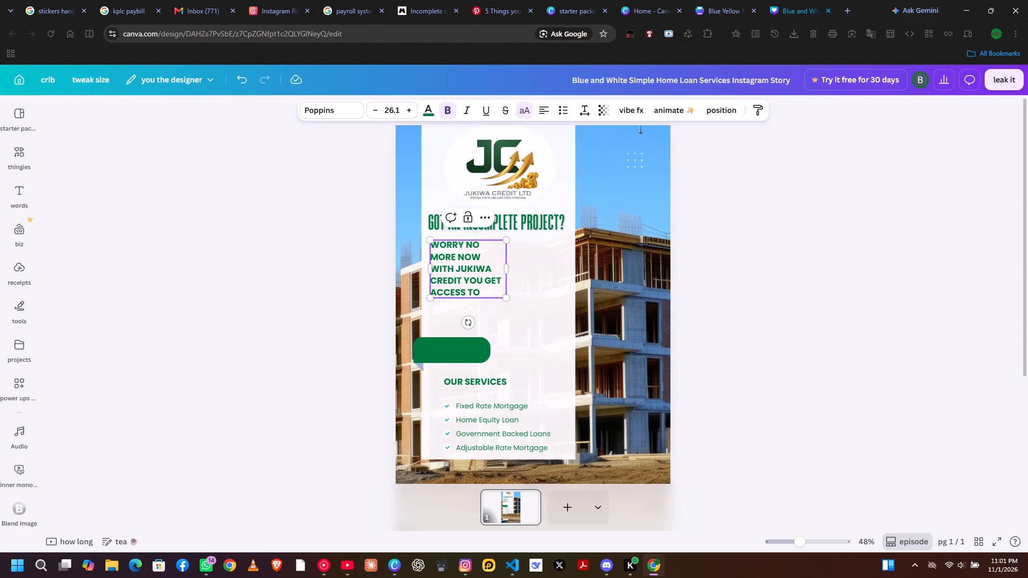
{"action": "key", "text": "space"}
{"action": "type", "text": "can"}
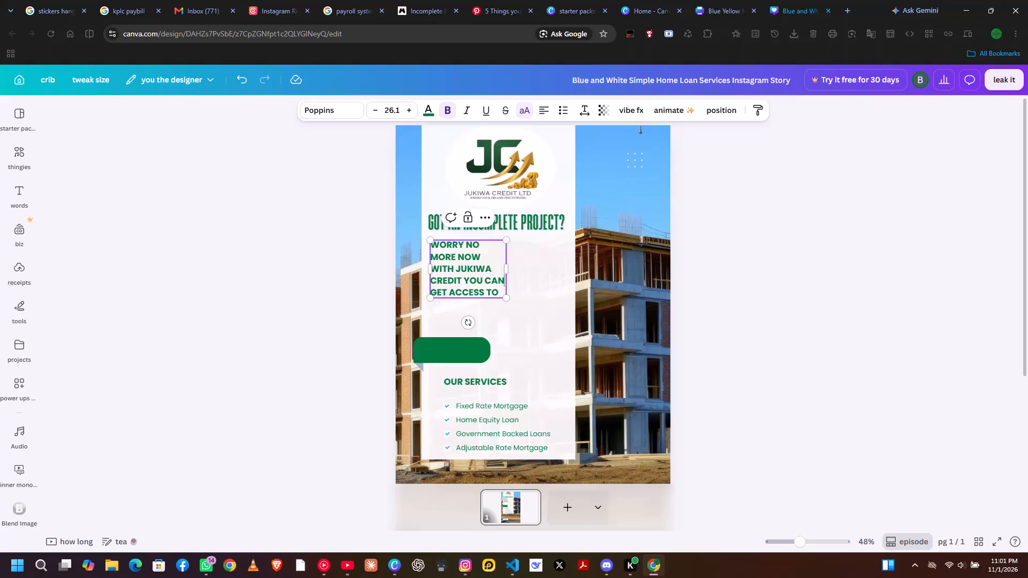
{"action": "left_click", "coordinate": [722, 313]}
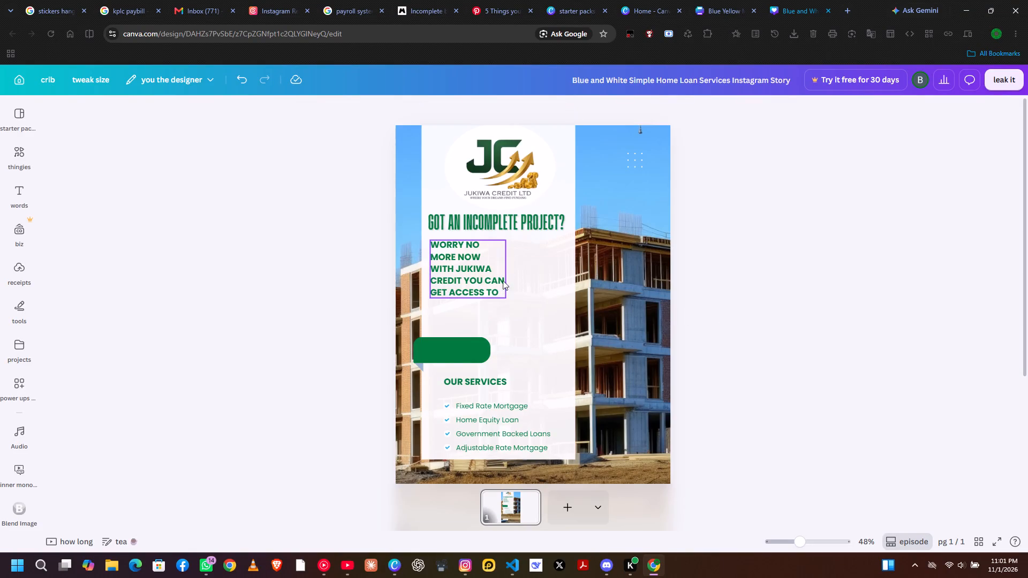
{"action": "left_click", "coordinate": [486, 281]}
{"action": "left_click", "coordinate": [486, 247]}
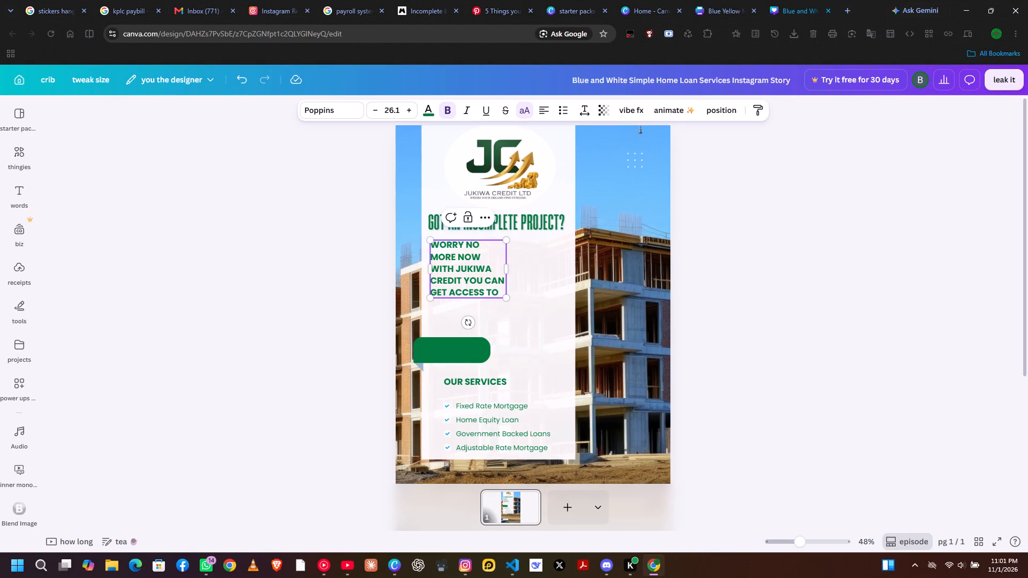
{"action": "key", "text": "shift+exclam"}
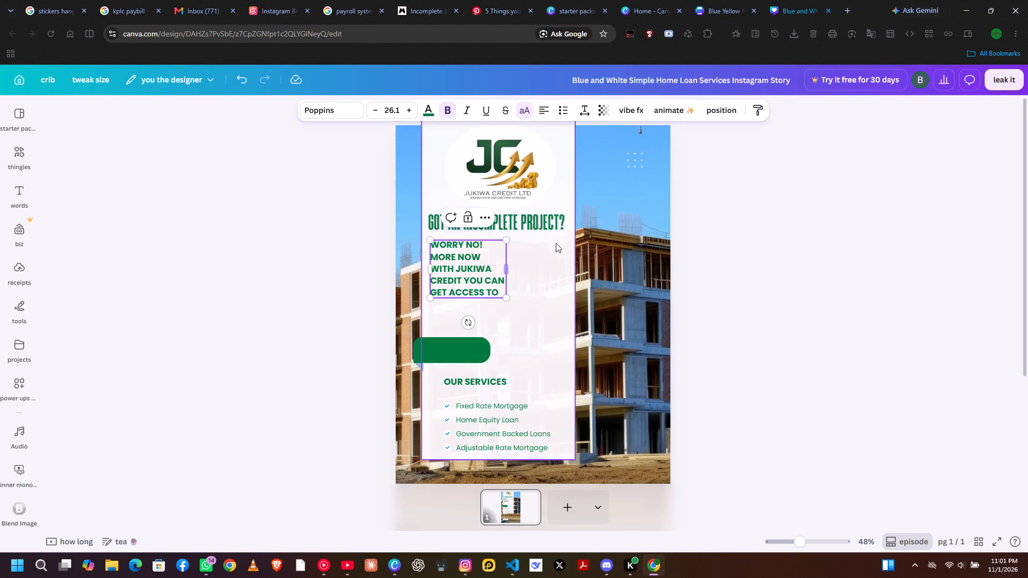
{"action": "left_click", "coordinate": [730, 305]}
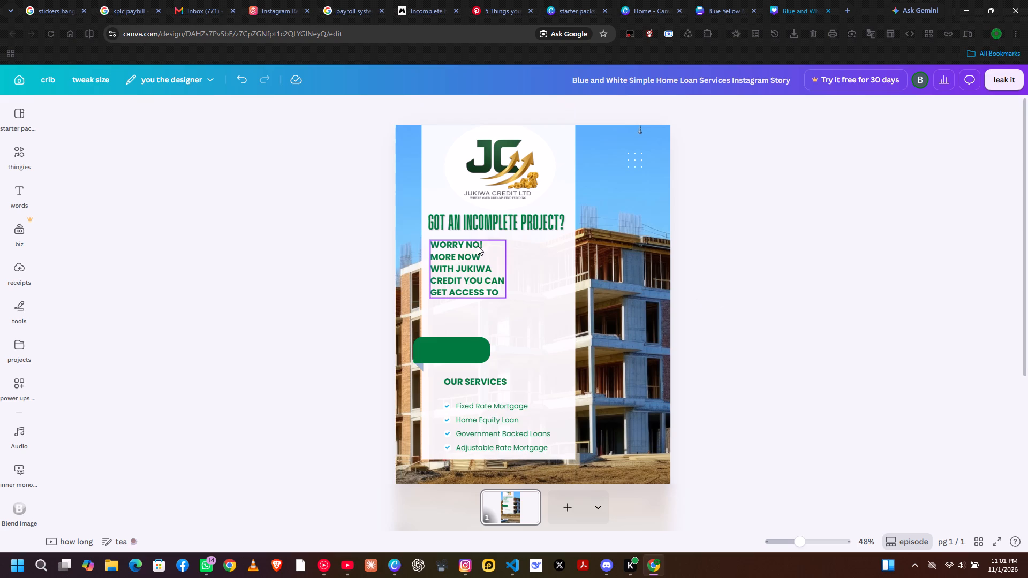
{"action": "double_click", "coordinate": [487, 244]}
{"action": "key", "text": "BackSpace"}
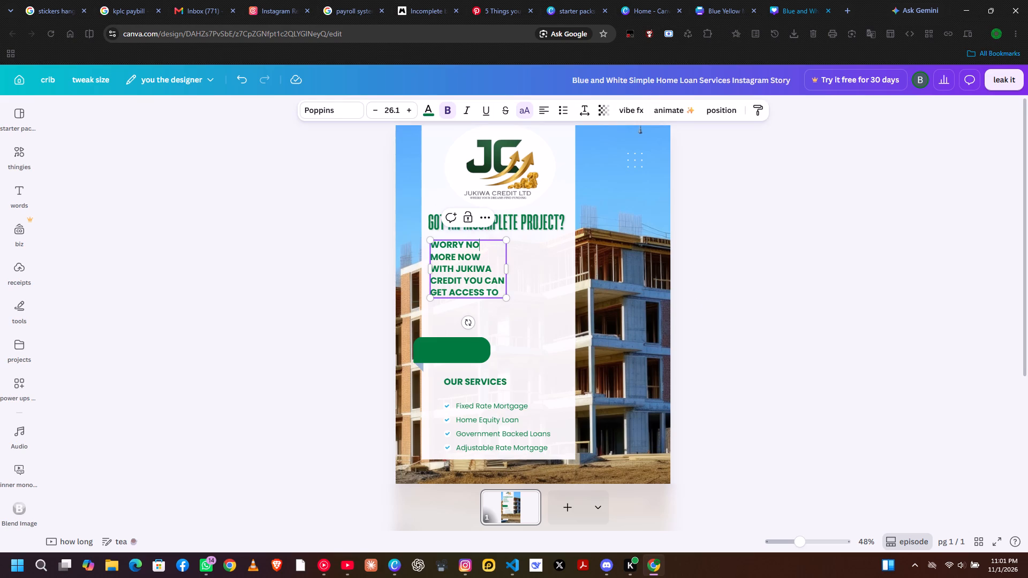
Add an exclamation mark after "WORRY NO MORE" in the supporting text.
{"action": "left_click", "coordinate": [455, 256]}
{"action": "key", "text": "shift+exclam"}
Widen the supporting text box to nearly the full width of the white panel, in line with the heading's right end.
{"action": "left_click_drag", "start_coordinate": [508, 270], "coordinate": [570, 273]}
{"action": "left_click", "coordinate": [683, 295]}
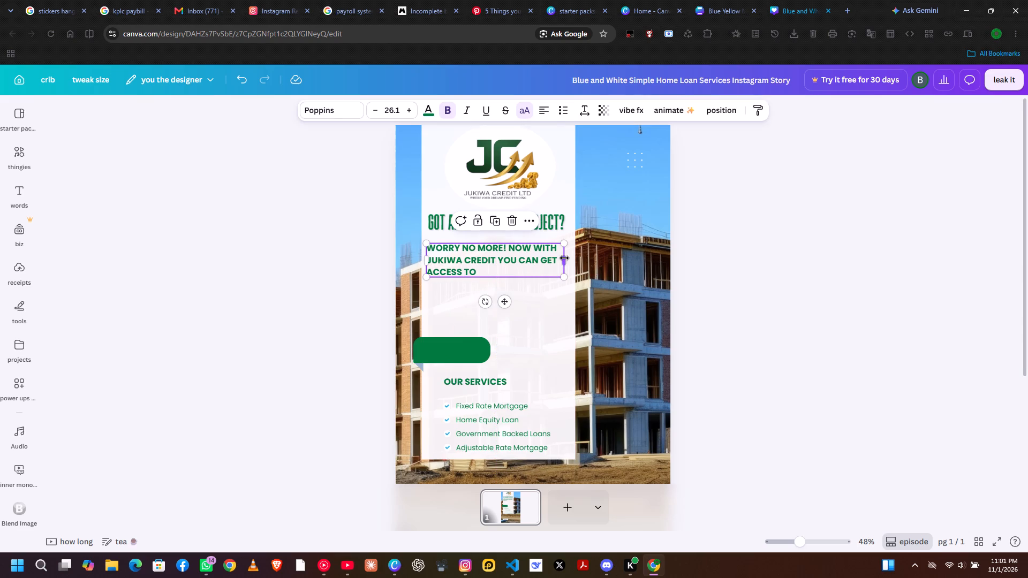
{"action": "left_click_drag", "start_coordinate": [564, 258], "coordinate": [546, 258]}
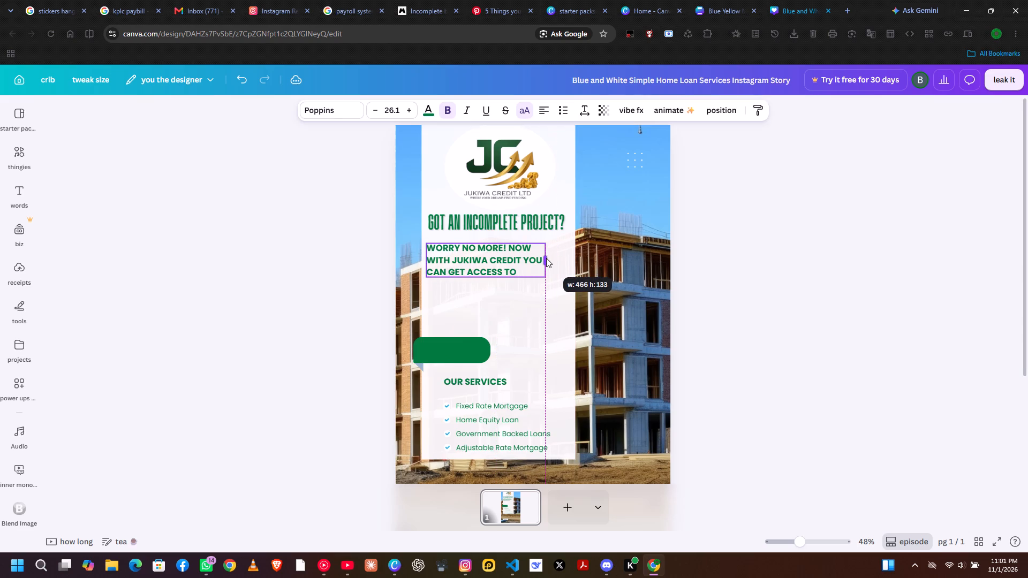
{"action": "left_click_drag", "start_coordinate": [546, 258], "coordinate": [565, 263]}
Increase the supporting text's font size to 32.1 so it fills three lines.
{"action": "double_click", "coordinate": [413, 110]}
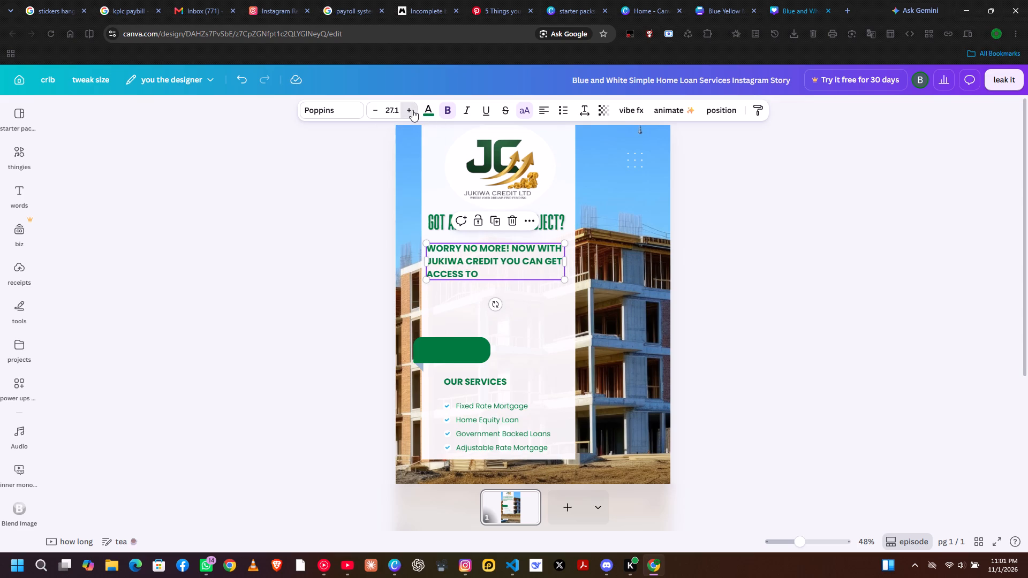
{"action": "triple_click", "coordinate": [412, 110]}
{"action": "left_click", "coordinate": [412, 110]}
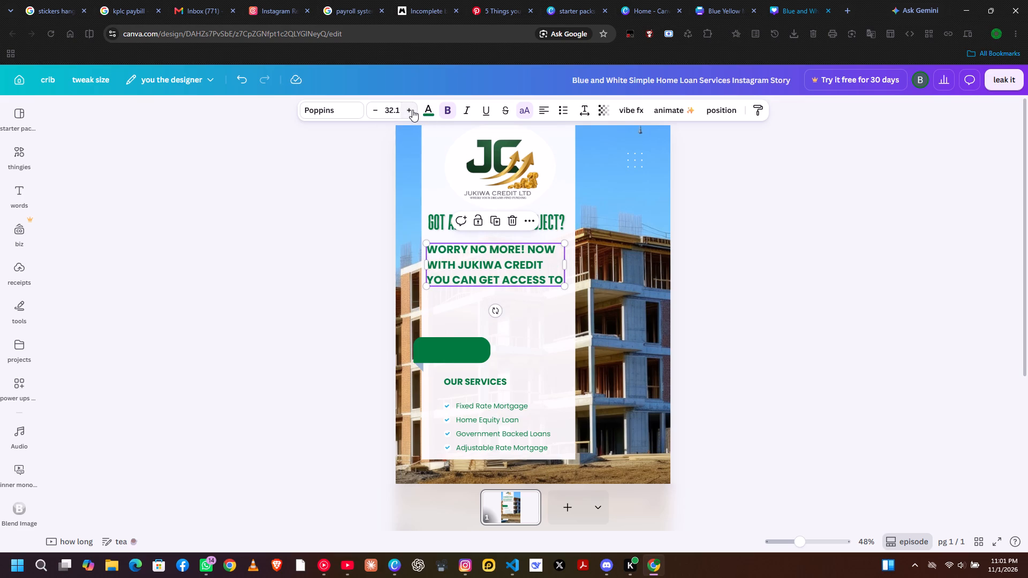
{"action": "left_click", "coordinate": [412, 110]}
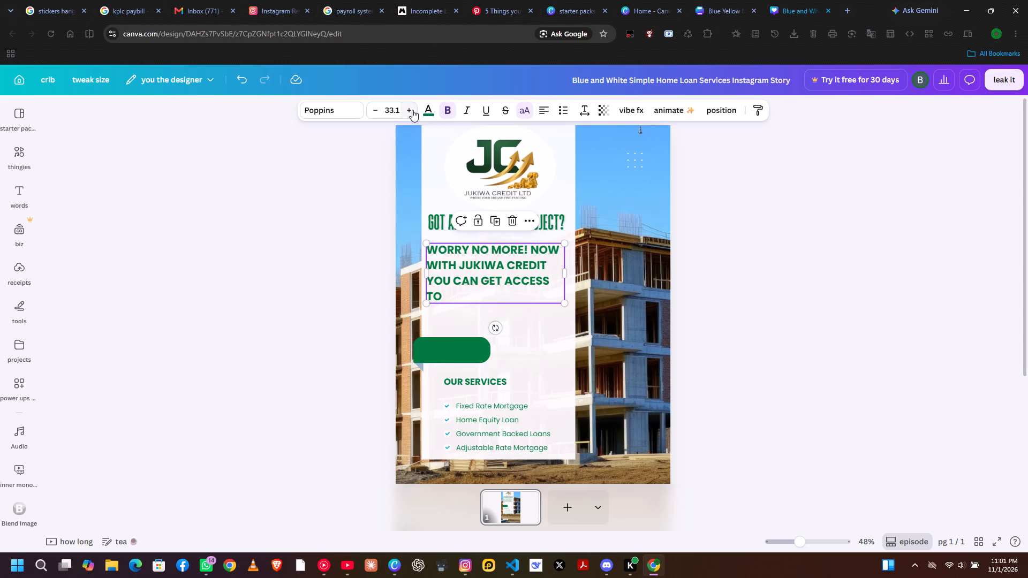
{"action": "left_click", "coordinate": [412, 110]}
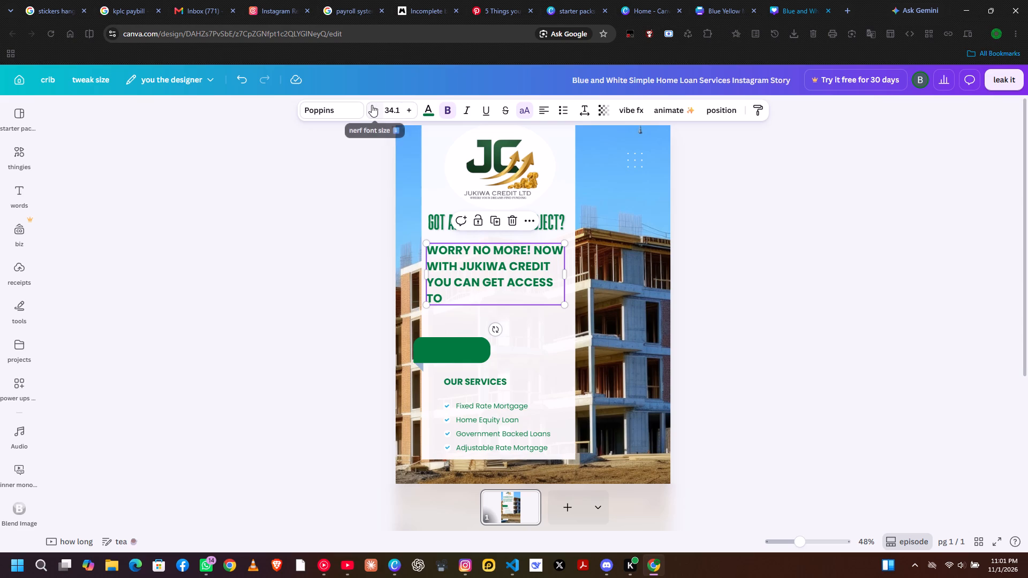
{"action": "left_click", "coordinate": [371, 106]}
{"action": "left_click", "coordinate": [371, 107]}
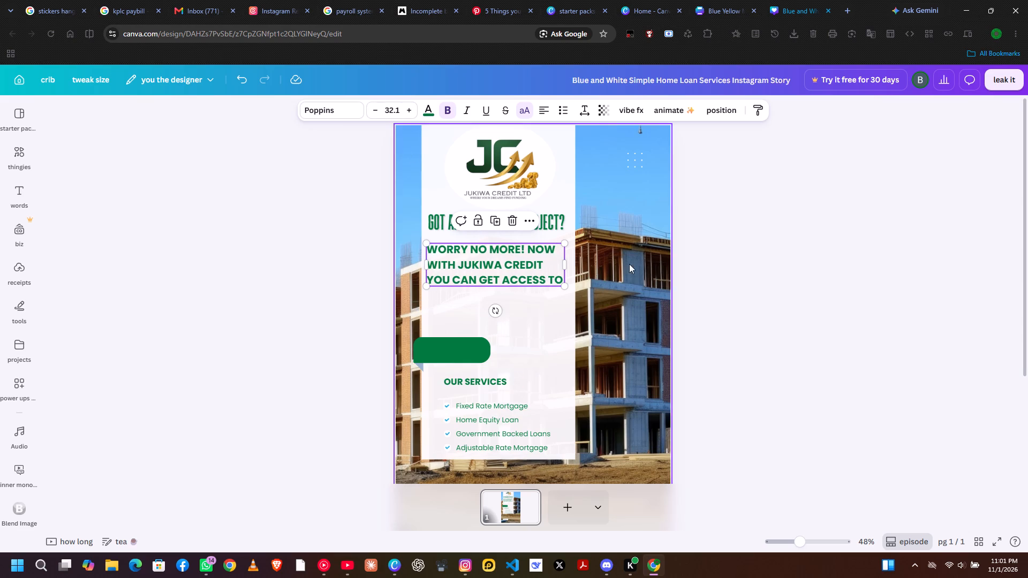
{"action": "left_click", "coordinate": [678, 292]}
Add a colon after "YOU CAN GET ACCESS TO" and reduce the supporting text's font size to 31.1.
{"action": "double_click", "coordinate": [565, 280]}
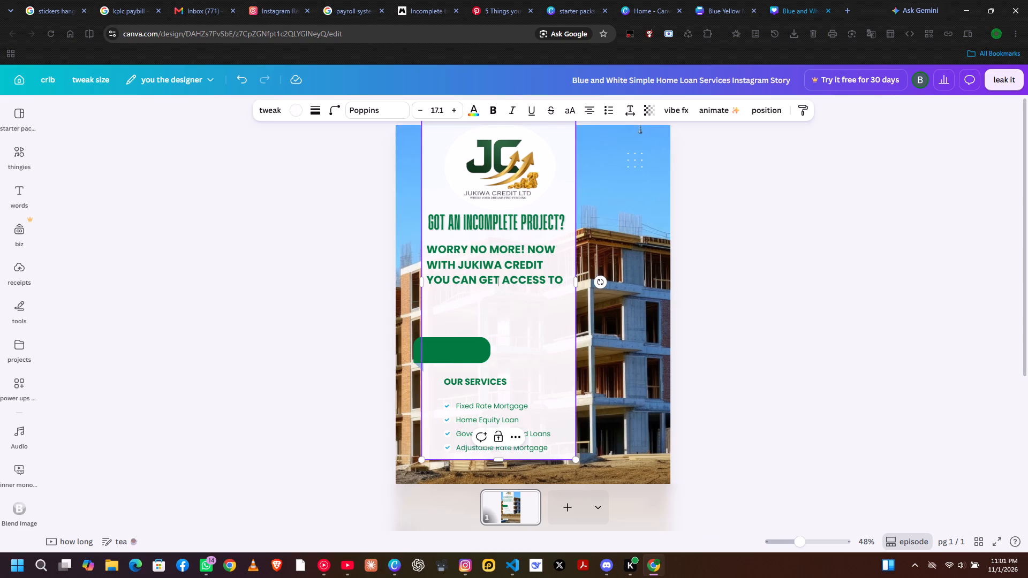
{"action": "left_click", "coordinate": [564, 281]}
{"action": "left_click", "coordinate": [563, 281]}
{"action": "left_click", "coordinate": [566, 283]}
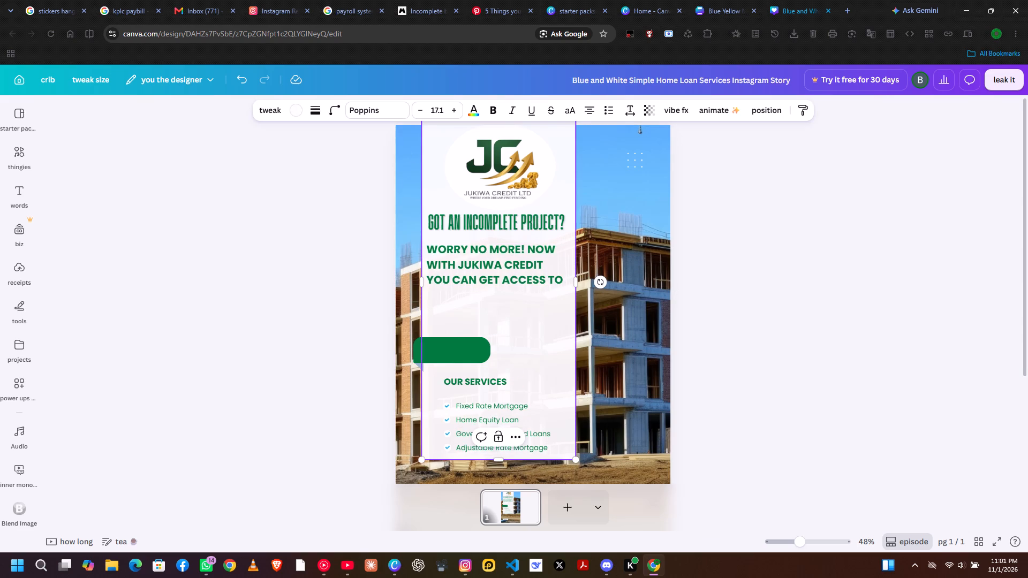
{"action": "left_click", "coordinate": [554, 277]}
{"action": "left_click", "coordinate": [563, 280]}
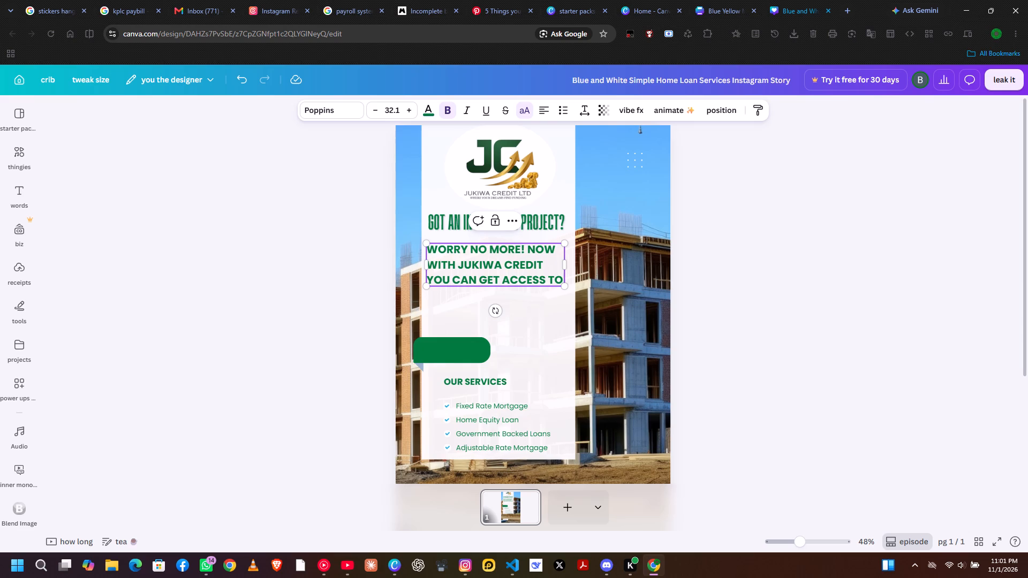
{"action": "key", "text": "shift+colon"}
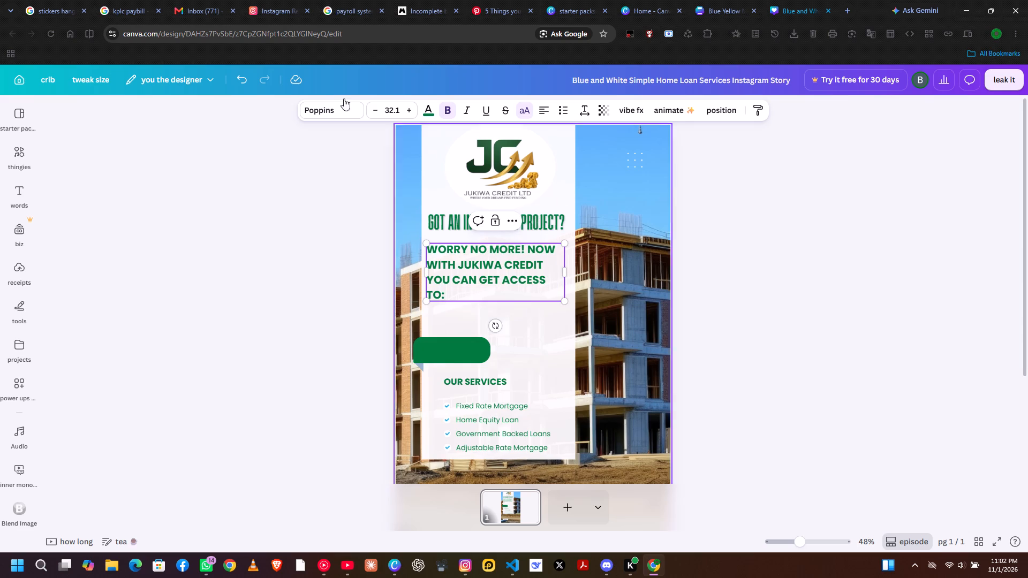
{"action": "left_click", "coordinate": [379, 117]}
{"action": "left_click", "coordinate": [713, 339]}
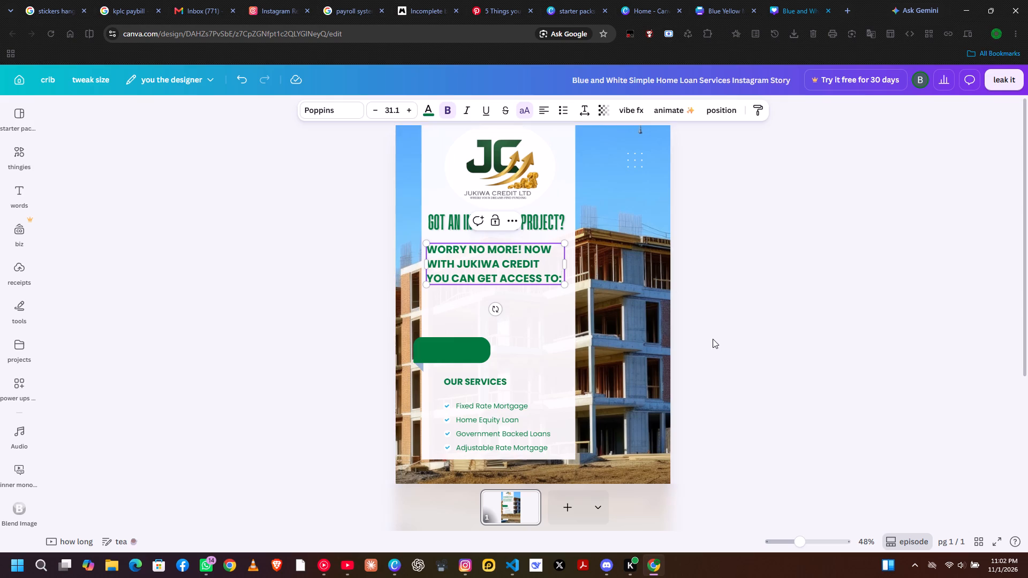
Move the supporting text slightly closer to the heading and centre it across the white panel.
{"action": "left_click", "coordinate": [521, 231]}
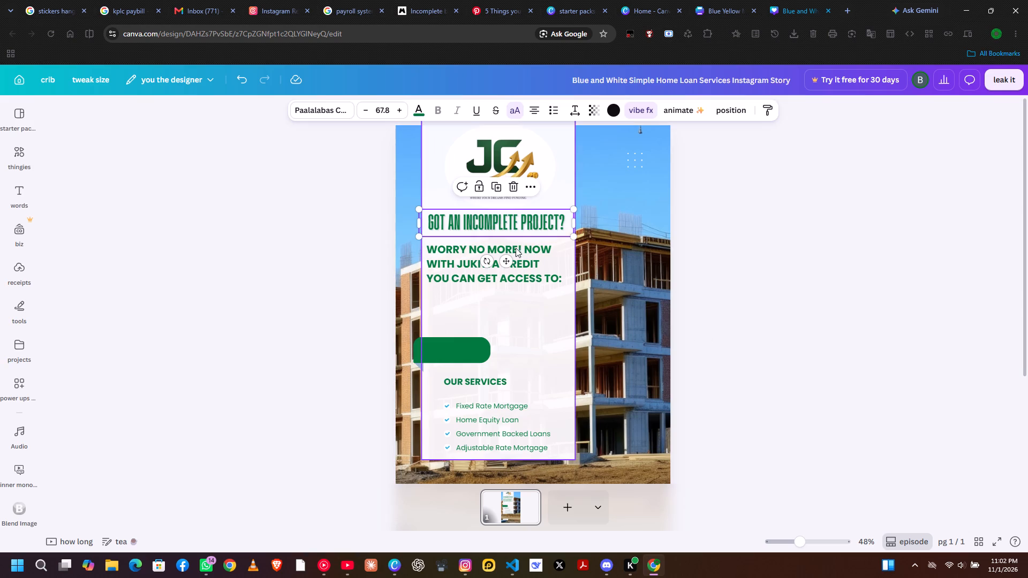
{"action": "left_click", "coordinate": [516, 263]}
{"action": "left_click", "coordinate": [752, 307]}
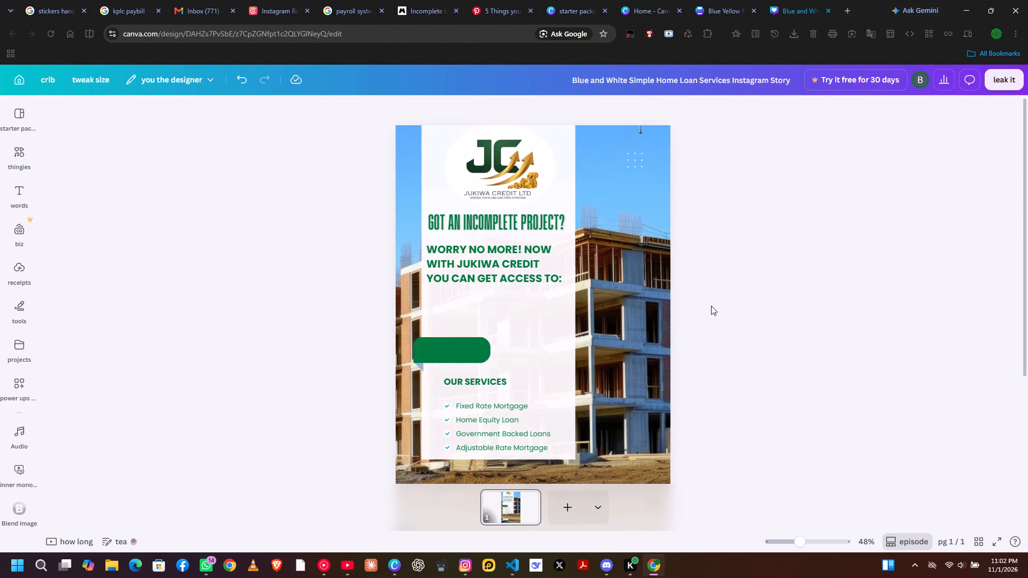
{"action": "left_click", "coordinate": [550, 271]}
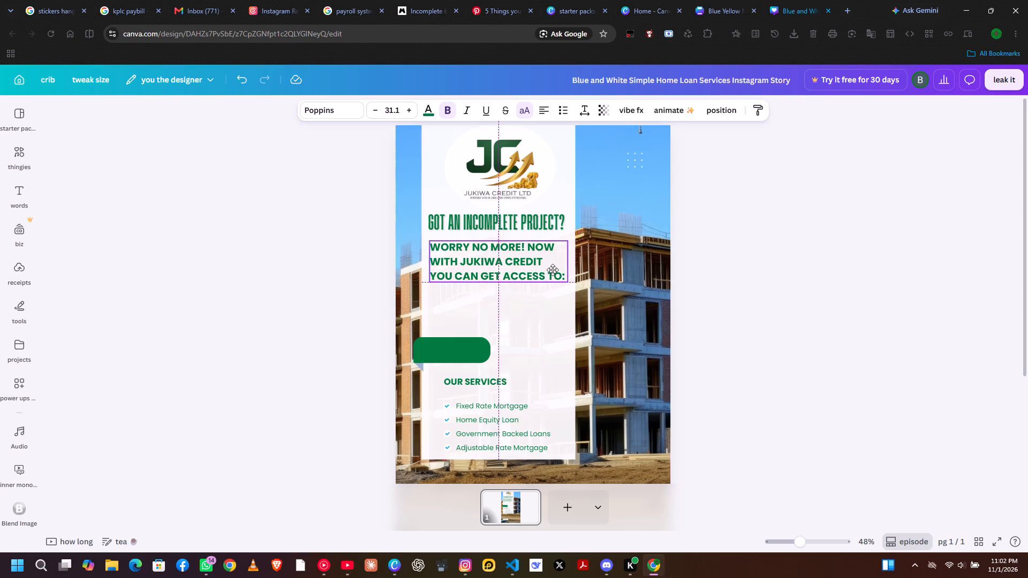
{"action": "left_click", "coordinate": [731, 311]}
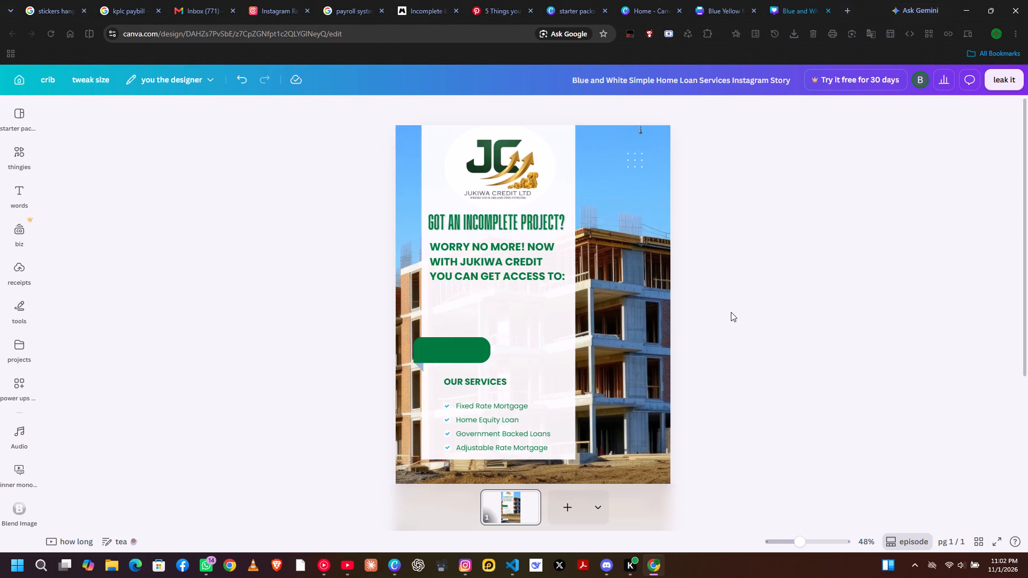
Underline the "GOT AN INCOMPLETE PROJECT?" heading.
{"action": "left_click", "coordinate": [547, 220]}
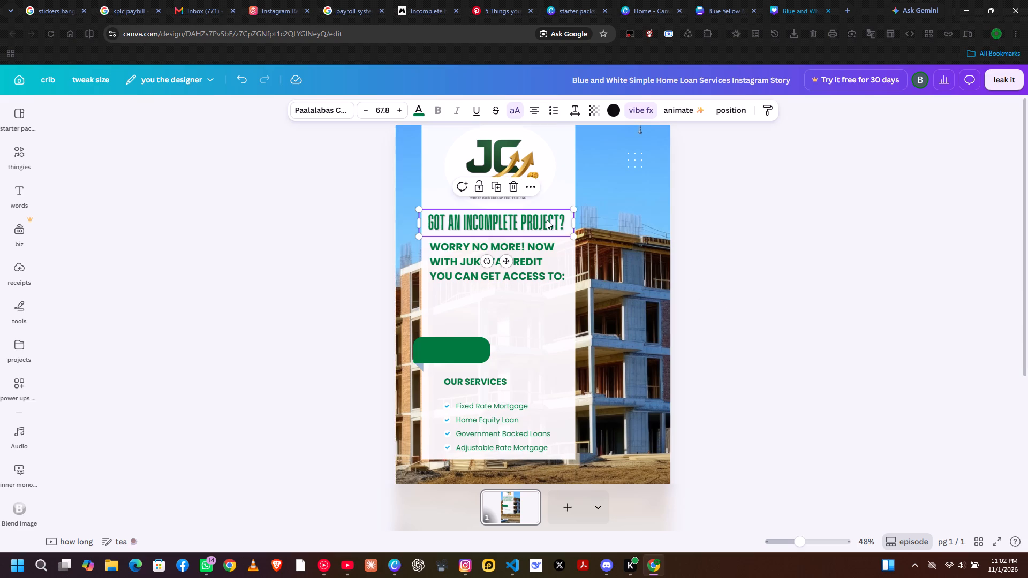
{"action": "left_click", "coordinate": [475, 115]}
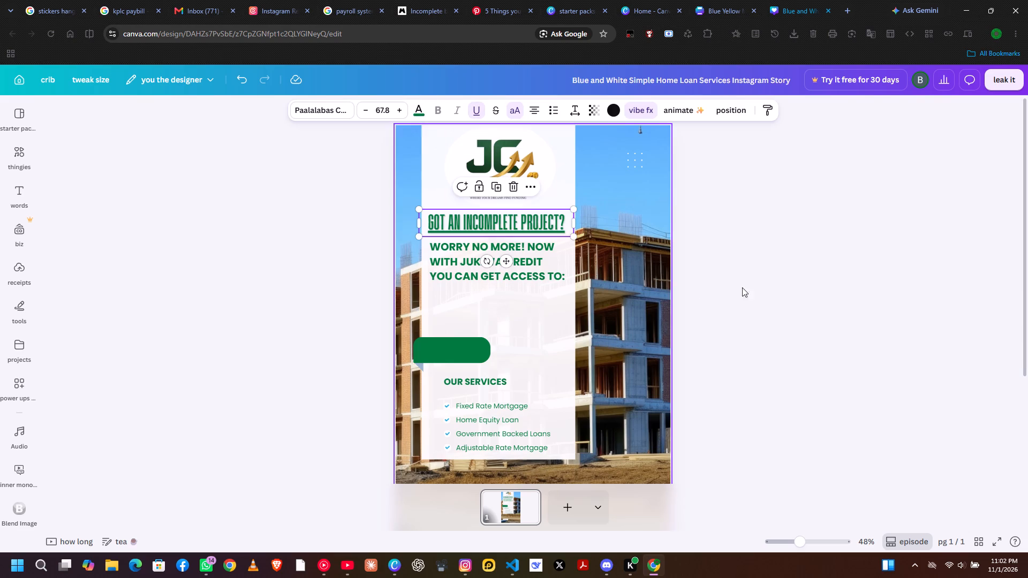
{"action": "left_click", "coordinate": [792, 344]}
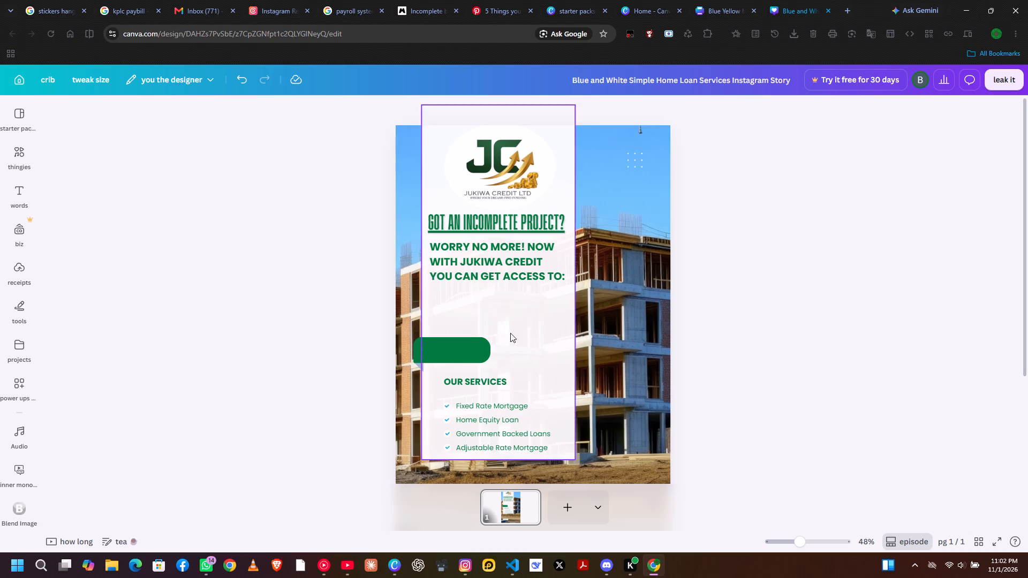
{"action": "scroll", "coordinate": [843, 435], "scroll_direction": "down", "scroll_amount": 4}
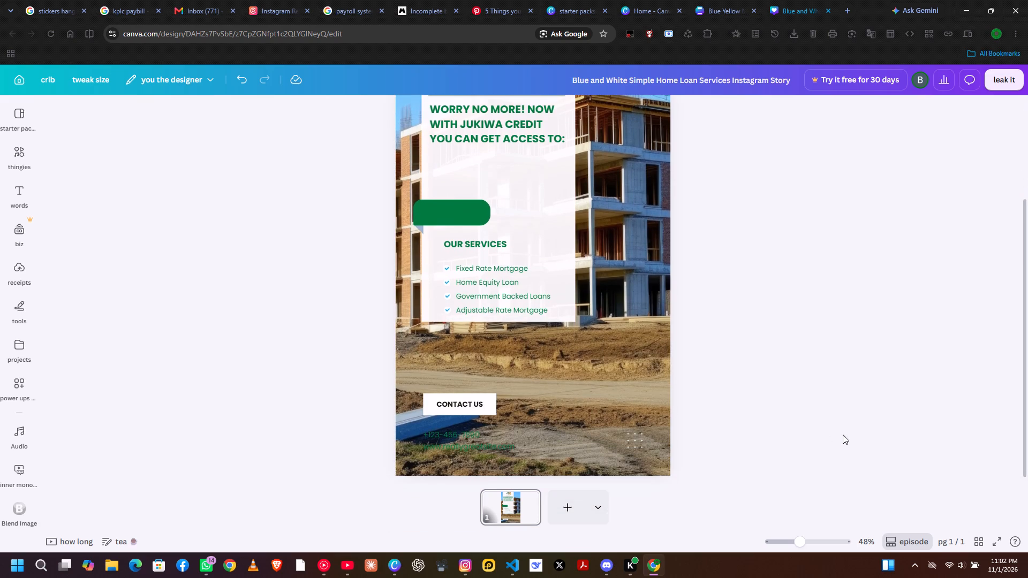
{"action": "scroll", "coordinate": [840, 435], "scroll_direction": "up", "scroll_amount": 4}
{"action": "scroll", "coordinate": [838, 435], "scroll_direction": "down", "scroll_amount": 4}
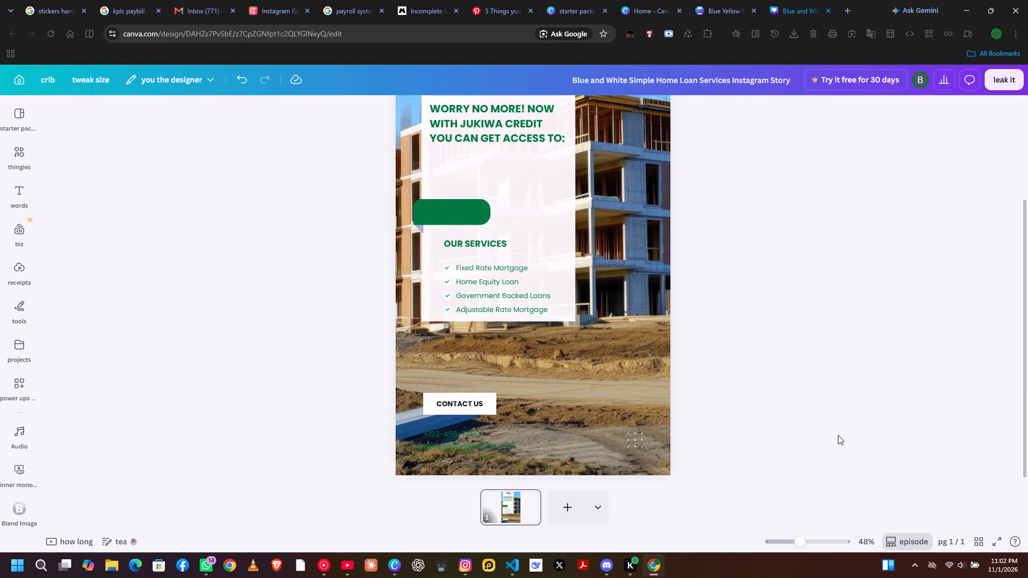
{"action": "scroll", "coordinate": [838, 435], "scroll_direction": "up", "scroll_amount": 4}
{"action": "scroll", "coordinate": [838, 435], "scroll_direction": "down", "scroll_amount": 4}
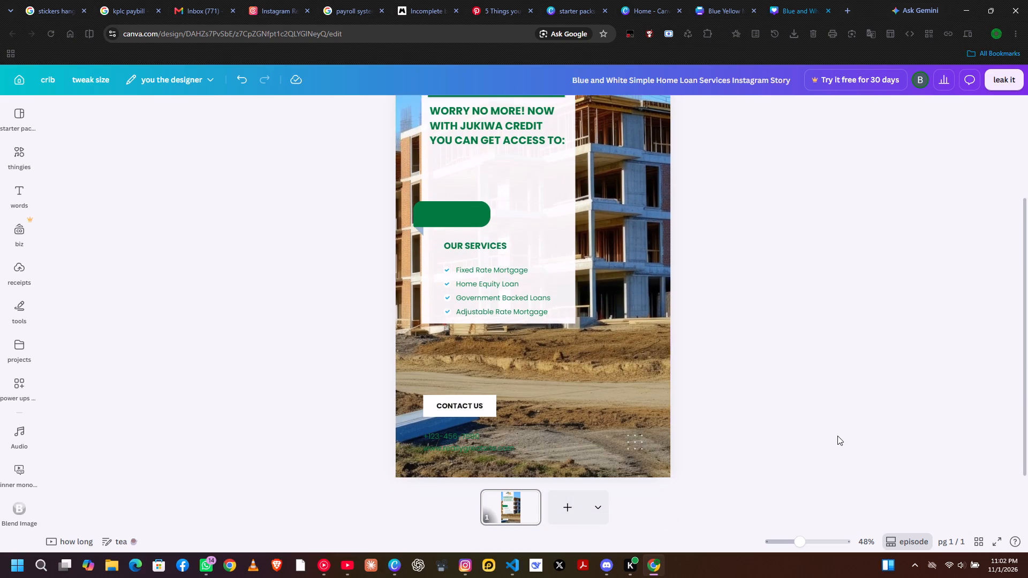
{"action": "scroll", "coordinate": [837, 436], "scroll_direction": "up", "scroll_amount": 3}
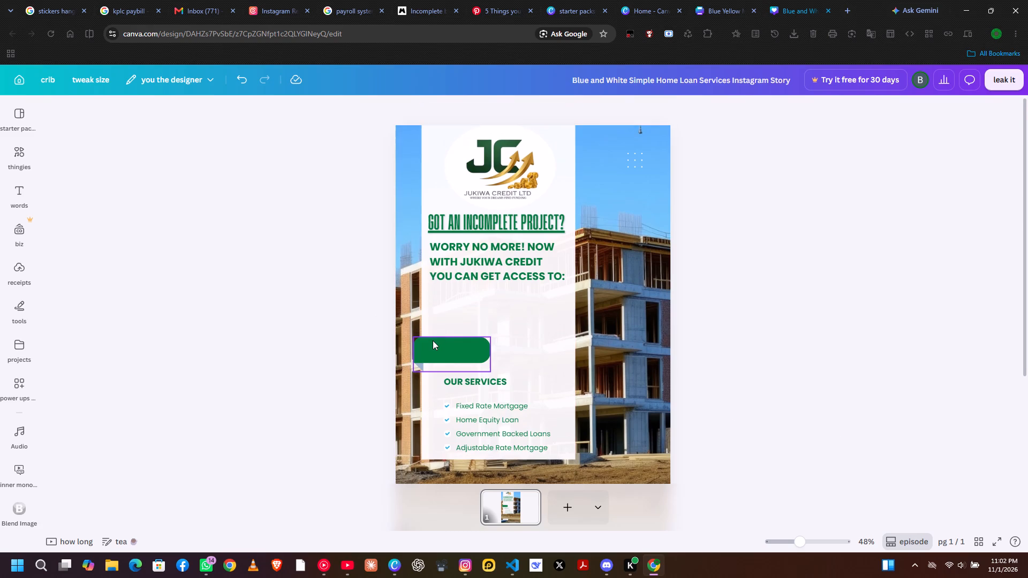
Move the green label shape up to just below "YOU CAN GET ACCESS TO:", overhanging the white panel's edge.
{"action": "left_click_drag", "start_coordinate": [433, 341], "coordinate": [437, 292]}
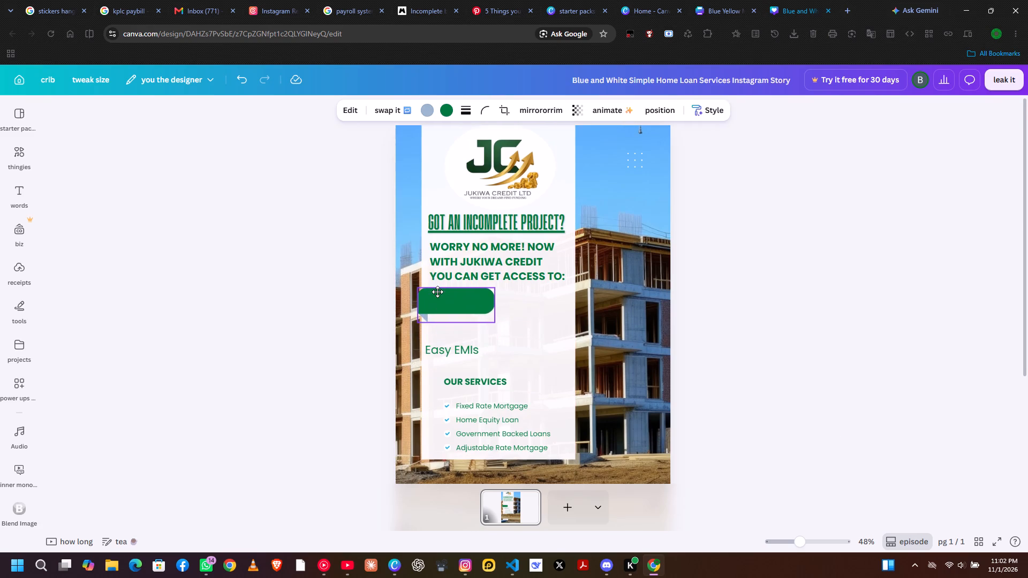
{"action": "left_click_drag", "start_coordinate": [437, 292], "coordinate": [429, 288]}
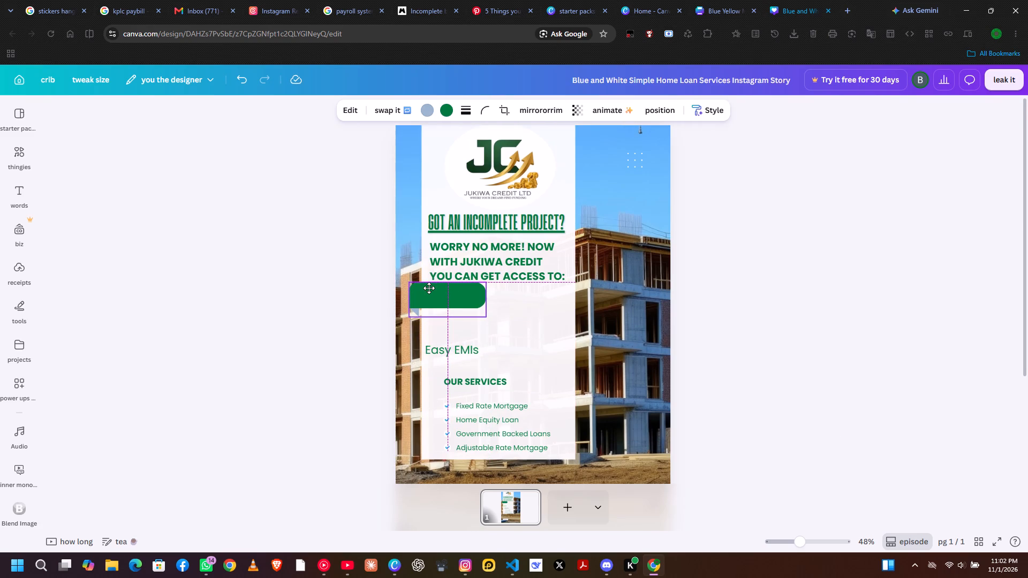
{"action": "left_click_drag", "start_coordinate": [429, 288], "coordinate": [431, 289]}
{"action": "left_click", "coordinate": [549, 381]}
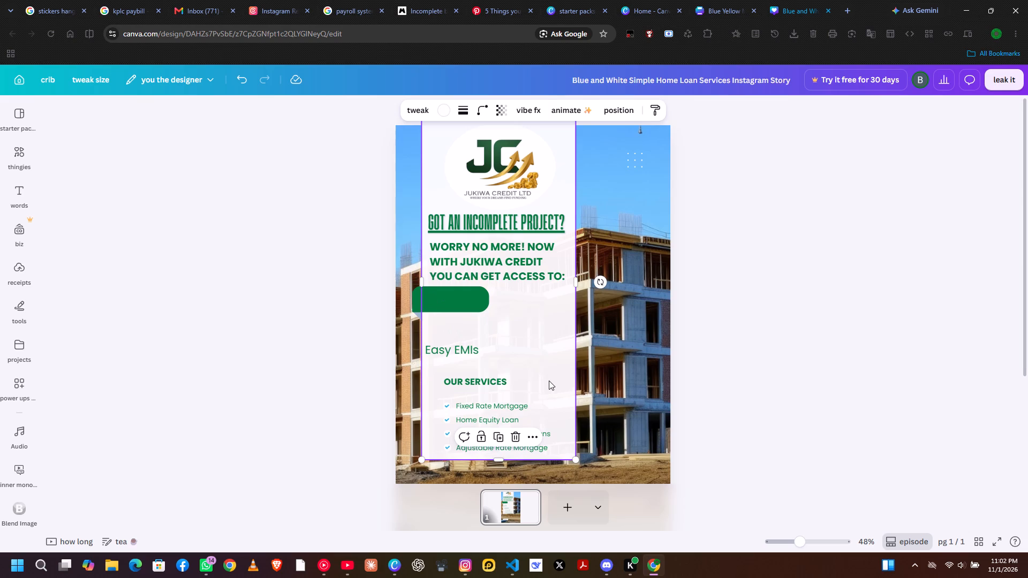
{"action": "left_click", "coordinate": [792, 394]}
{"action": "left_click_drag", "start_coordinate": [480, 297], "coordinate": [481, 303]}
{"action": "left_click", "coordinate": [774, 401]}
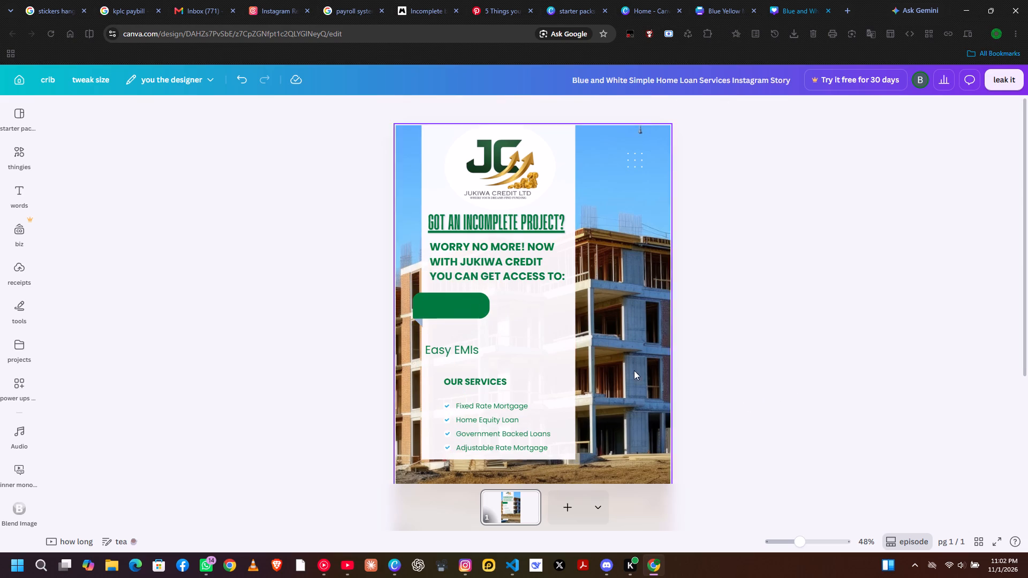
{"action": "left_click", "coordinate": [460, 295]}
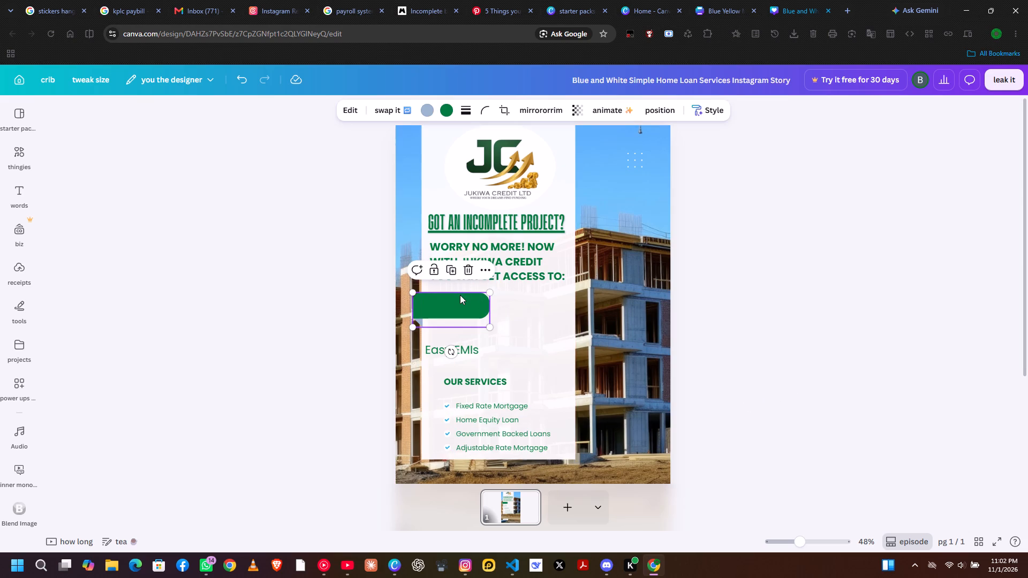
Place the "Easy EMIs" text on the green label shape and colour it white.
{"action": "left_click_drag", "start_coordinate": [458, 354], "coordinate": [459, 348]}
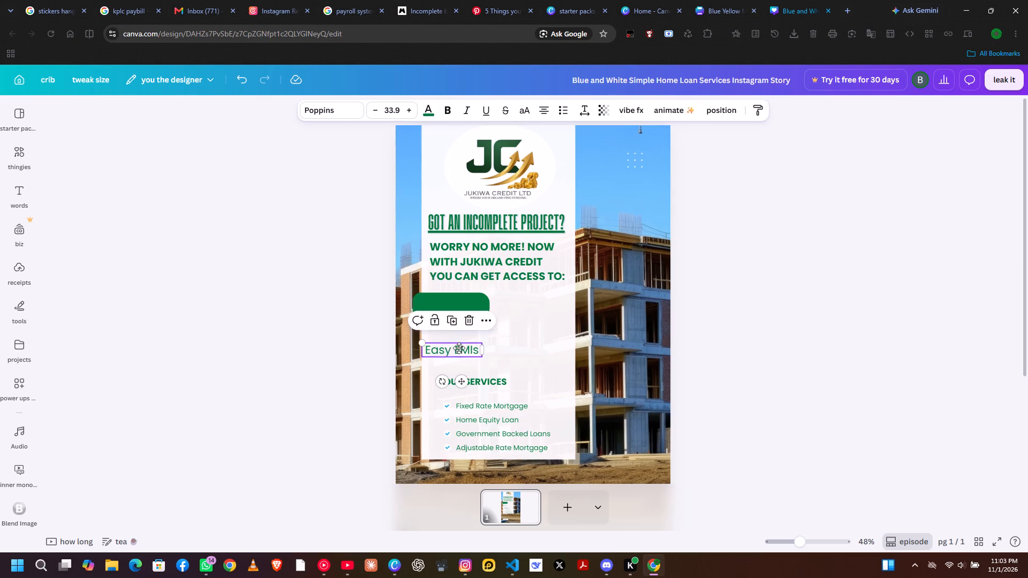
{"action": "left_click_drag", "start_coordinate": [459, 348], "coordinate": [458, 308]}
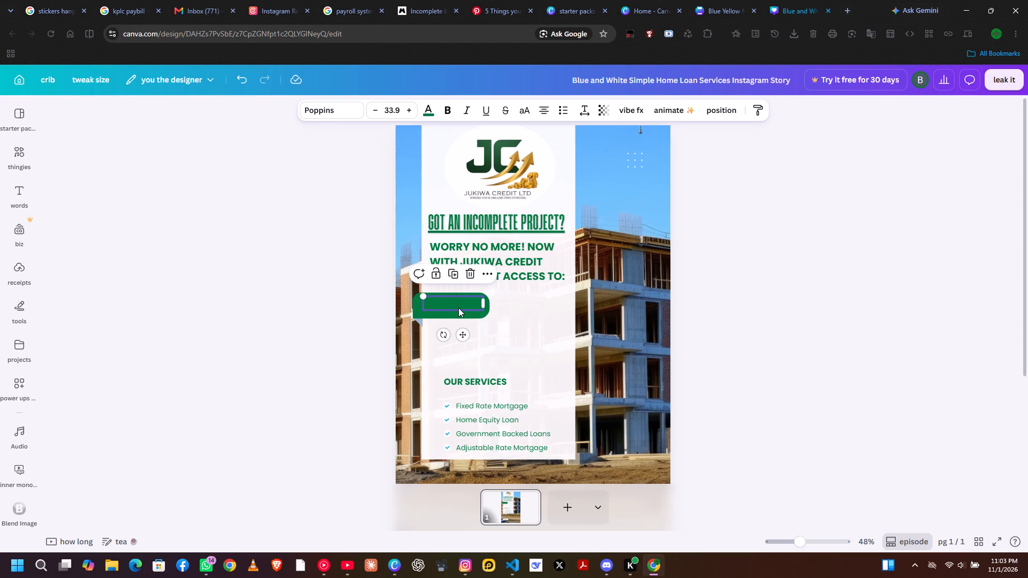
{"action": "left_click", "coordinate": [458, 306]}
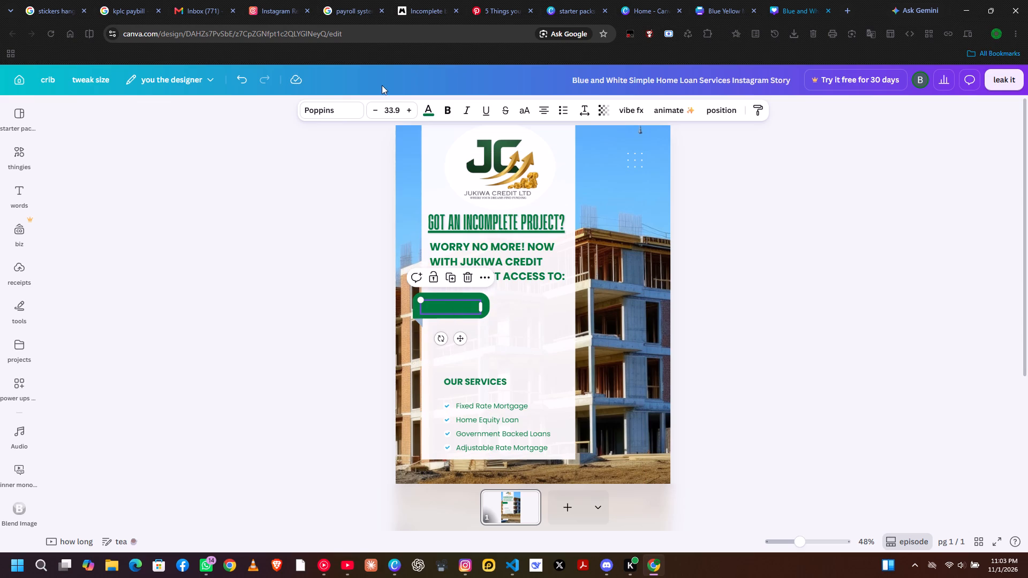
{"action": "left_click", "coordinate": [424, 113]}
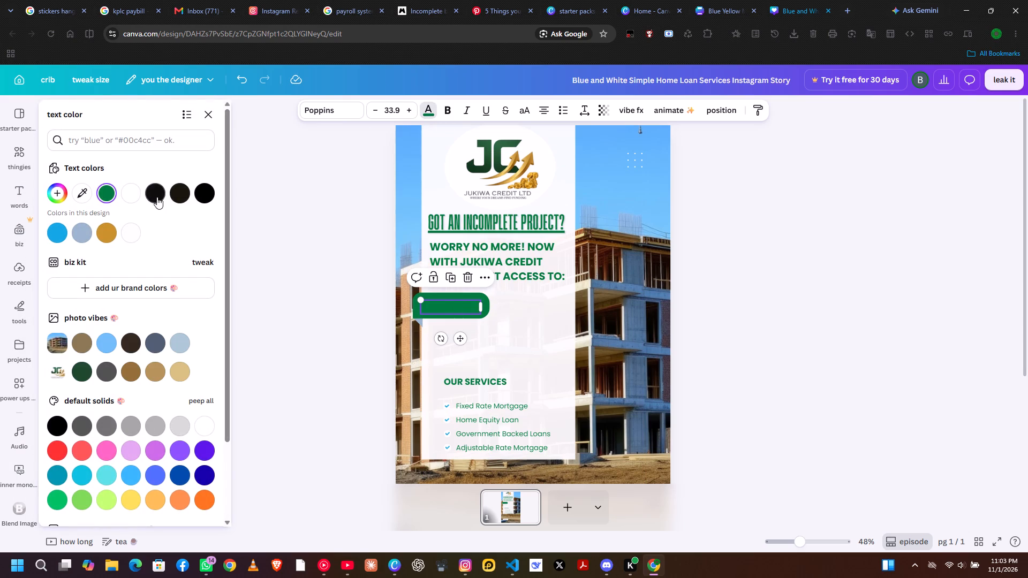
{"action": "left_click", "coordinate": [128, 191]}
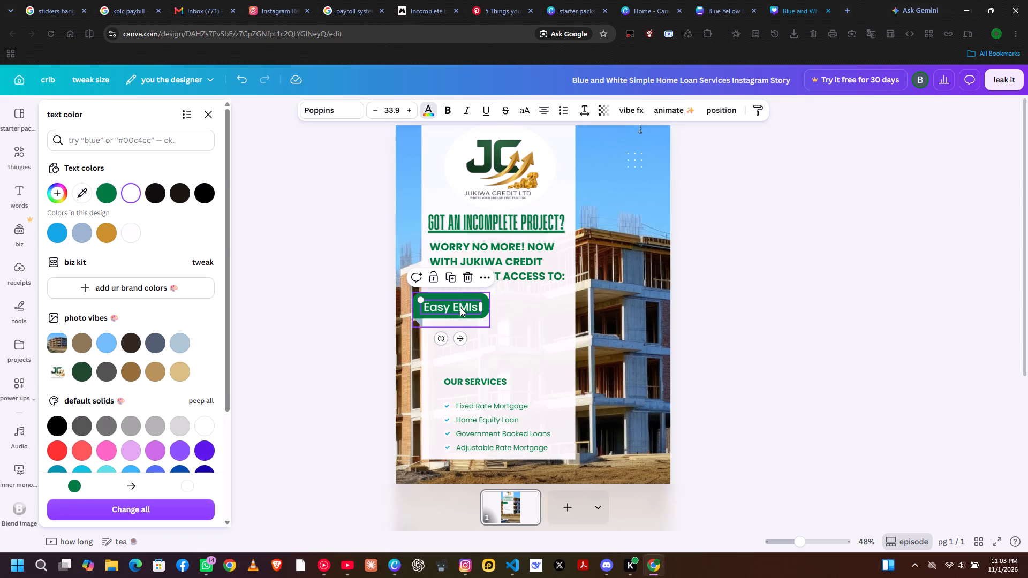
Delete the "Easy EMIs" text from the green label.
{"action": "double_click", "coordinate": [460, 307]}
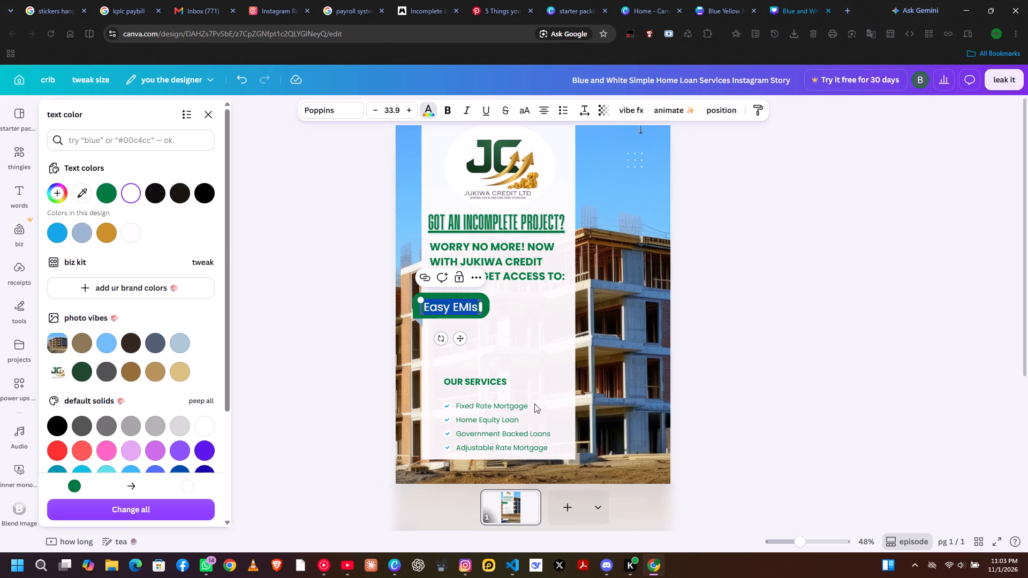
{"action": "left_click", "coordinate": [492, 378]}
{"action": "left_click", "coordinate": [453, 300]}
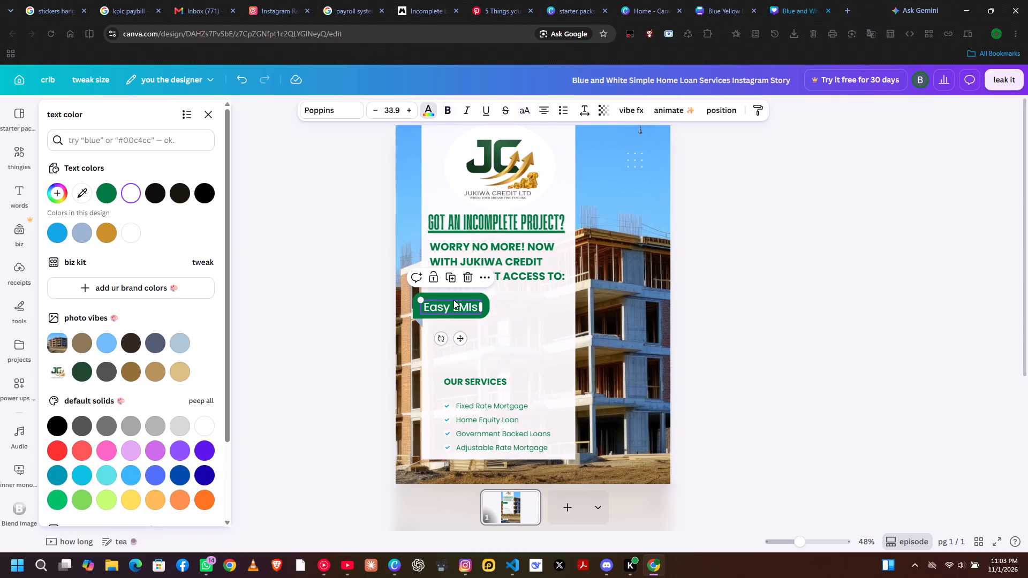
{"action": "left_click", "coordinate": [466, 281]}
Move the "OUR SERVICES" heading onto the green label and change its text colour to white.
{"action": "left_click_drag", "start_coordinate": [467, 382], "coordinate": [441, 305]}
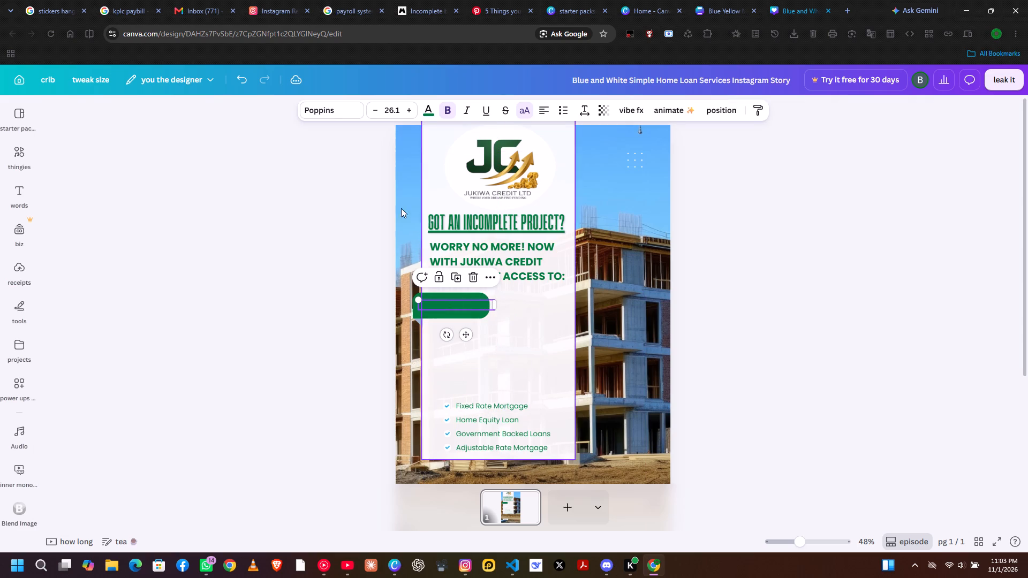
{"action": "left_click", "coordinate": [428, 115]}
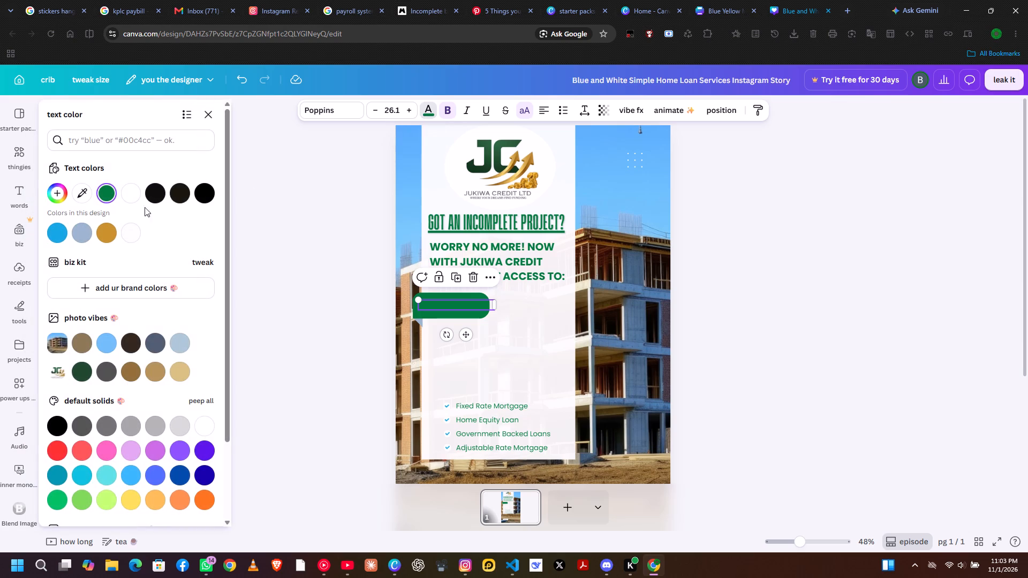
{"action": "left_click", "coordinate": [135, 196]}
{"action": "left_click", "coordinate": [857, 471]}
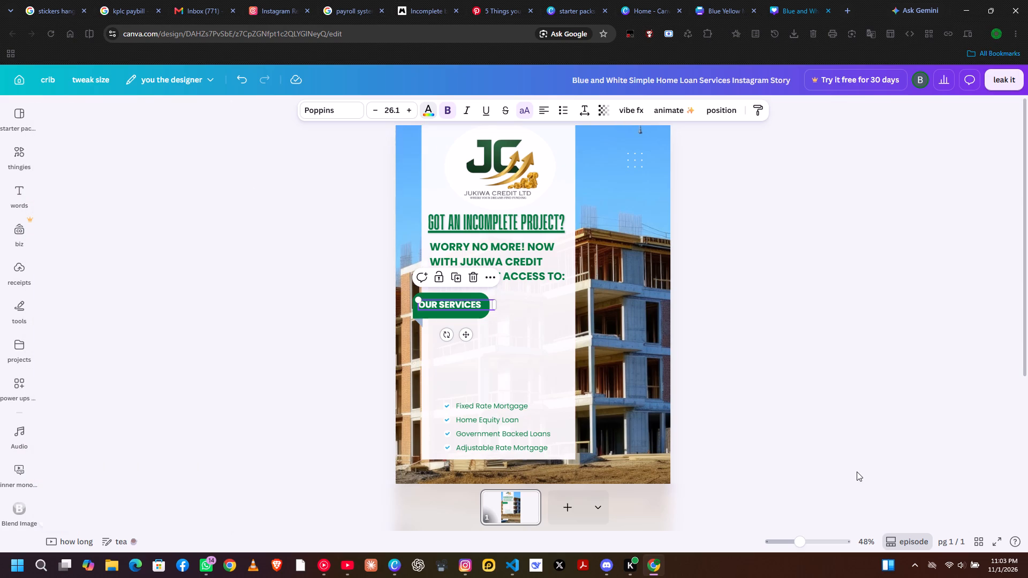
{"action": "left_click", "coordinate": [757, 392]}
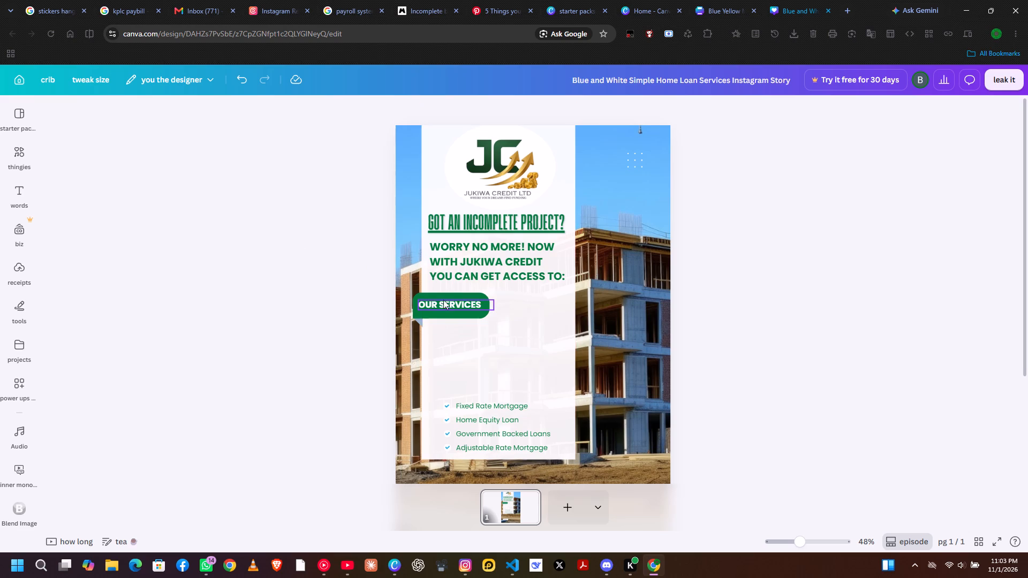
{"action": "left_click", "coordinate": [738, 341]}
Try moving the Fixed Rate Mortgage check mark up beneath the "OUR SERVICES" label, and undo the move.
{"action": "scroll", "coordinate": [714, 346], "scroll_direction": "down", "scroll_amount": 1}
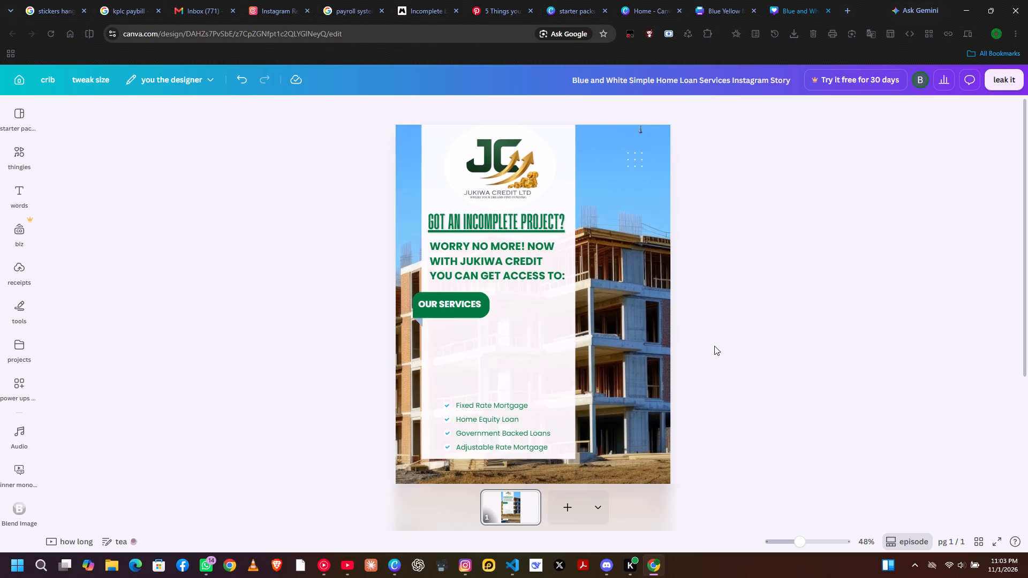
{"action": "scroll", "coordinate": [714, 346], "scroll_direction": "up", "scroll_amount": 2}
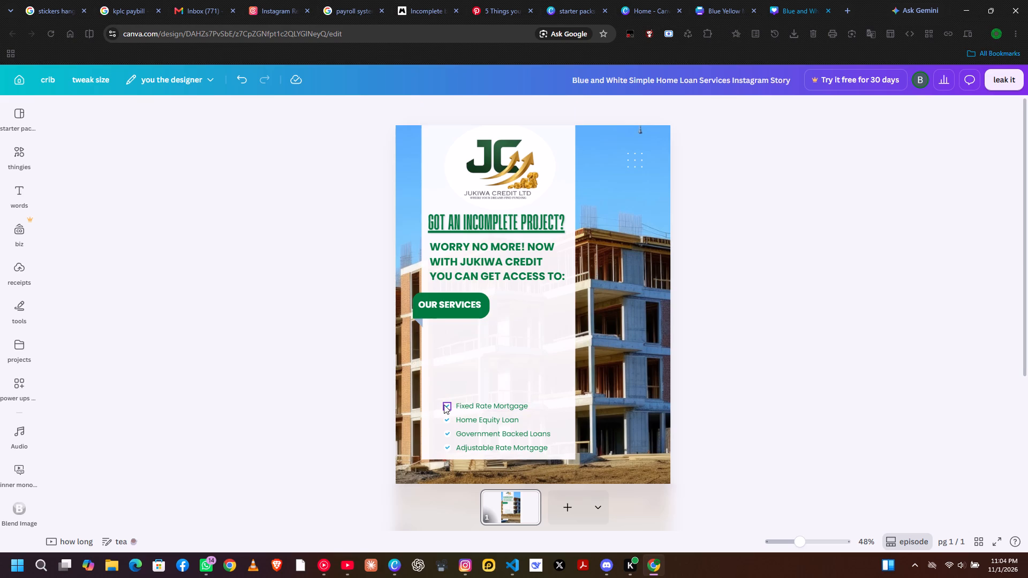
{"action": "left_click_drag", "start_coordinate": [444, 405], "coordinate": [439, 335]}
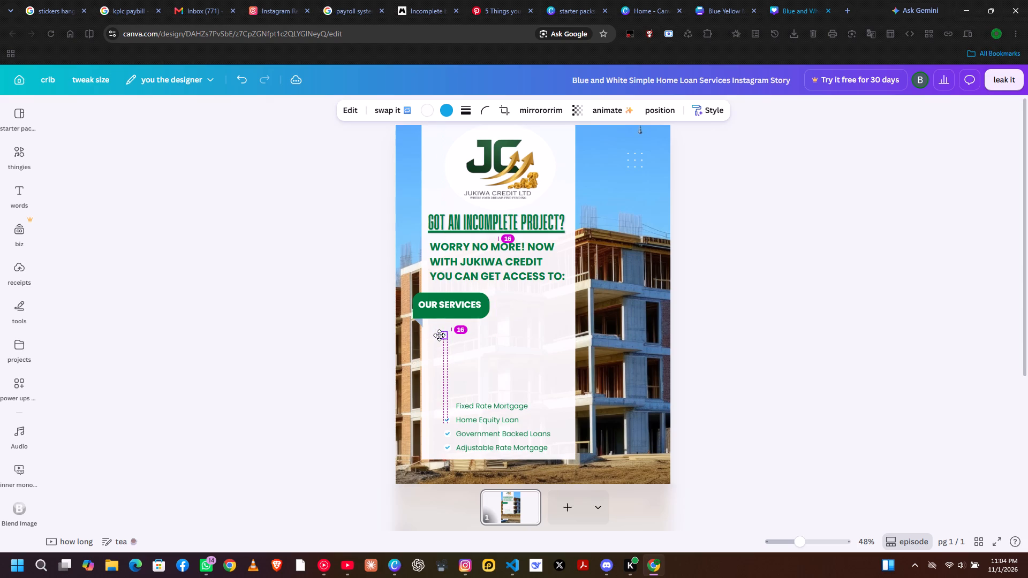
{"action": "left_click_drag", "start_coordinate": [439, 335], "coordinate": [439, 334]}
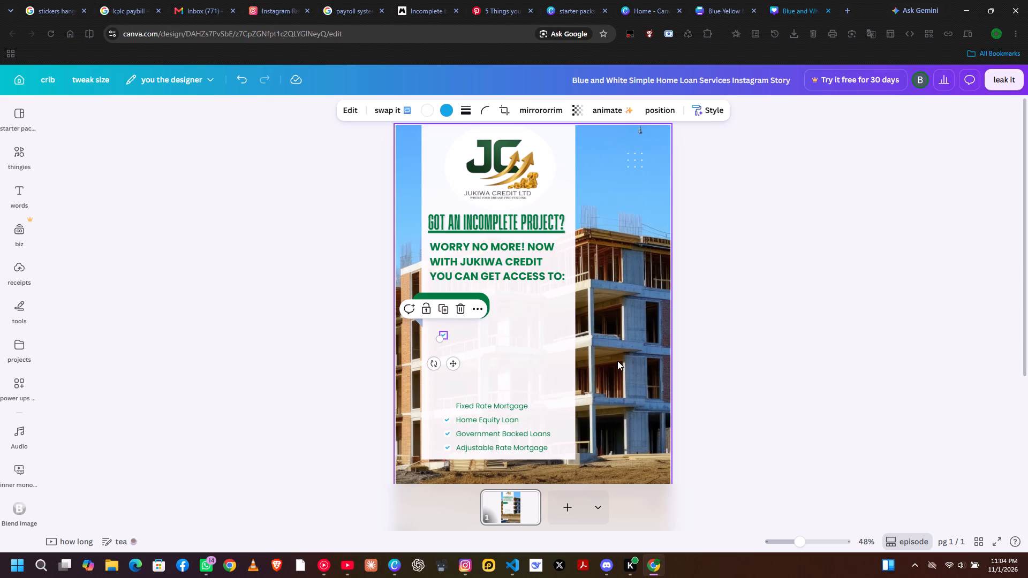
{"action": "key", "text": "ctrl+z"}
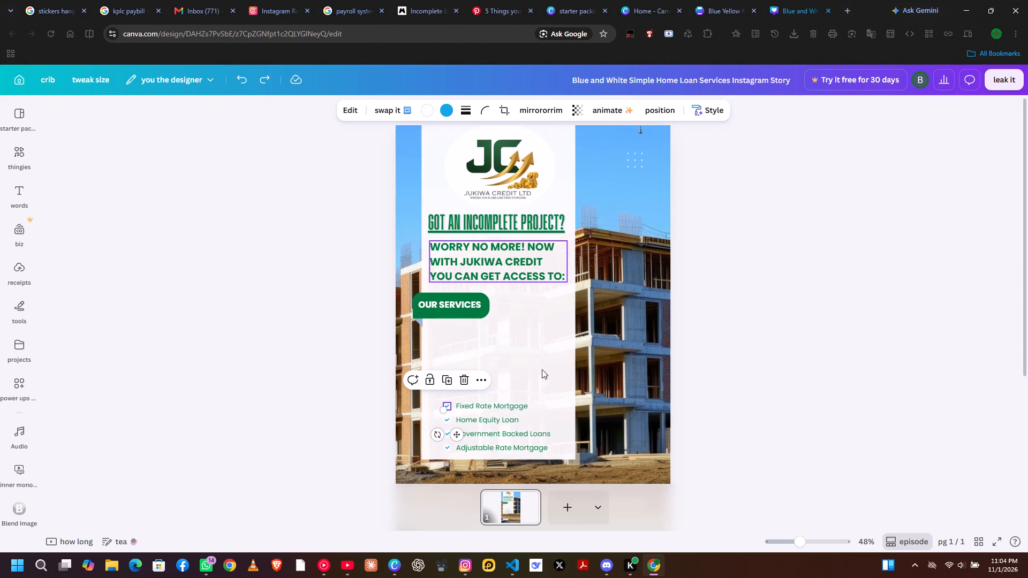
Group the four service lines together with their four check marks.
{"action": "left_click", "coordinate": [504, 406]}
{"action": "left_click", "coordinate": [495, 422]}
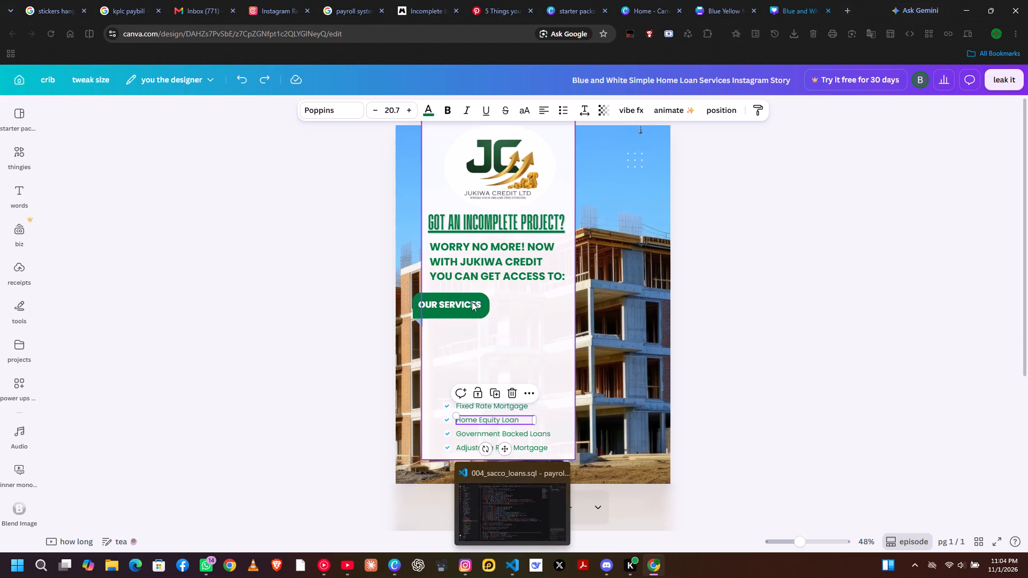
{"action": "left_click", "coordinate": [530, 407]}
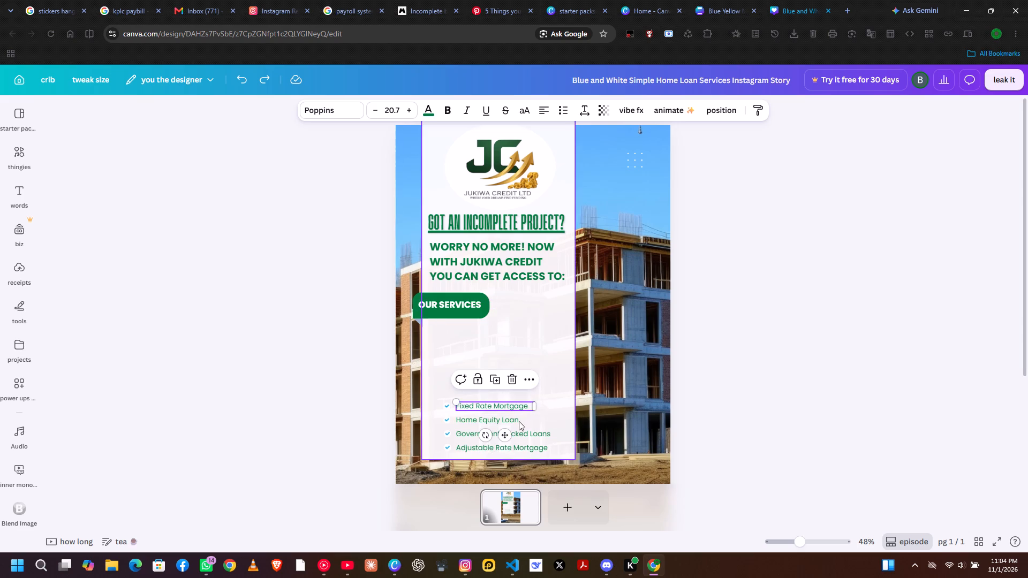
{"action": "left_click", "coordinate": [519, 421], "text": "ctrl"}
{"action": "left_click", "coordinate": [527, 438], "text": "shift"}
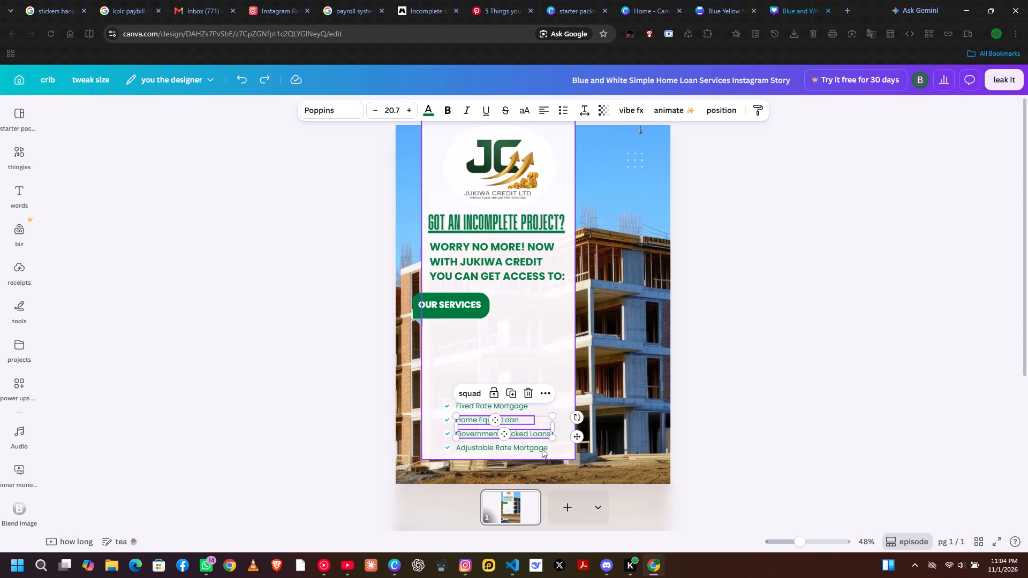
{"action": "left_click", "coordinate": [543, 452], "text": "shift"}
{"action": "left_click", "coordinate": [494, 409], "text": "shift"}
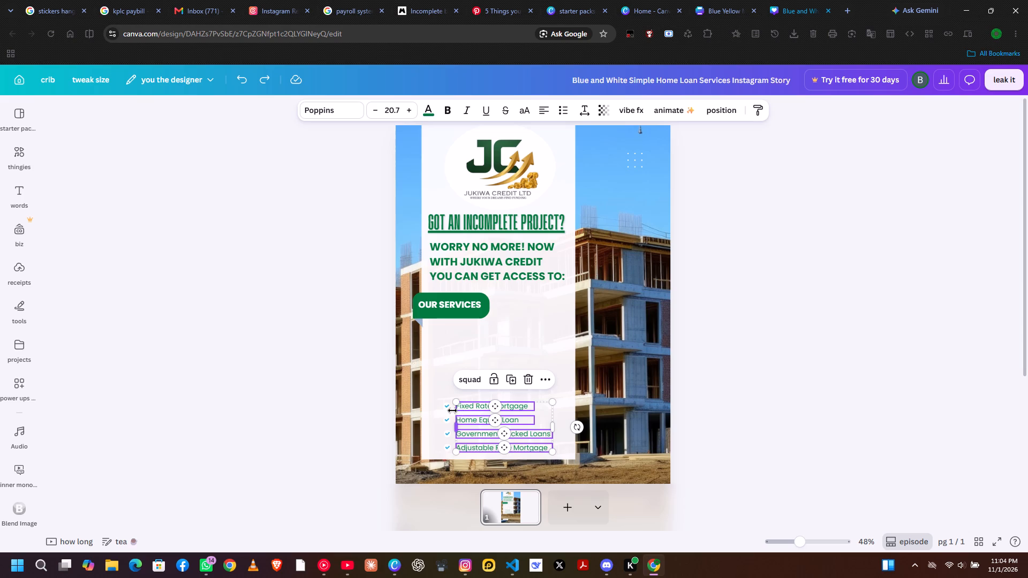
{"action": "left_click", "coordinate": [447, 406], "text": "shift"}
{"action": "left_click", "coordinate": [450, 420], "text": "shift"}
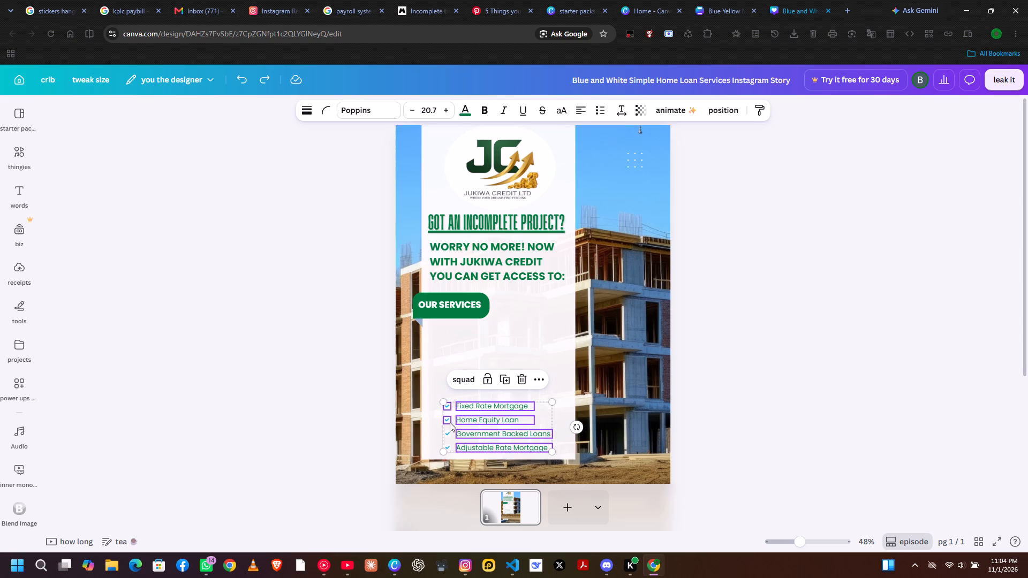
{"action": "left_click", "coordinate": [448, 432], "text": "shift"}
{"action": "left_click", "coordinate": [446, 445], "text": "shift"}
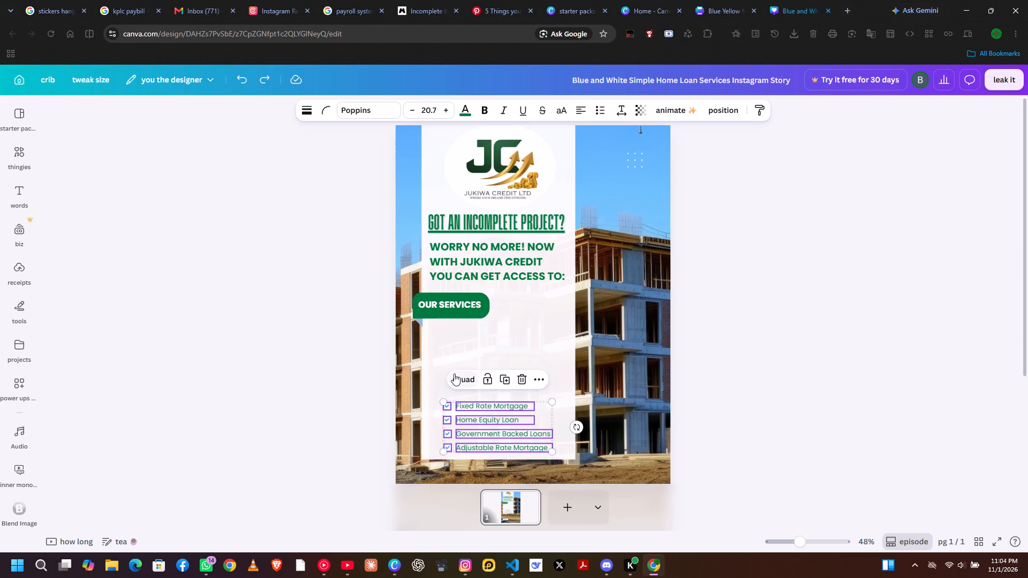
{"action": "left_click", "coordinate": [455, 374], "text": "shift"}
{"action": "left_click", "coordinate": [715, 447]}
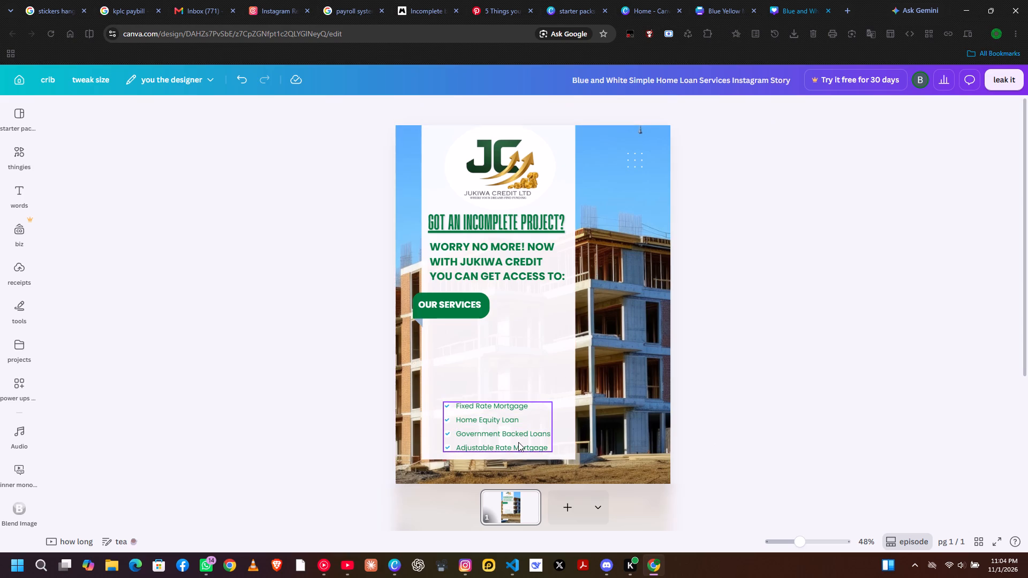
Move the grouped services list up to just beneath the "OUR SERVICES" label.
{"action": "left_click_drag", "start_coordinate": [516, 442], "coordinate": [511, 363]}
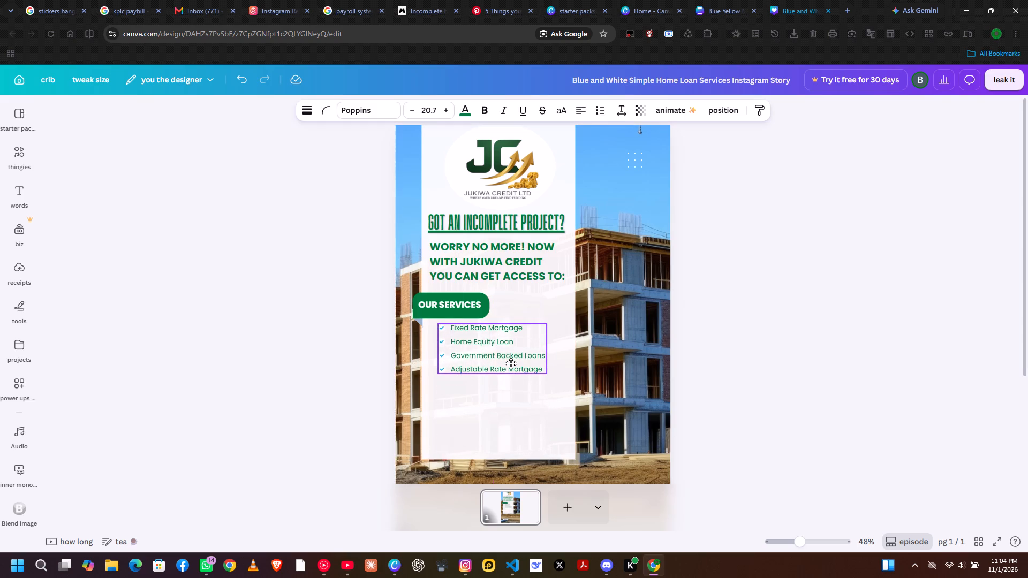
{"action": "left_click_drag", "start_coordinate": [511, 363], "coordinate": [511, 367]}
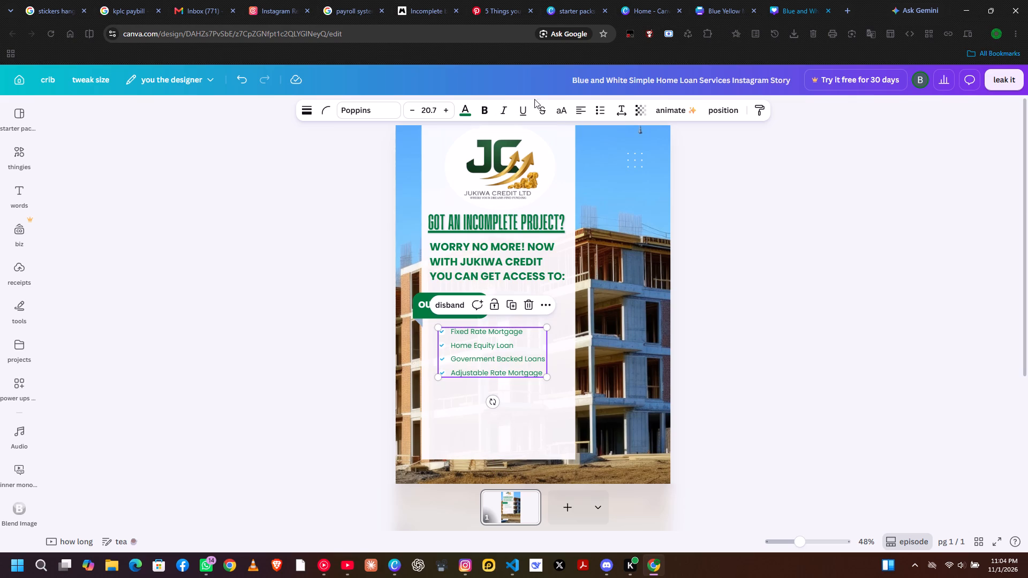
Increase the line spacing of the grouped services list.
{"action": "left_click", "coordinate": [622, 106]}
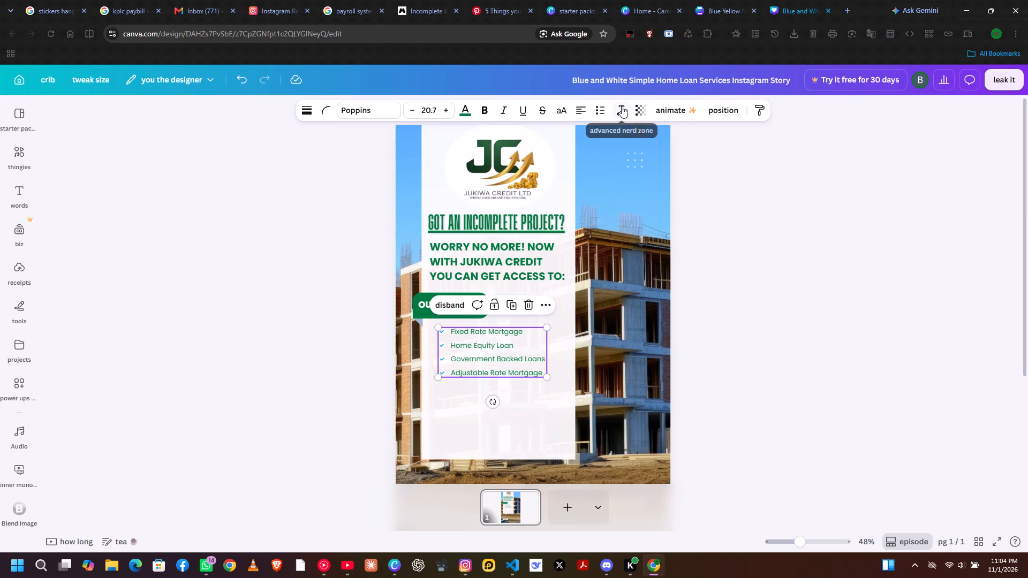
{"action": "left_click_drag", "start_coordinate": [604, 195], "coordinate": [618, 197]}
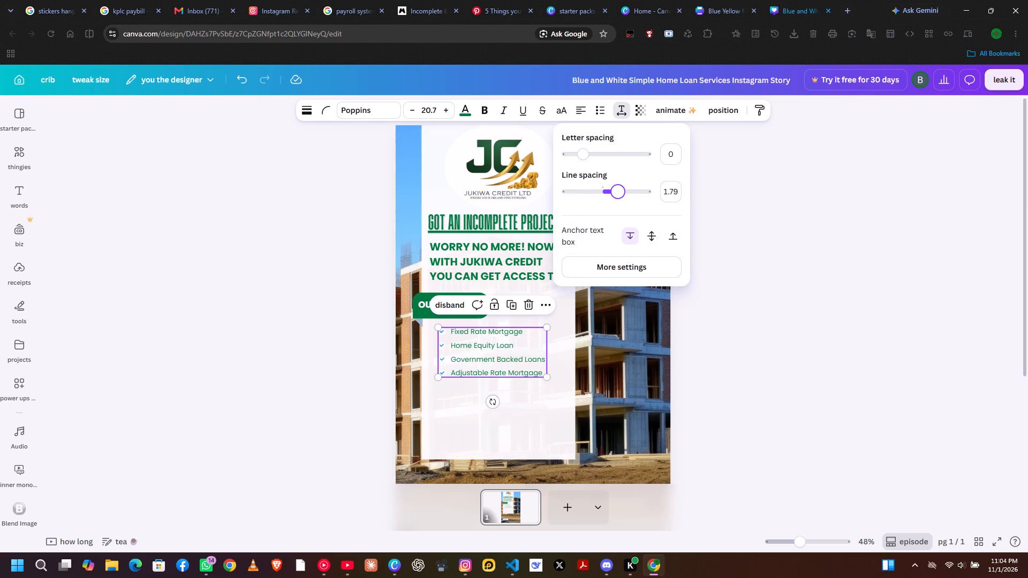
{"action": "left_click_drag", "start_coordinate": [618, 197], "coordinate": [632, 197]}
{"action": "left_click", "coordinate": [538, 415]}
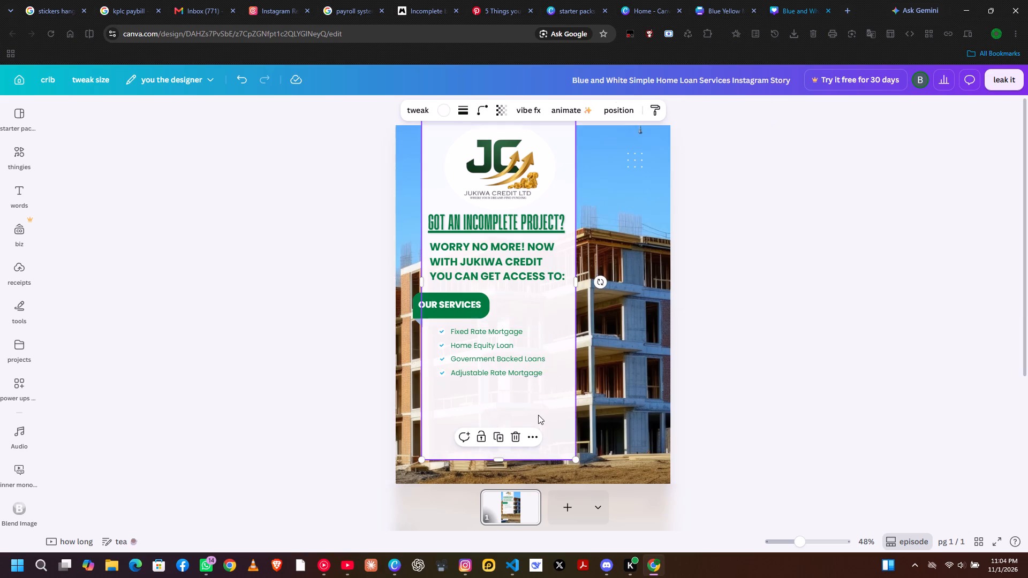
Nudge the grouped services list slightly down and to the left beneath the "OUR SERVICES" label.
{"action": "left_click", "coordinate": [503, 360]}
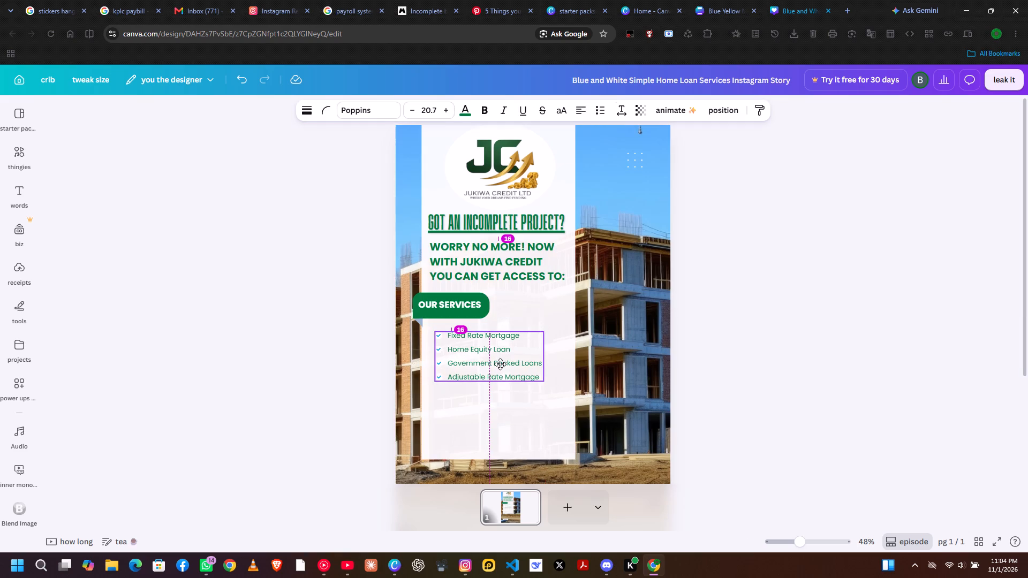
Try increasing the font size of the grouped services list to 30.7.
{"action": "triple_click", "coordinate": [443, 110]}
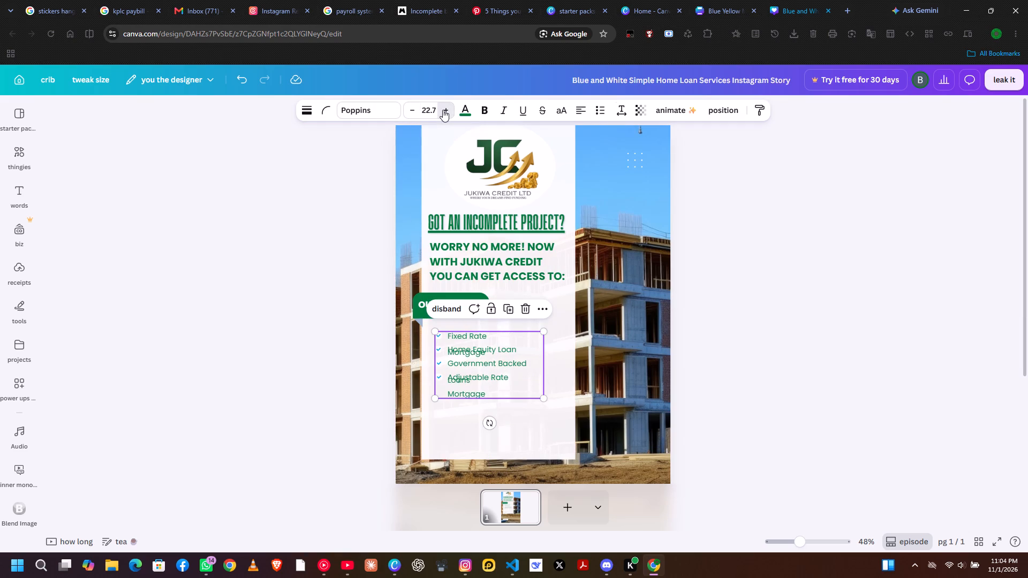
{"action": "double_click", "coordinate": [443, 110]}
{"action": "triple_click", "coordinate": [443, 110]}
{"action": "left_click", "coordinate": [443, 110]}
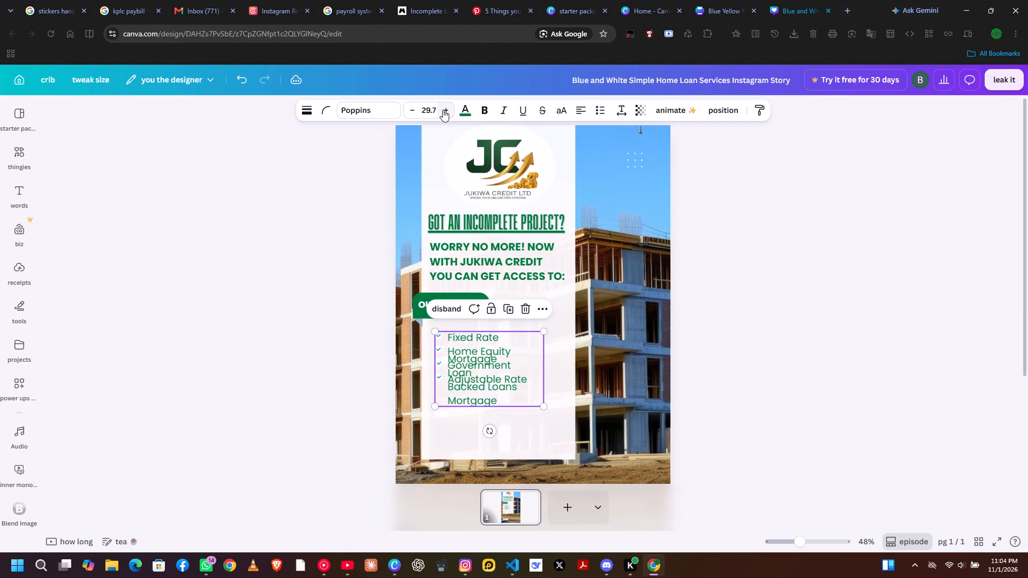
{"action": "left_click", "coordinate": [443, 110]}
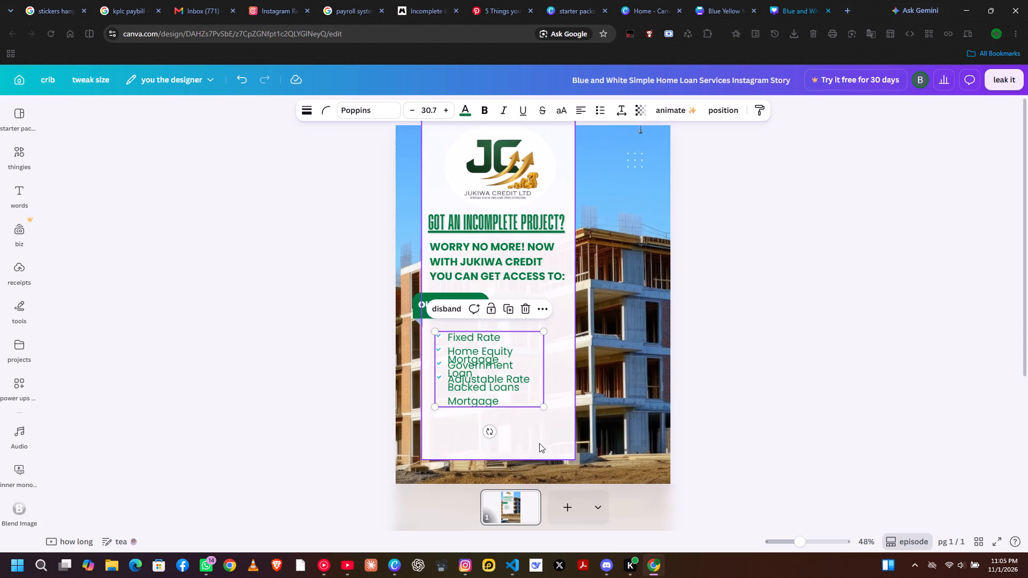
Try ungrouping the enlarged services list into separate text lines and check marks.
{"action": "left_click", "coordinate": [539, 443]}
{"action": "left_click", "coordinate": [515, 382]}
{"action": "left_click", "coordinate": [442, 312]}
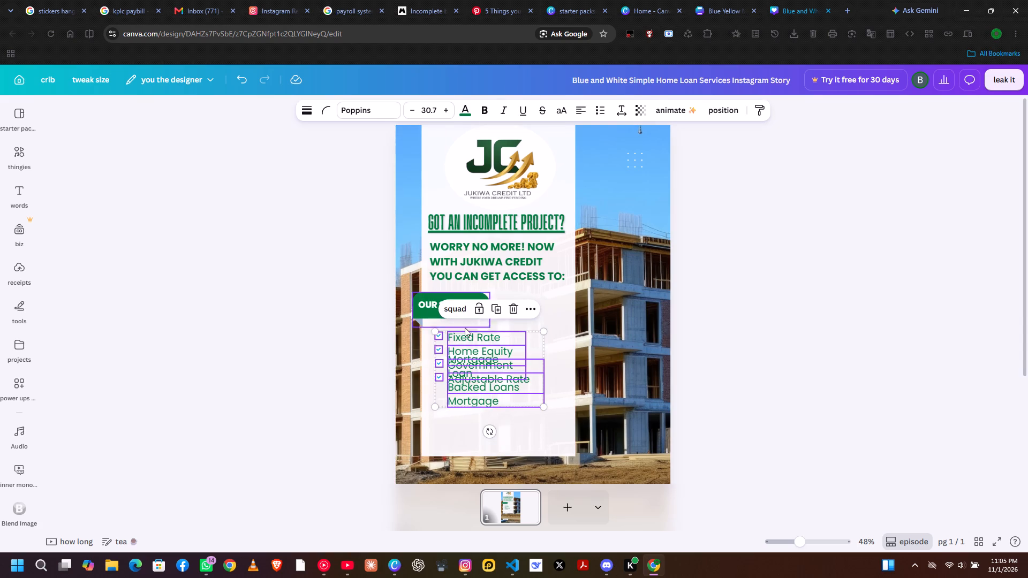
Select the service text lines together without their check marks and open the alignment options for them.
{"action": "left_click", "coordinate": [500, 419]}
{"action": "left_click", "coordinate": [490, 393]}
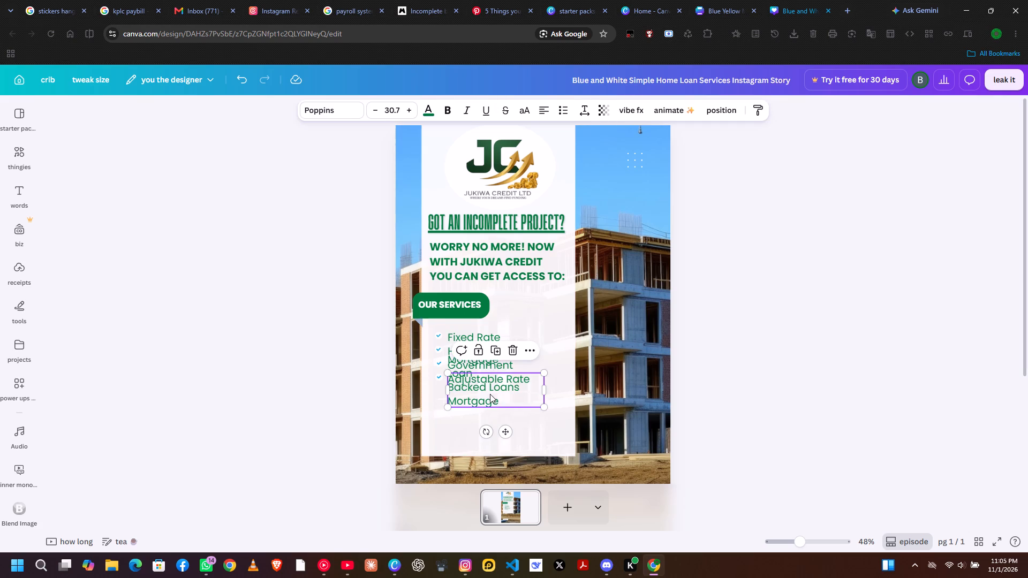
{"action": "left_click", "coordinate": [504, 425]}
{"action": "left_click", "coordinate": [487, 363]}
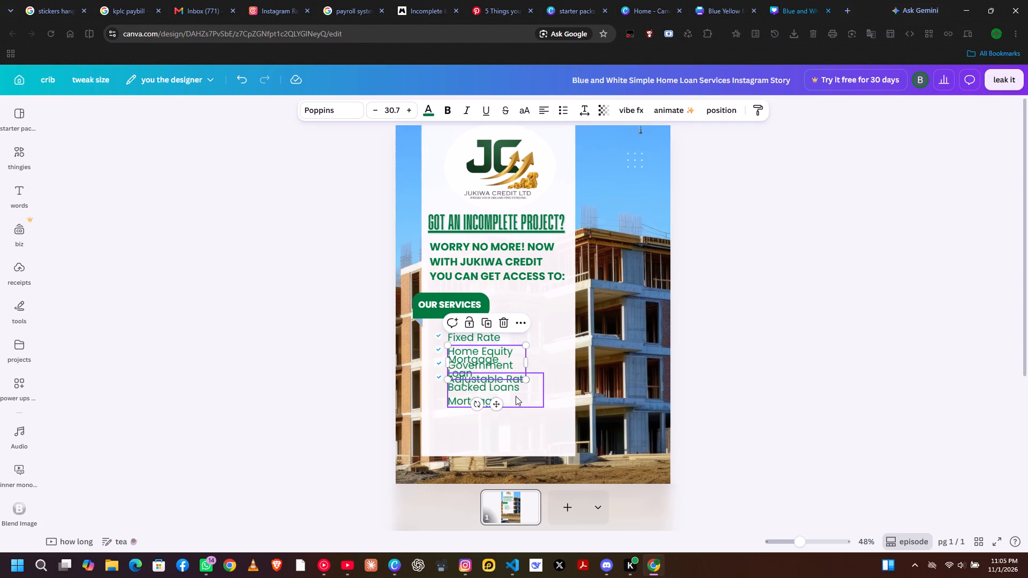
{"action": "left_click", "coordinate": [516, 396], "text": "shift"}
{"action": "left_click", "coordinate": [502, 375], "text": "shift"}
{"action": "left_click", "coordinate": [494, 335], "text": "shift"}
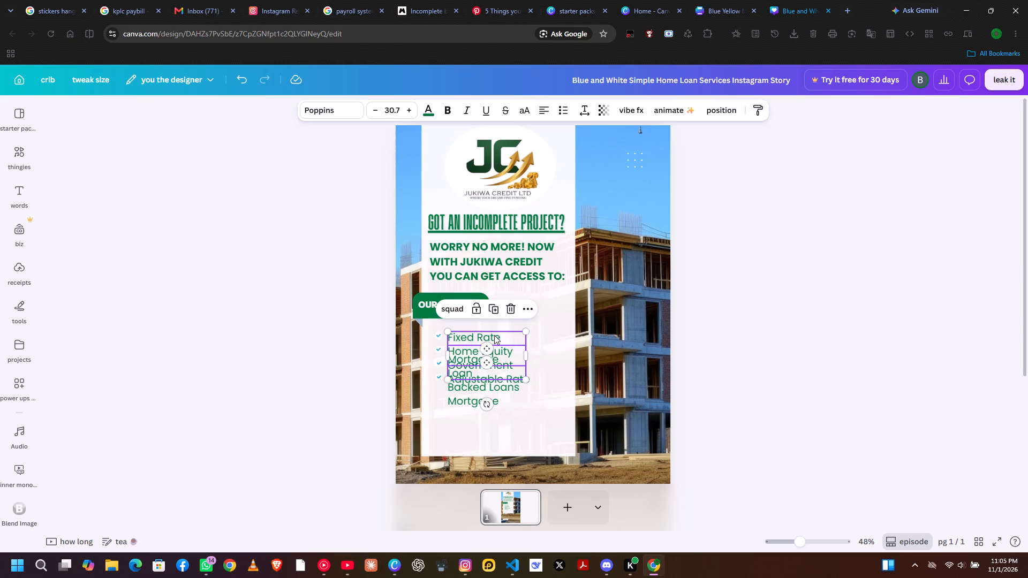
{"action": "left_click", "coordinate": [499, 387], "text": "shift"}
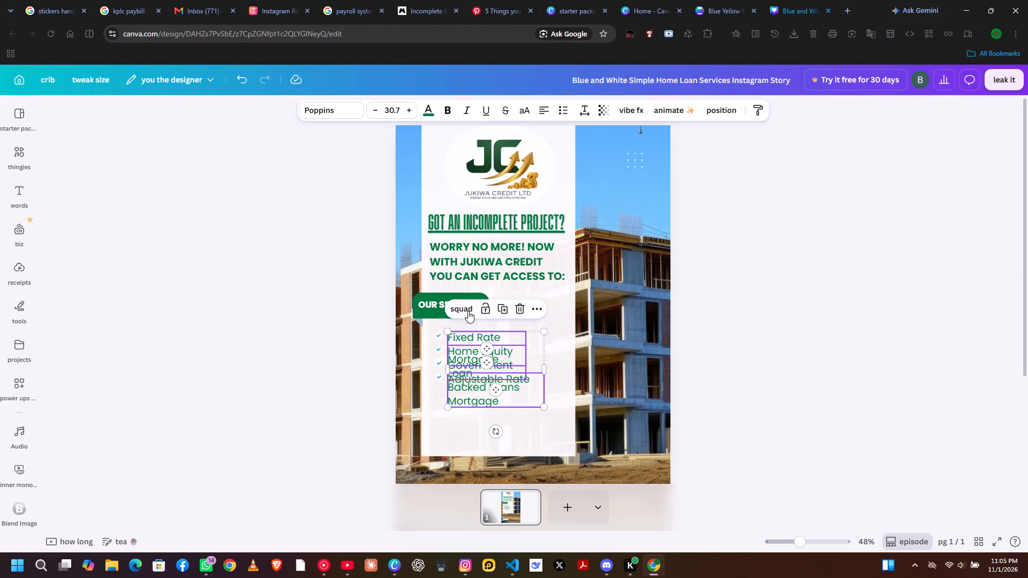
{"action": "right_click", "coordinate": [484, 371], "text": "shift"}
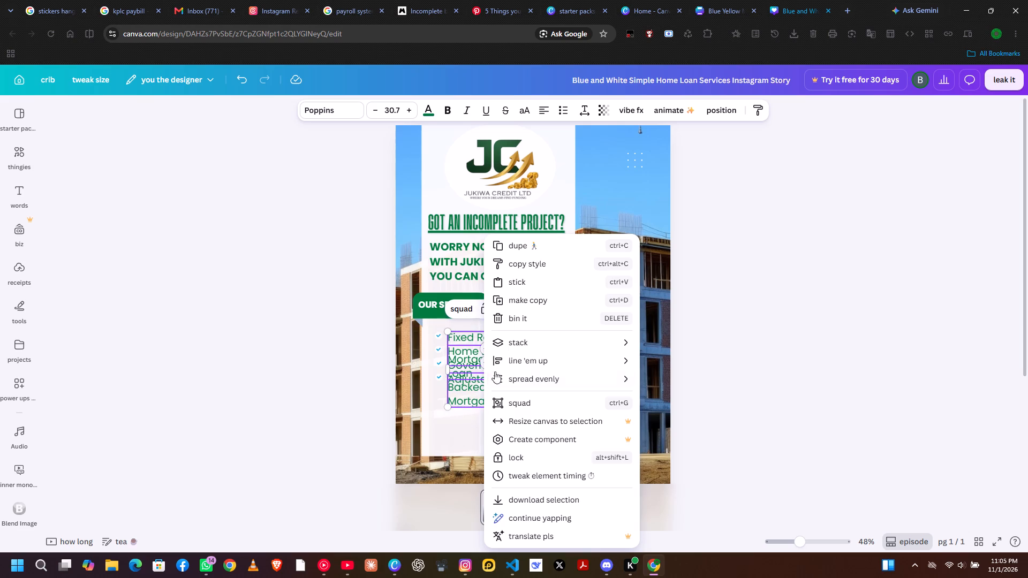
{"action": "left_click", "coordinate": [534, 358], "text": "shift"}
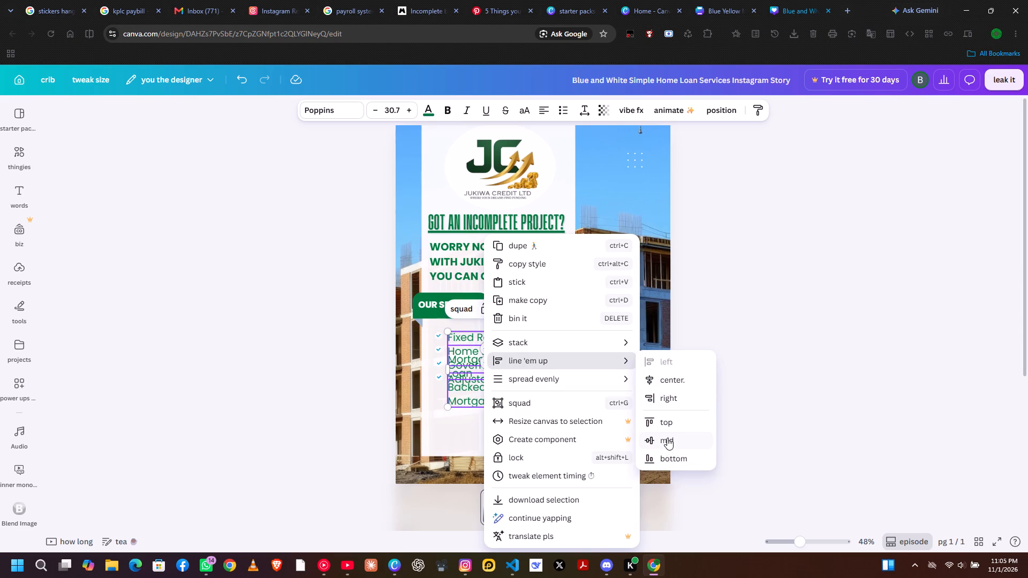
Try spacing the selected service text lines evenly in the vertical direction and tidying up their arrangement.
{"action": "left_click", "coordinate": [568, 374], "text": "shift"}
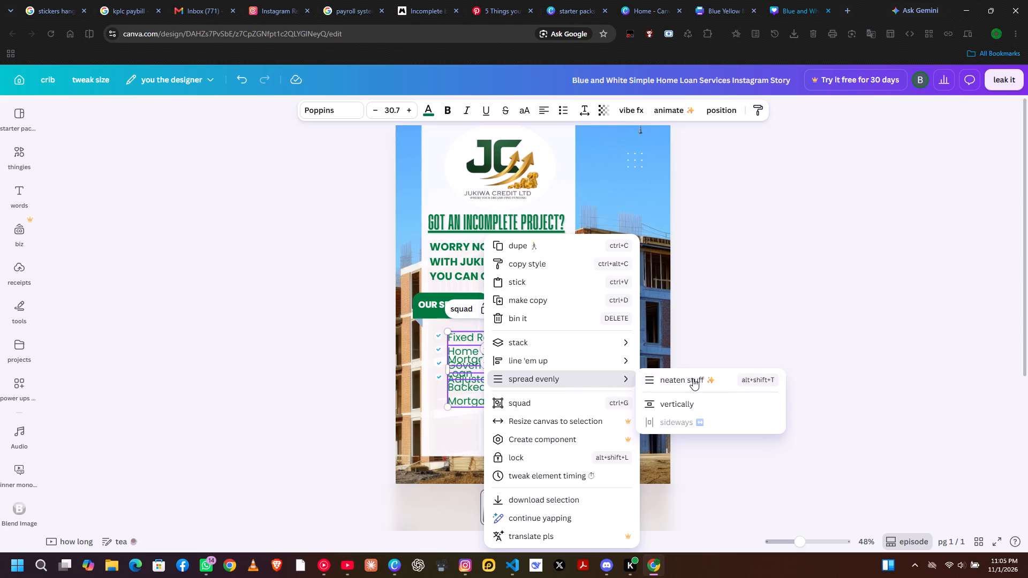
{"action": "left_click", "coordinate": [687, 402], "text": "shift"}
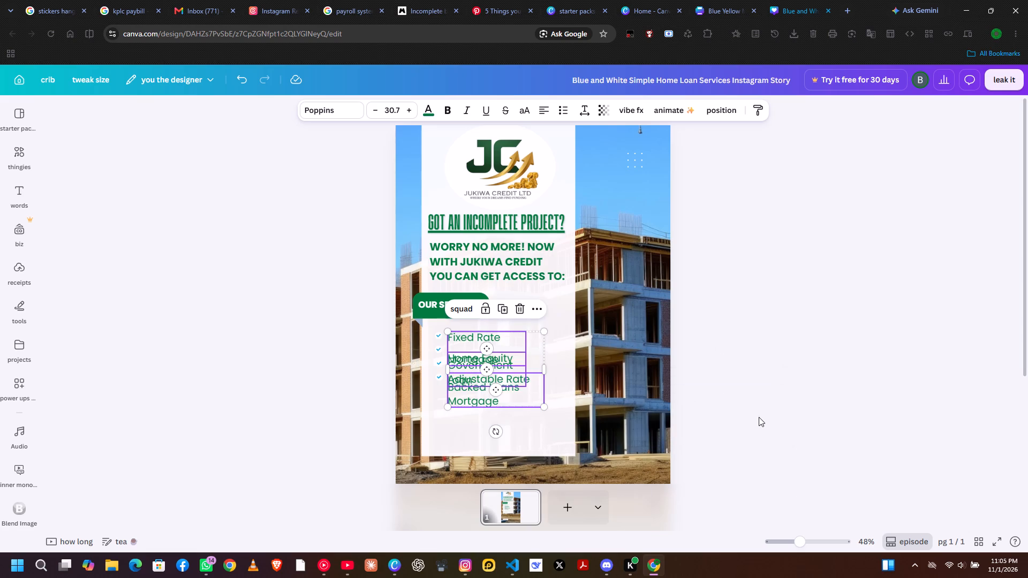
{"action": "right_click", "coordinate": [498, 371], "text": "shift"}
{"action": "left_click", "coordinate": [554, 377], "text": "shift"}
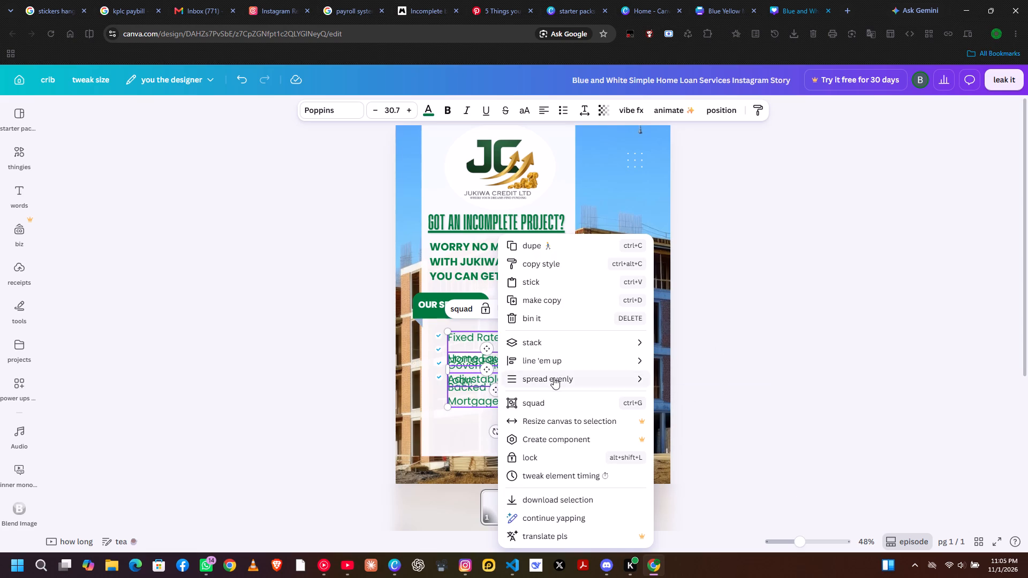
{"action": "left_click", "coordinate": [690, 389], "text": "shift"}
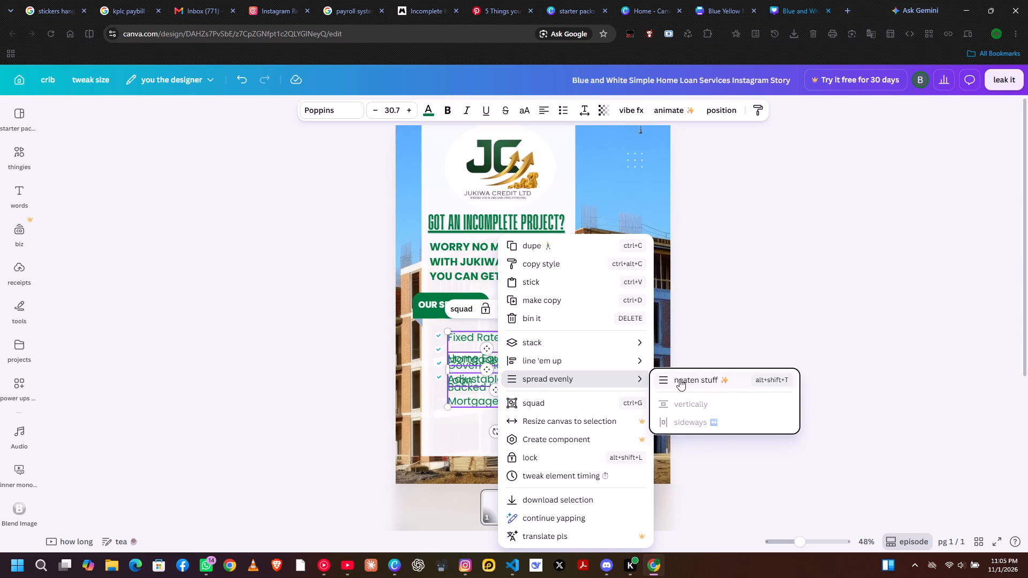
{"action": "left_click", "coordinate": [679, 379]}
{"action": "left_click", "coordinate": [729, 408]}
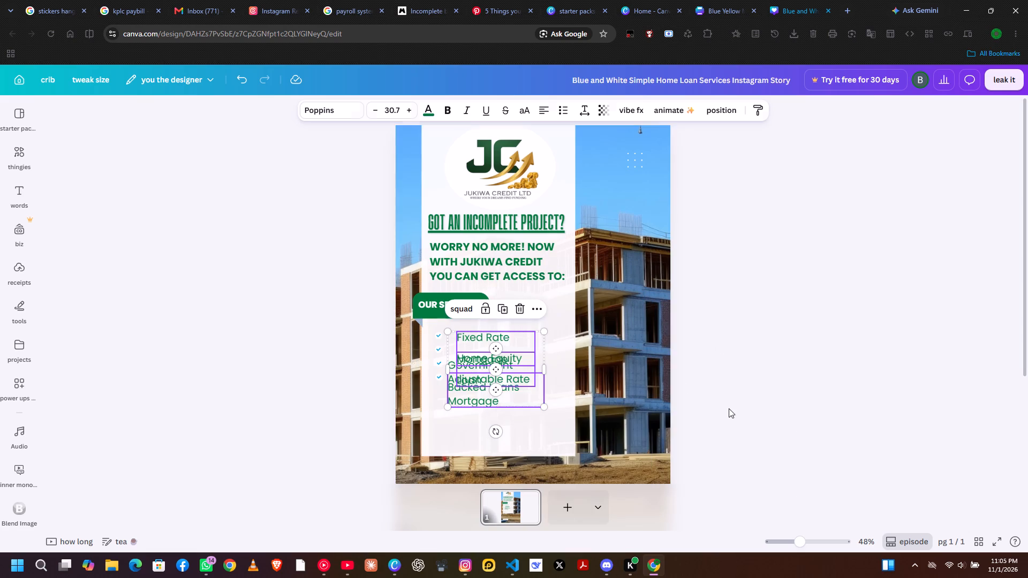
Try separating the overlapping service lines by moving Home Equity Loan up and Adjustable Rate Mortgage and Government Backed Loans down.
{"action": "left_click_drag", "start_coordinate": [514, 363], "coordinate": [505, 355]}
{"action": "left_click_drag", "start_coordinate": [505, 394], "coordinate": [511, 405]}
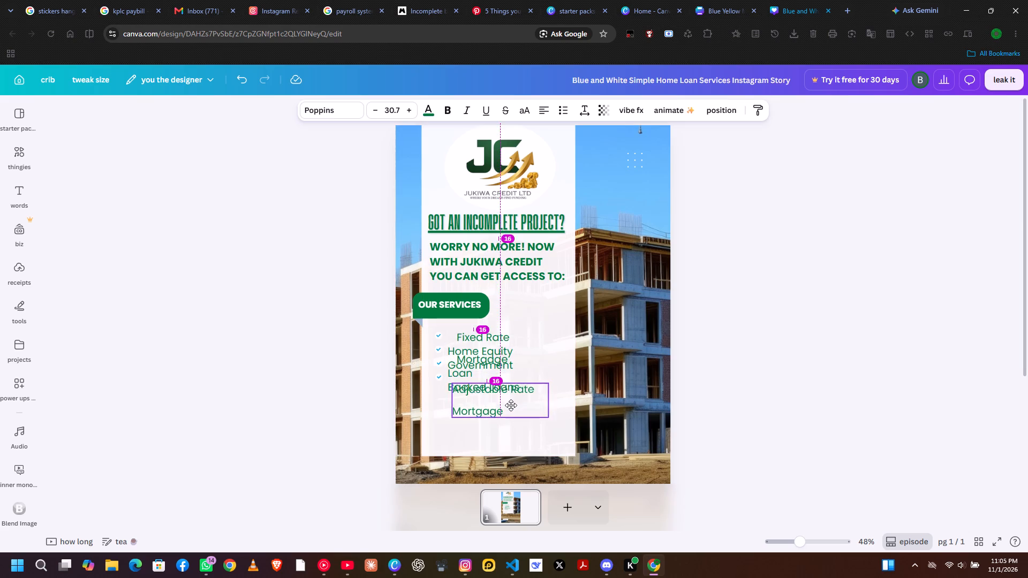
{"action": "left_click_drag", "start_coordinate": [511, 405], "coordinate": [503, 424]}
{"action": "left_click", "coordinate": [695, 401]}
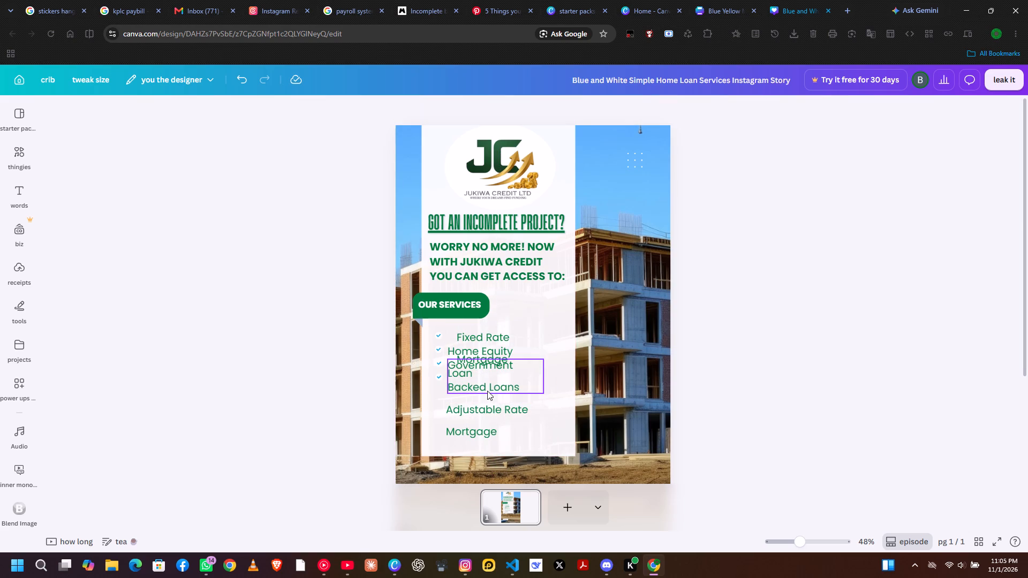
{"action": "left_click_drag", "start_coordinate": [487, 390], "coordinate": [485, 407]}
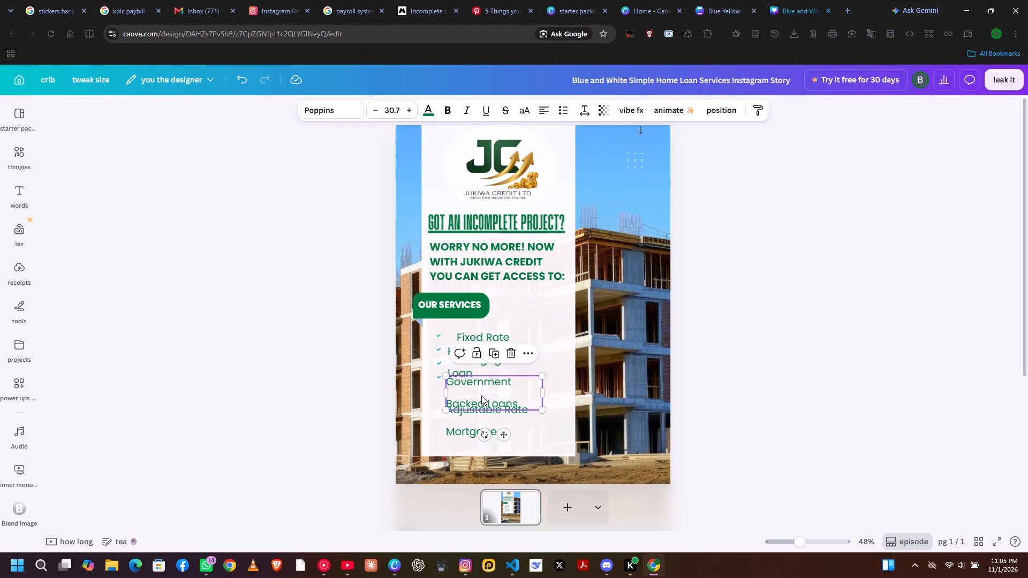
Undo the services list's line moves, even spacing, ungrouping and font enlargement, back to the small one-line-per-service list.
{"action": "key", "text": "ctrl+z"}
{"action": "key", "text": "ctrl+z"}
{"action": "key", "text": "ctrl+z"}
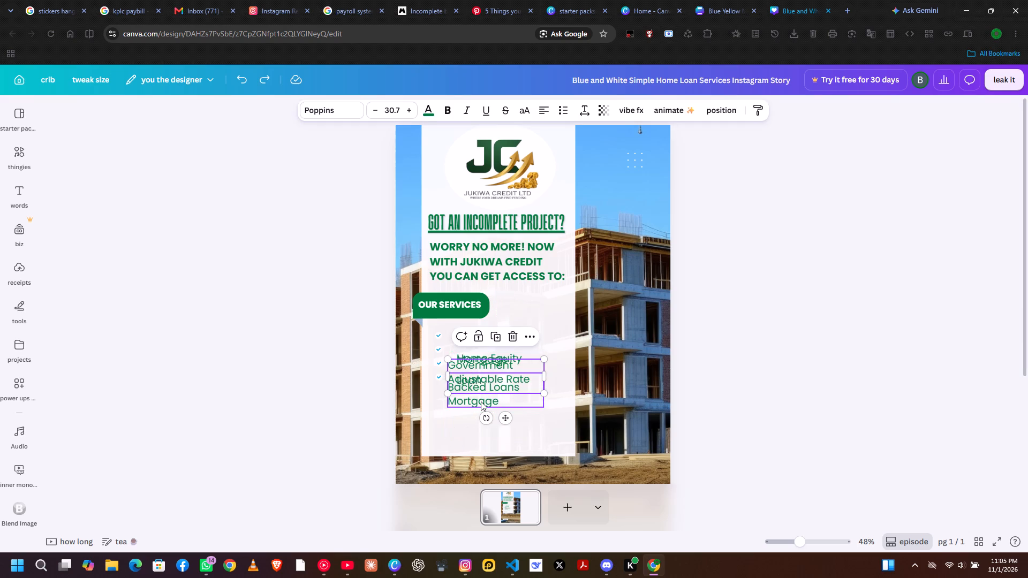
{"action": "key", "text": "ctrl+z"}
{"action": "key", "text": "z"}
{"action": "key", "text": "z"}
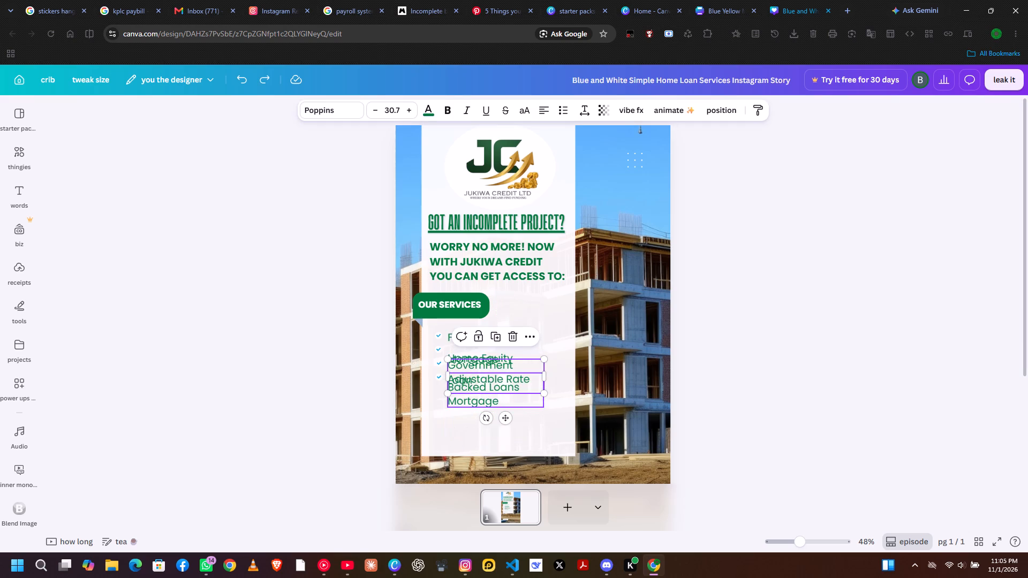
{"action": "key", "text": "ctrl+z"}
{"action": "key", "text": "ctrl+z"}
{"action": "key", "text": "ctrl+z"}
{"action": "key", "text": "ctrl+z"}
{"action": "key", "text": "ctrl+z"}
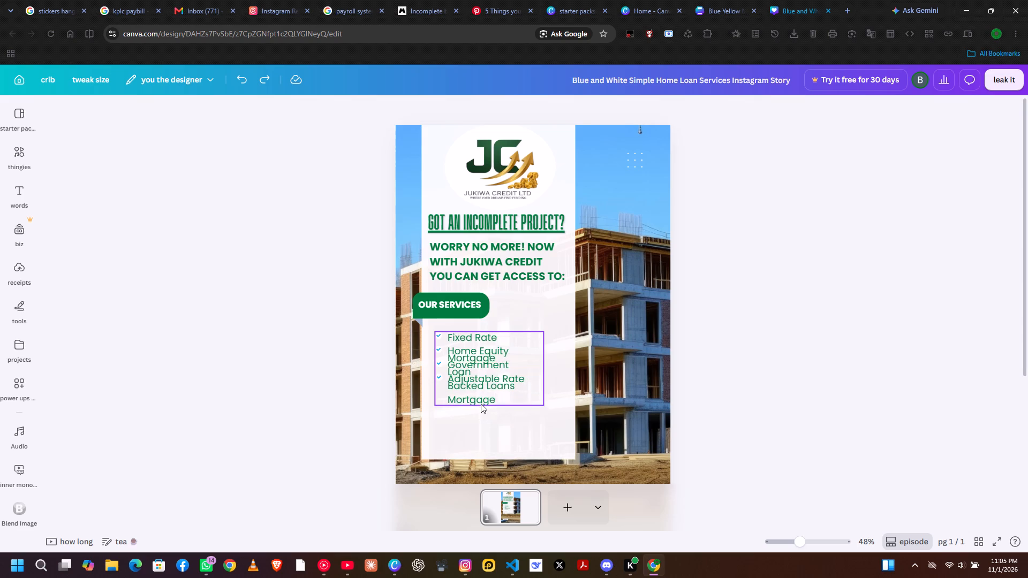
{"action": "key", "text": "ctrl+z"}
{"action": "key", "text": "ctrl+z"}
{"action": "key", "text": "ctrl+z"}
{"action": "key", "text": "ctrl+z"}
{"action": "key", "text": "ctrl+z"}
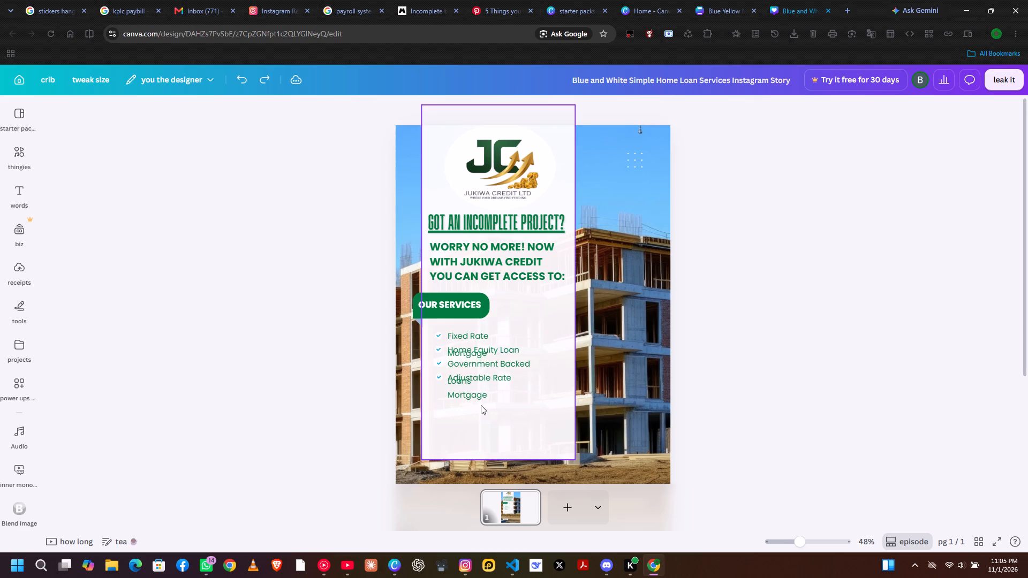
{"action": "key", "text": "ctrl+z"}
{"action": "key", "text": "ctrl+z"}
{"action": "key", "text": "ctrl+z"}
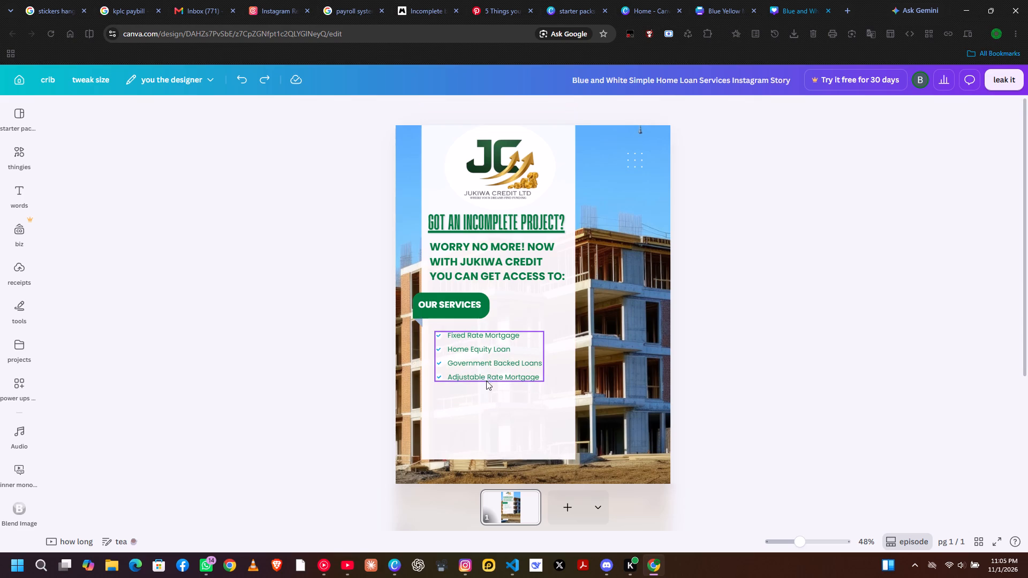
Ungroup the services list into separate text lines and check marks.
{"action": "left_click", "coordinate": [487, 378]}
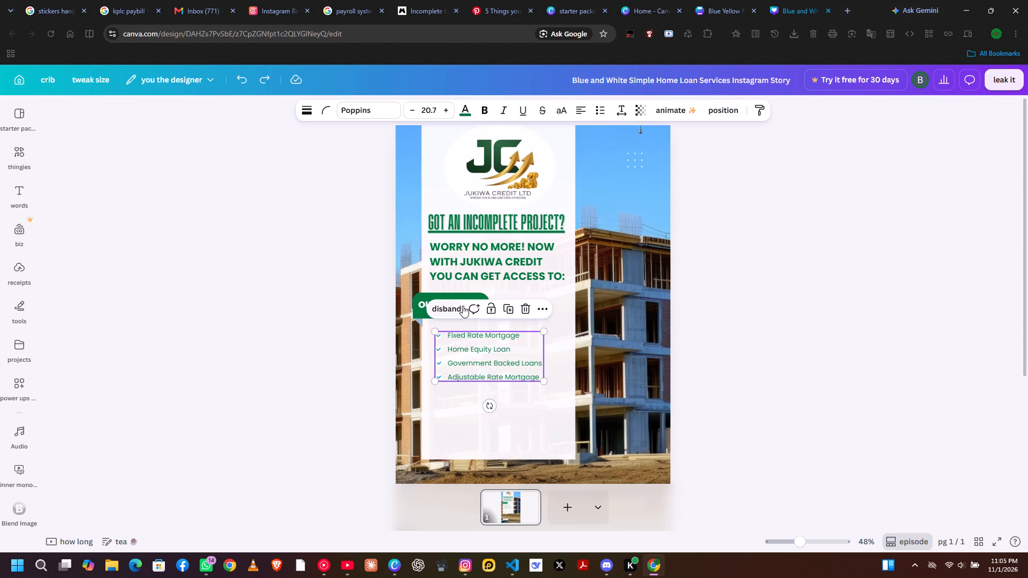
{"action": "left_click", "coordinate": [463, 306]}
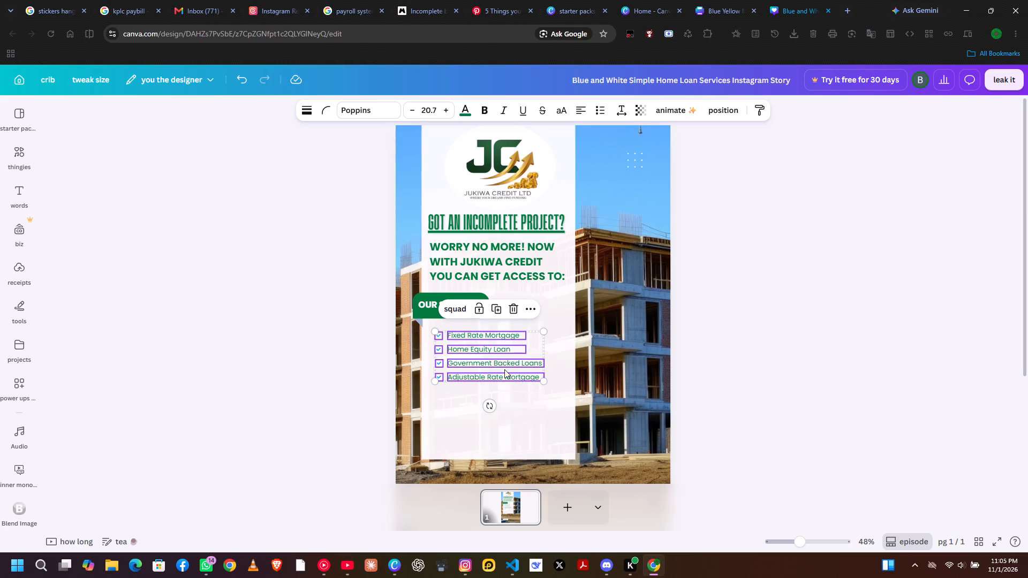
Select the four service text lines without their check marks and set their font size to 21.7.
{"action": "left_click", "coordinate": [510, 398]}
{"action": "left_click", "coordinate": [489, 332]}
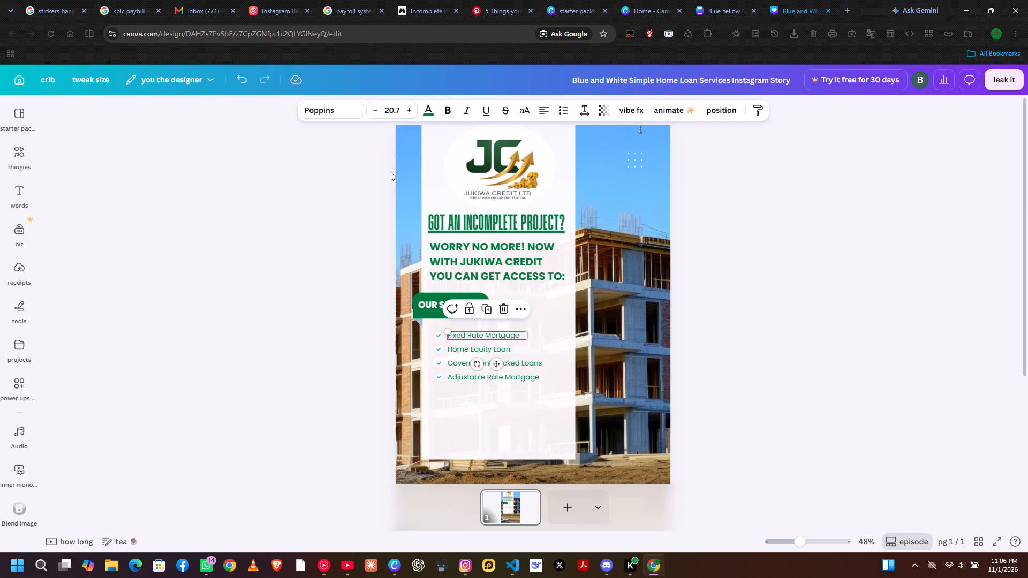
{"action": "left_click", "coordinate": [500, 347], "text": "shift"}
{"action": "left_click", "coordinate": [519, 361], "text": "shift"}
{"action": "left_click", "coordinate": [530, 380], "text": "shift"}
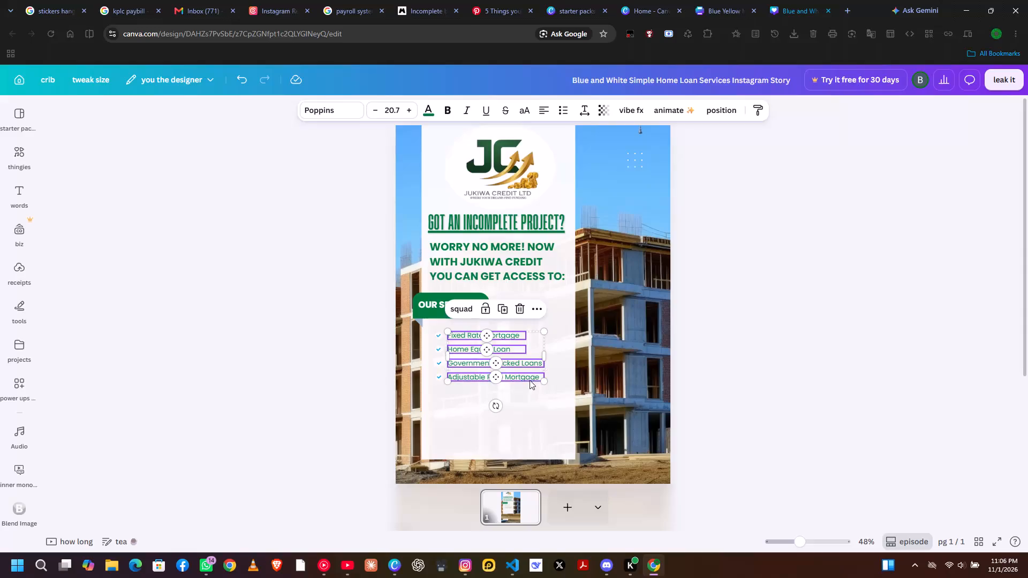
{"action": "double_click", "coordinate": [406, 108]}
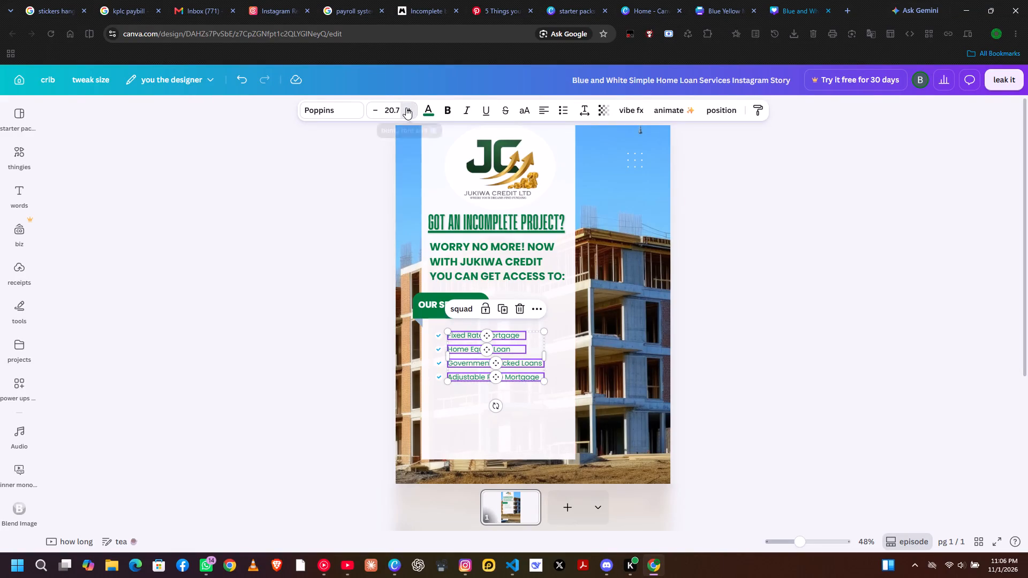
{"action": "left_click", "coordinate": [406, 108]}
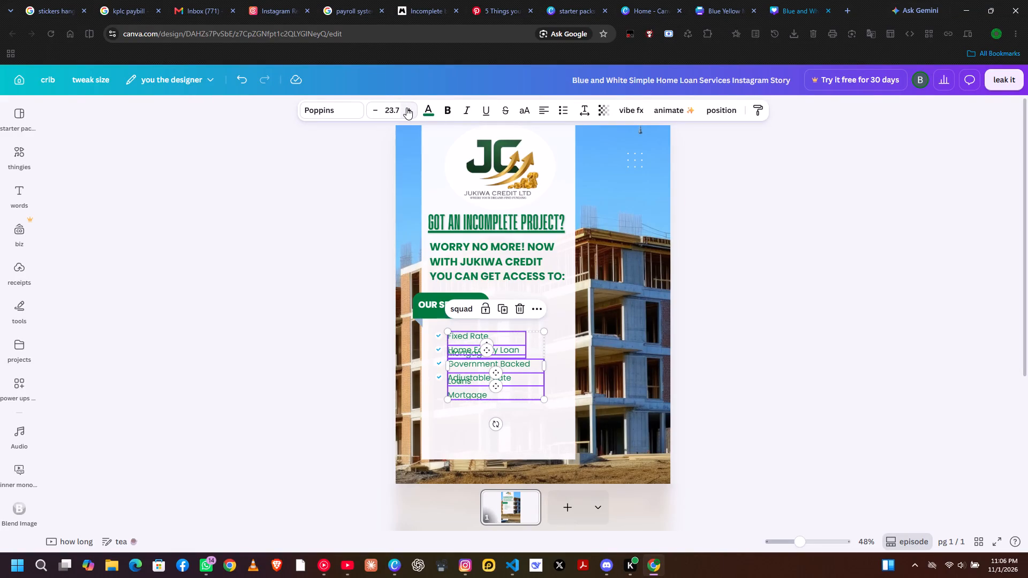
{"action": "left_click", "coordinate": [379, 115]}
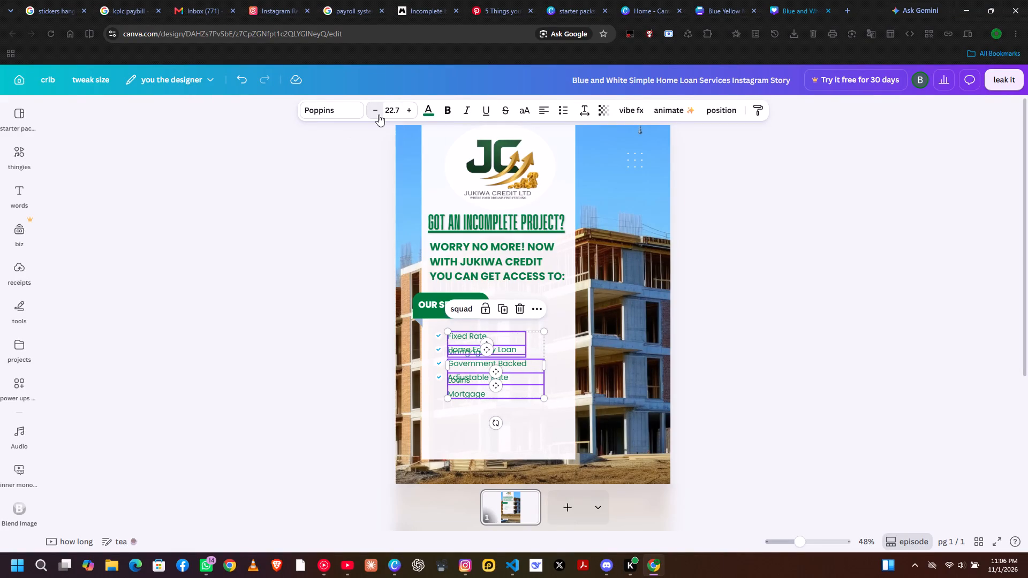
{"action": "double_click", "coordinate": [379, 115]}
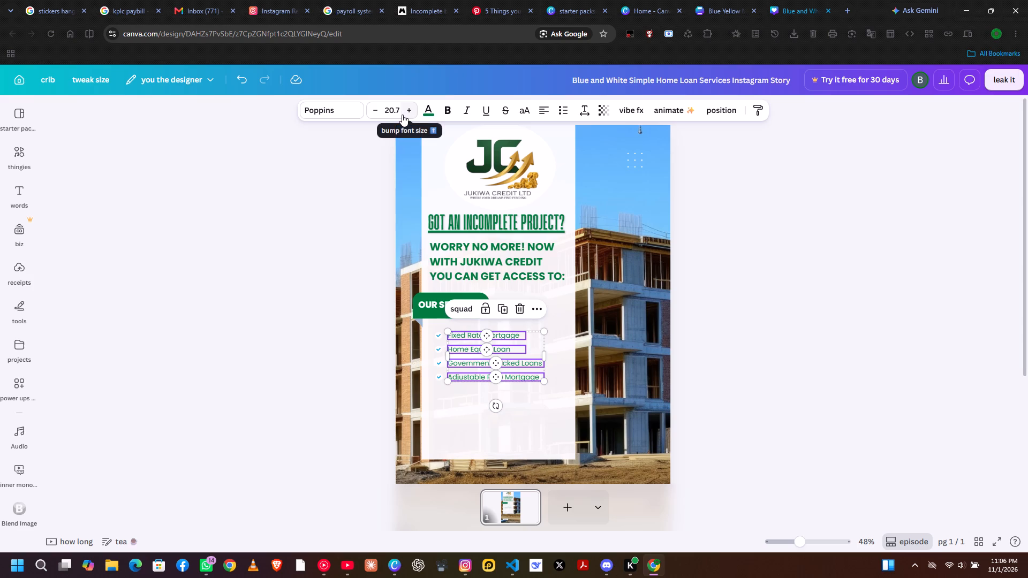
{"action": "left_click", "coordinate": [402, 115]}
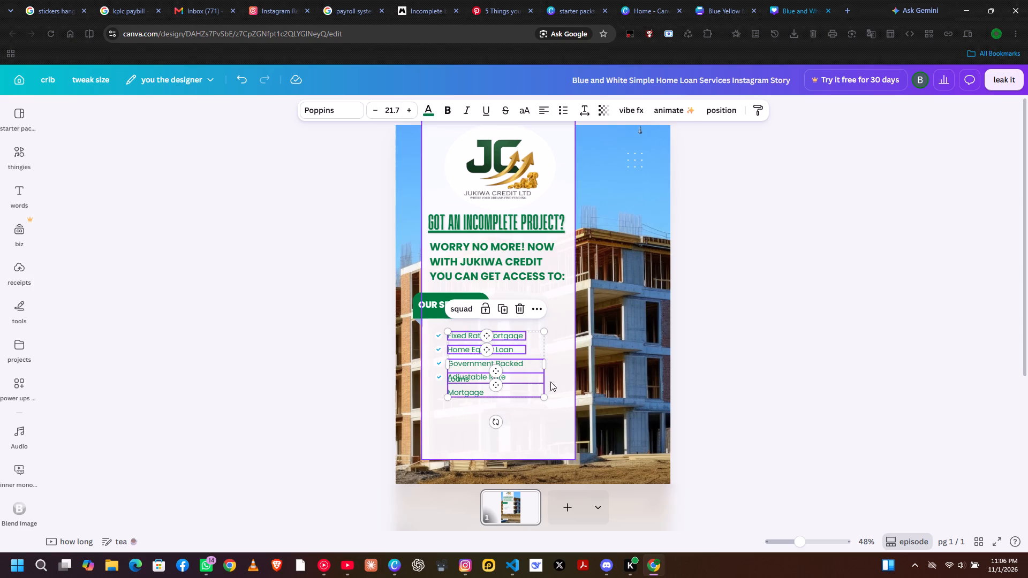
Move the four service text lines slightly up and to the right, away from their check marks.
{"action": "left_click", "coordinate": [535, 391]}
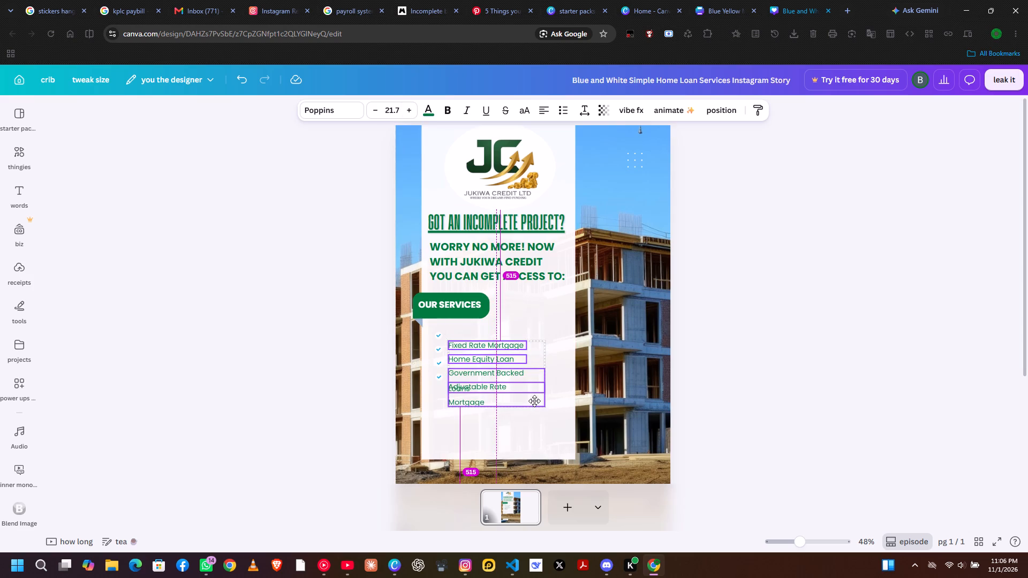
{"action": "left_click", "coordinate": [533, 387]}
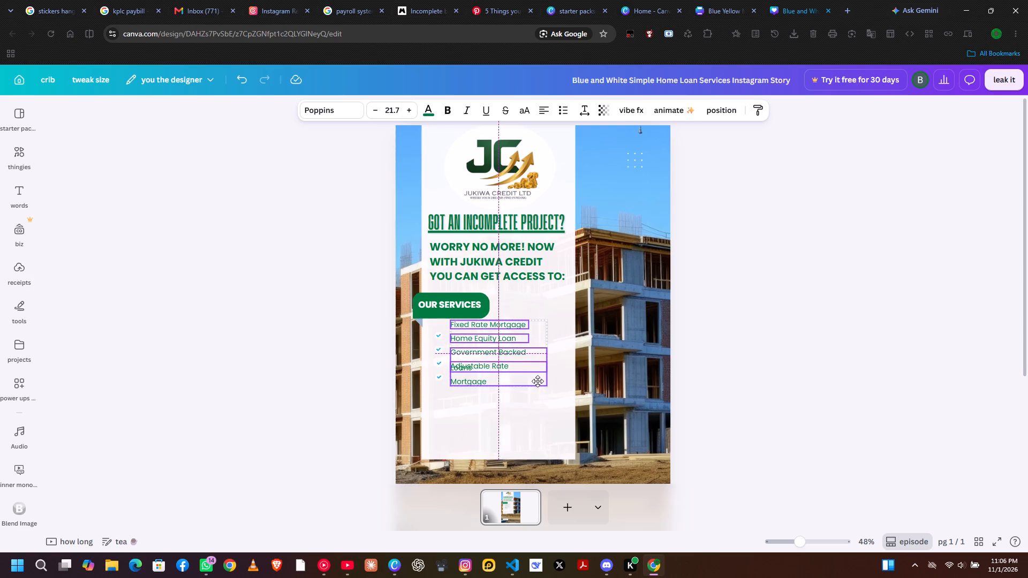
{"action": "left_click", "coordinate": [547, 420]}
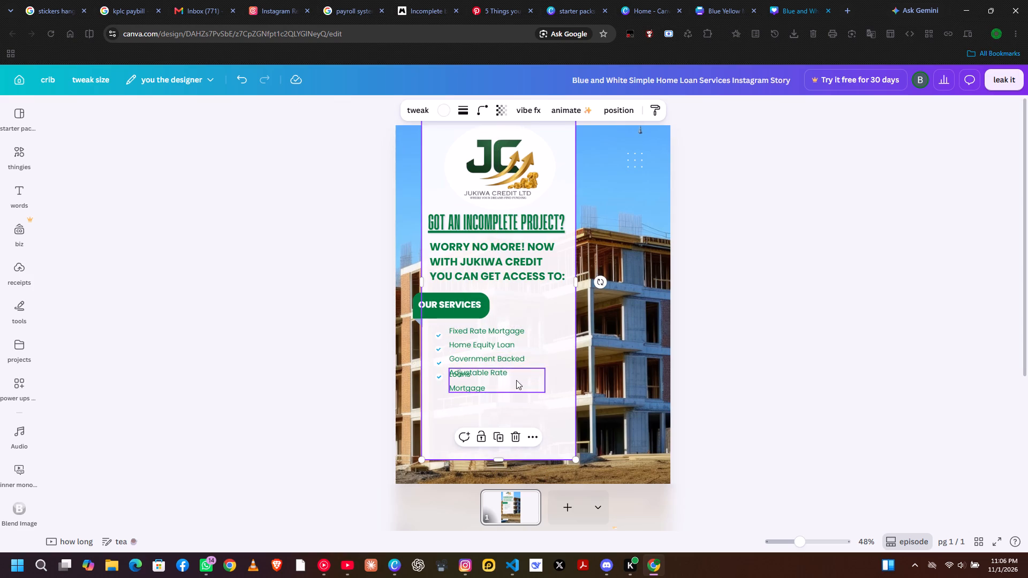
Delete the Home Equity Loan, Government Backed Loans and Adjustable Rate Mortgage text lines, keeping their check marks.
{"action": "left_click", "coordinate": [490, 345]}
{"action": "key", "text": "BackSpace"}
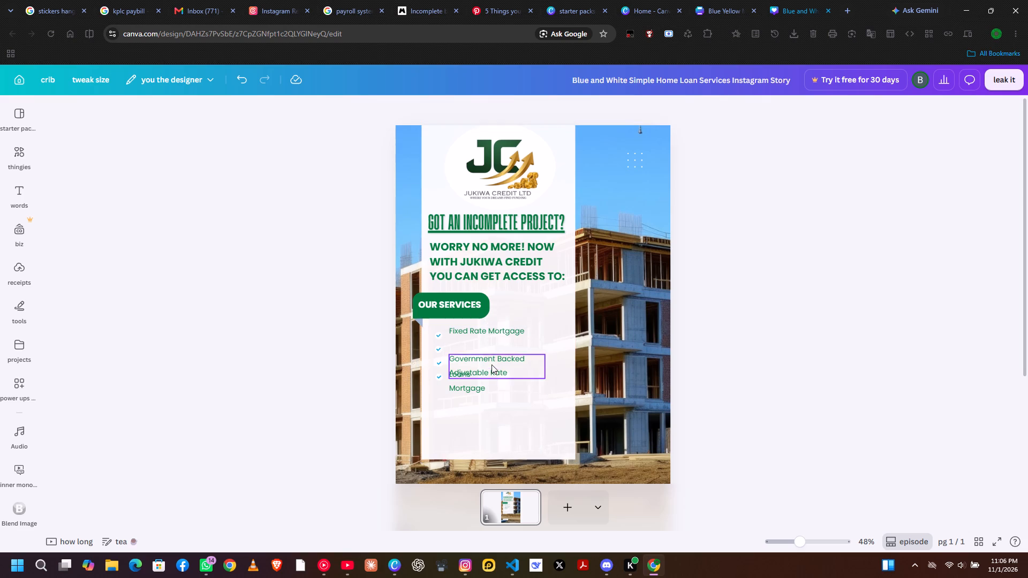
{"action": "left_click", "coordinate": [492, 362]}
{"action": "key", "text": "BackSpace"}
{"action": "left_click", "coordinate": [500, 376]}
{"action": "key", "text": "BackSpace"}
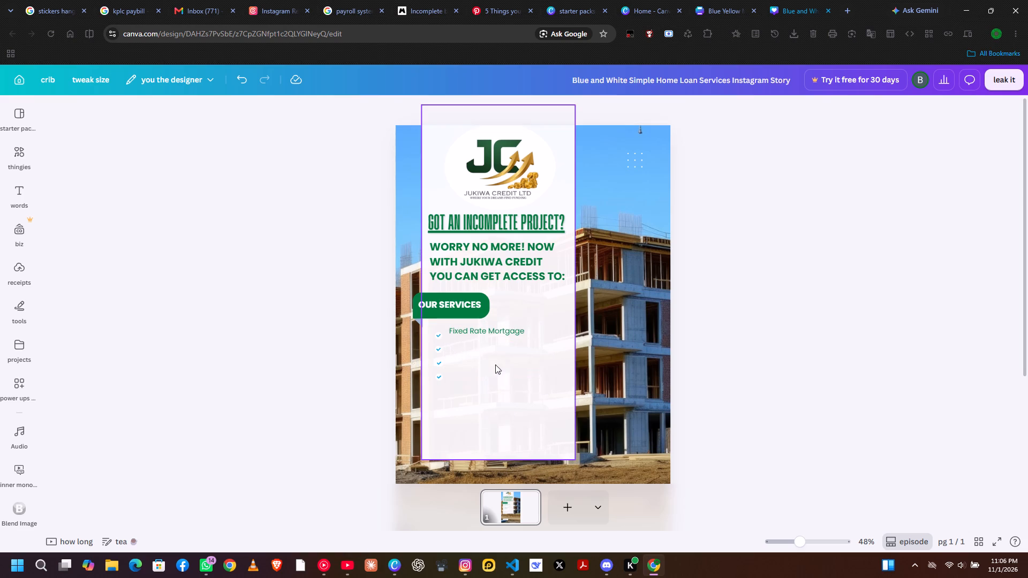
Move the Fixed Rate Mortgage text line level with the first check mark.
{"action": "left_click", "coordinate": [470, 335]}
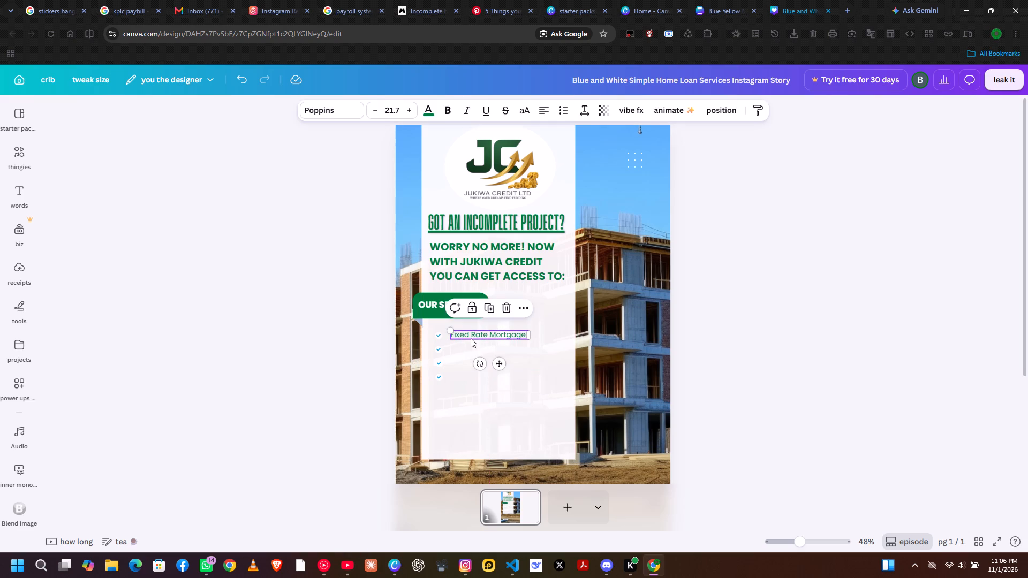
Widen the Fixed Rate Mortgage text box to fit on one line and set its font size to 29.7.
{"action": "left_click", "coordinate": [415, 112]}
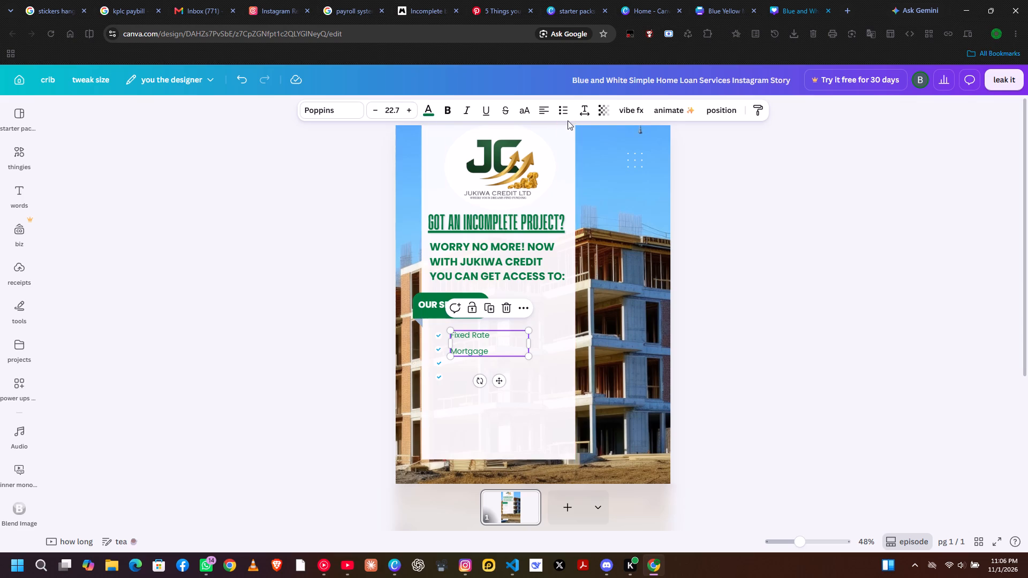
{"action": "left_click_drag", "start_coordinate": [534, 342], "coordinate": [558, 338]}
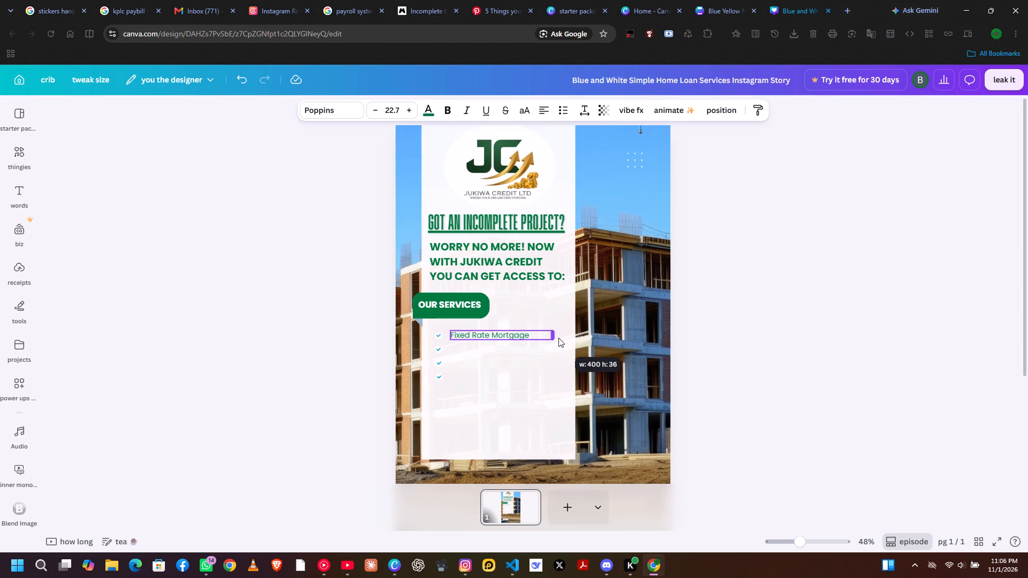
{"action": "left_click_drag", "start_coordinate": [558, 338], "coordinate": [565, 336]}
{"action": "triple_click", "coordinate": [407, 105]}
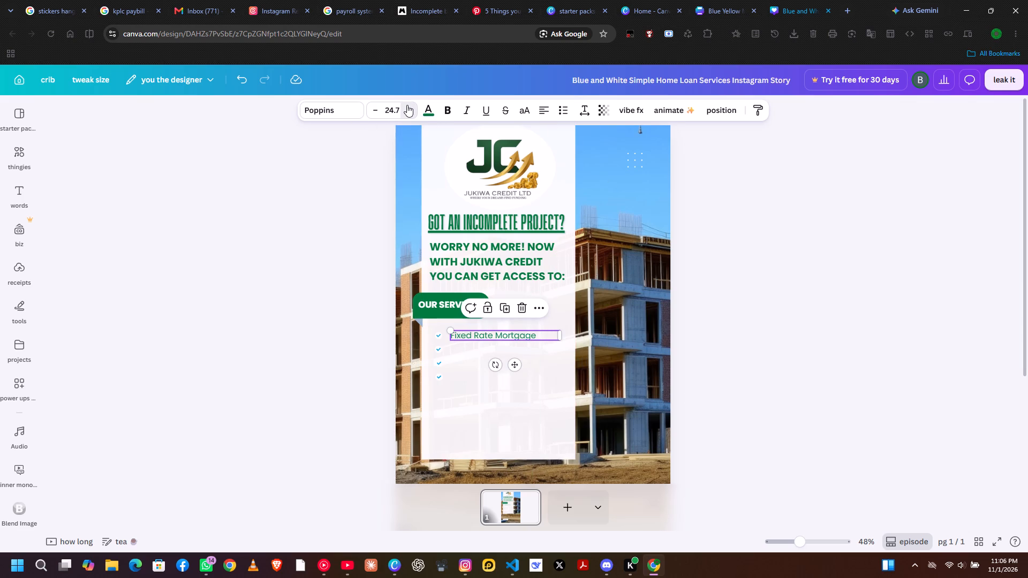
{"action": "triple_click", "coordinate": [407, 105]}
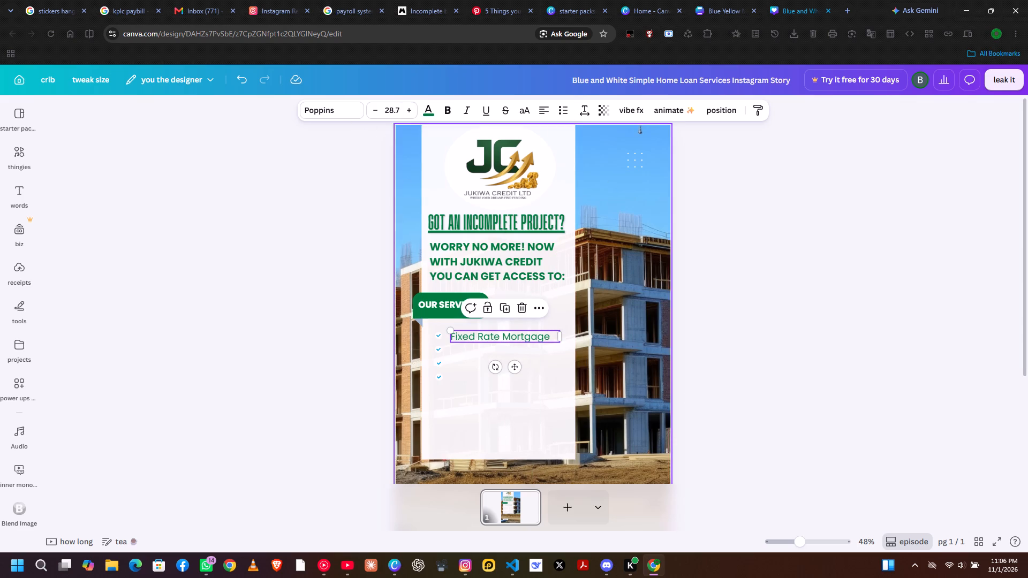
{"action": "left_click", "coordinate": [411, 104]}
{"action": "left_click", "coordinate": [698, 382]}
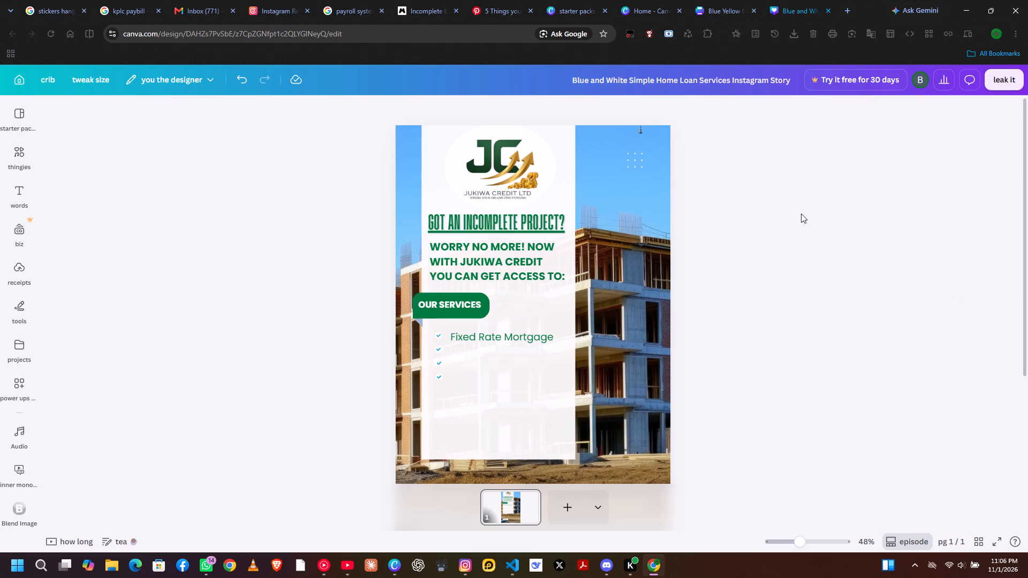
Replace the Fixed Rate Mortgage text with "Building Loan of upto 10 times your rental income".
{"action": "scroll", "coordinate": [519, 334], "scroll_direction": "down", "scroll_amount": 3}
{"action": "scroll", "coordinate": [520, 333], "scroll_direction": "up", "scroll_amount": 3}
{"action": "double_click", "coordinate": [533, 335]}
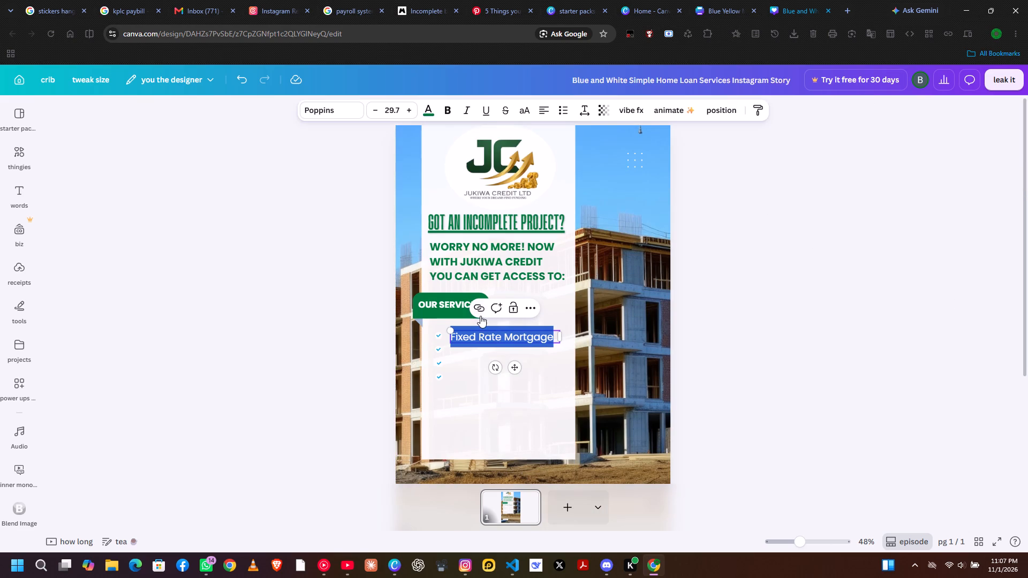
{"action": "type", "text": "bu"}
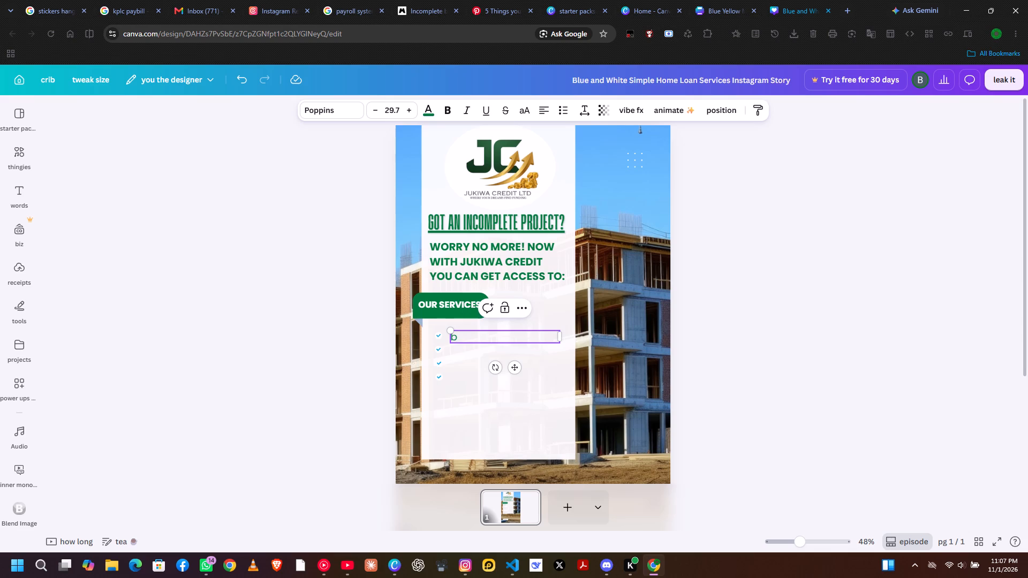
{"action": "key", "text": "BackSpace"}
{"action": "key", "text": "BackSpace"}
{"action": "key", "text": "b"}
{"action": "type", "text": "uilding lo"}
{"action": "key", "text": "BackSpace"}
{"action": "key", "text": "BackSpace"}
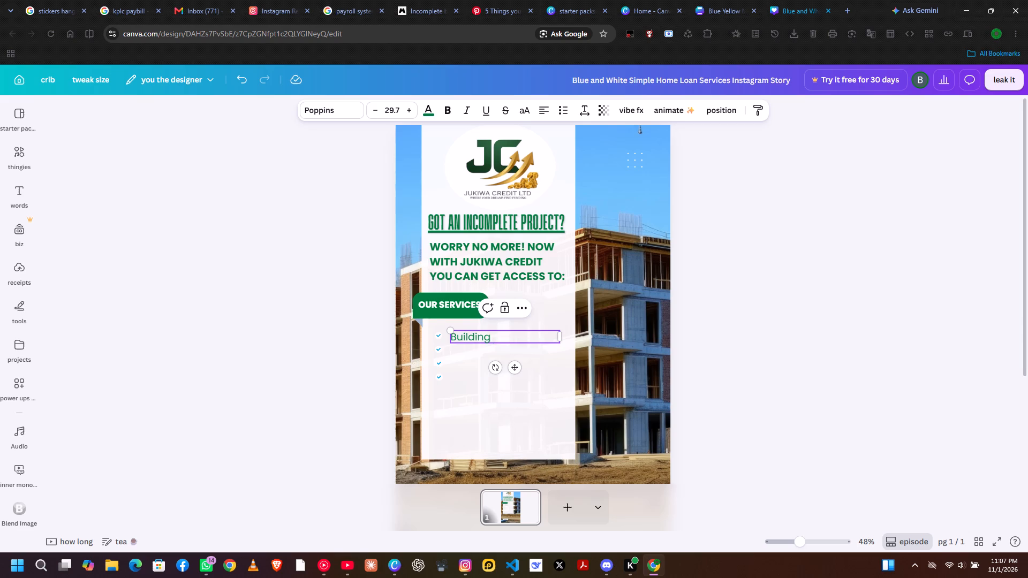
{"action": "key", "text": "shift+l"}
{"action": "type", "text": "oan"}
{"action": "key", "text": "space"}
{"action": "type", "text": "of upto"}
{"action": "key", "text": "space"}
{"action": "key", "text": "1"}
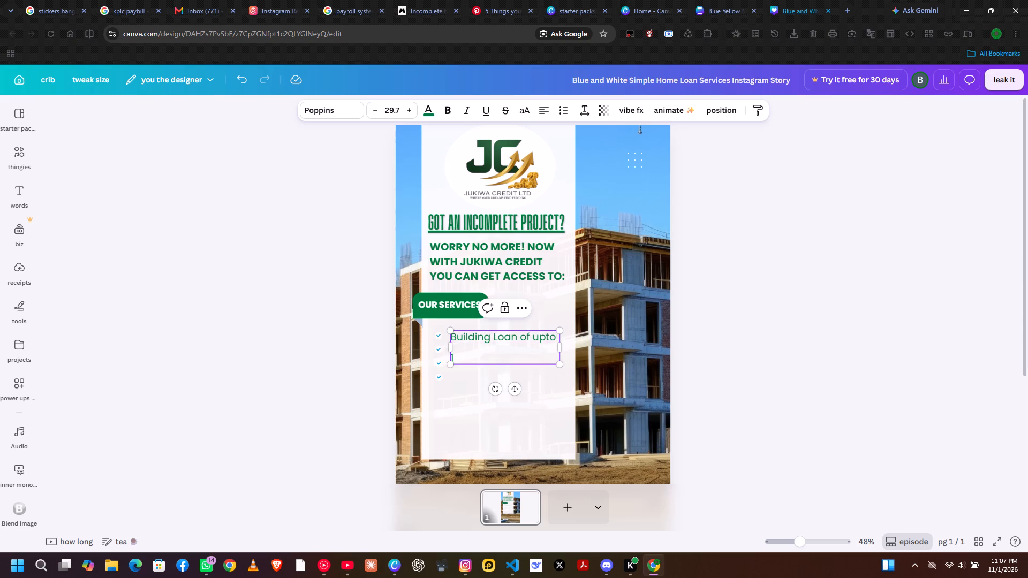
{"action": "key", "text": "0"}
{"action": "key", "text": "space"}
{"action": "type", "text": "times you"}
{"action": "type", "text": "r"}
{"action": "key", "text": "space"}
{"action": "type", "text": "rental income"}
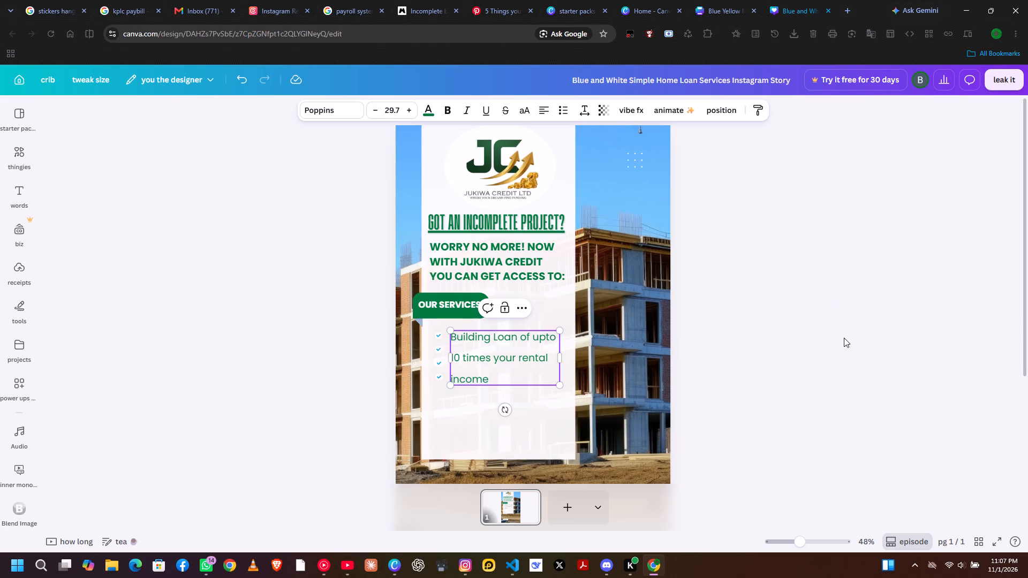
{"action": "left_click", "coordinate": [844, 338]}
Reduce the line spacing of the building loan text so its lines sit closer together.
{"action": "left_click", "coordinate": [495, 367]}
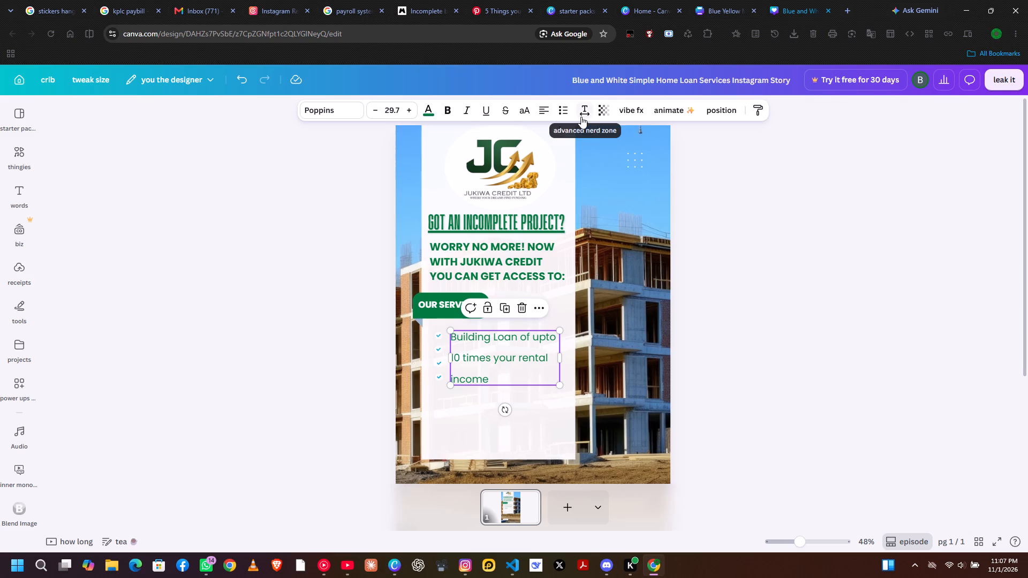
{"action": "left_click", "coordinate": [581, 116]}
{"action": "left_click_drag", "start_coordinate": [587, 189], "coordinate": [565, 191]}
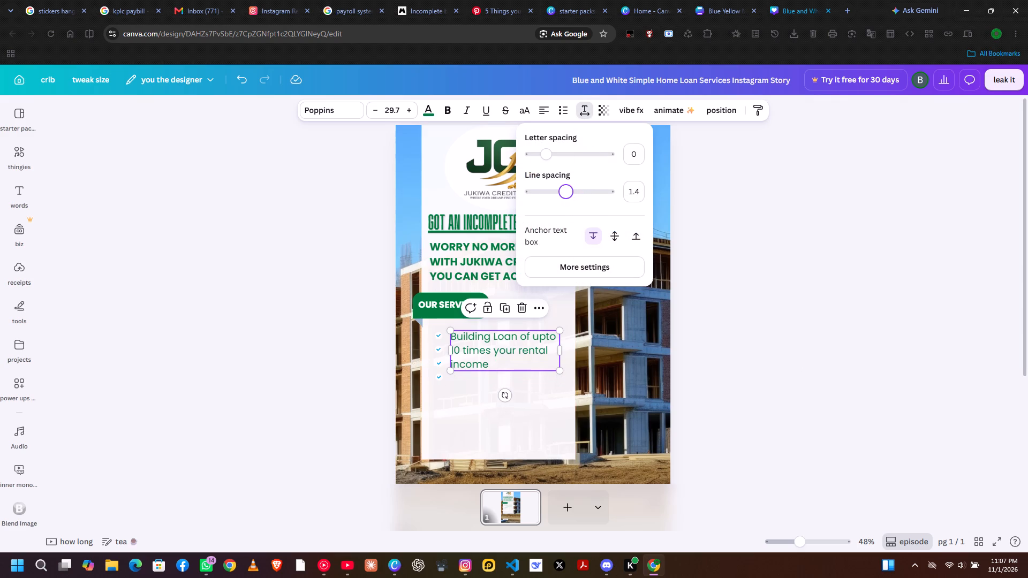
{"action": "left_click_drag", "start_coordinate": [565, 191], "coordinate": [560, 191]}
{"action": "left_click", "coordinate": [784, 321]}
Widen the building loan text box to the white panel's edge so "10" fits on the first line.
{"action": "left_click", "coordinate": [524, 393]}
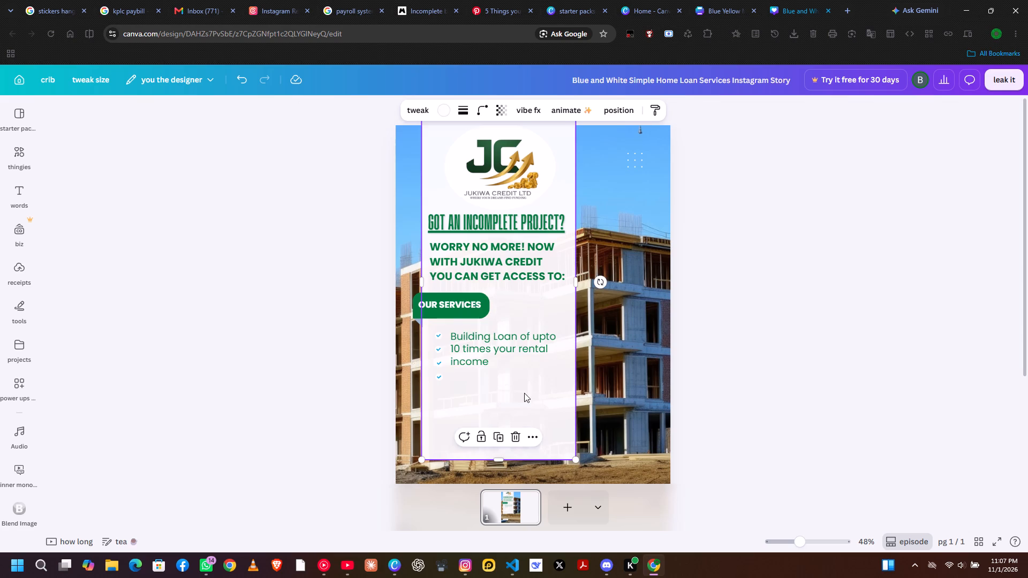
{"action": "left_click", "coordinate": [521, 364]}
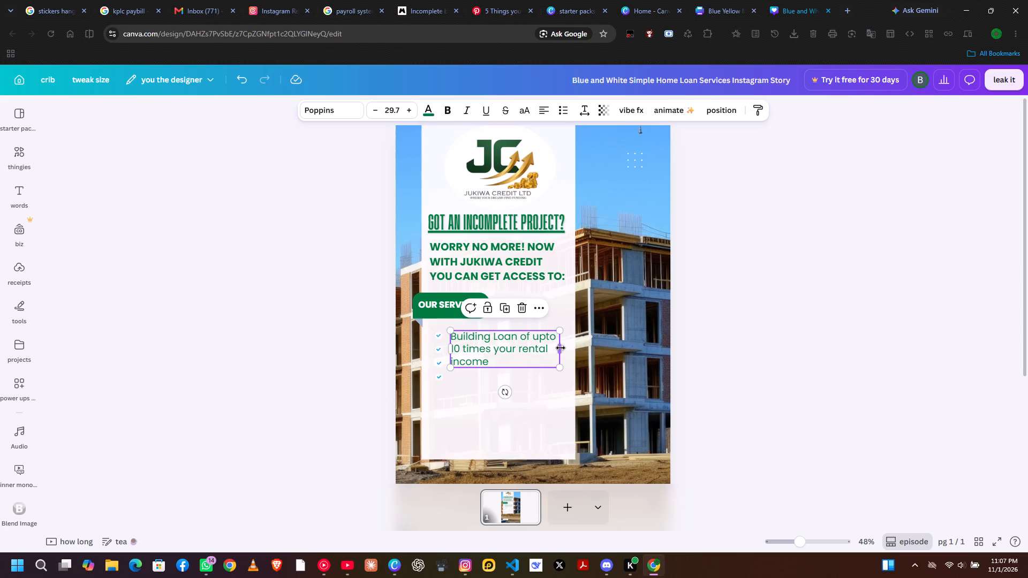
{"action": "left_click_drag", "start_coordinate": [562, 348], "coordinate": [576, 341]}
{"action": "left_click", "coordinate": [682, 334]}
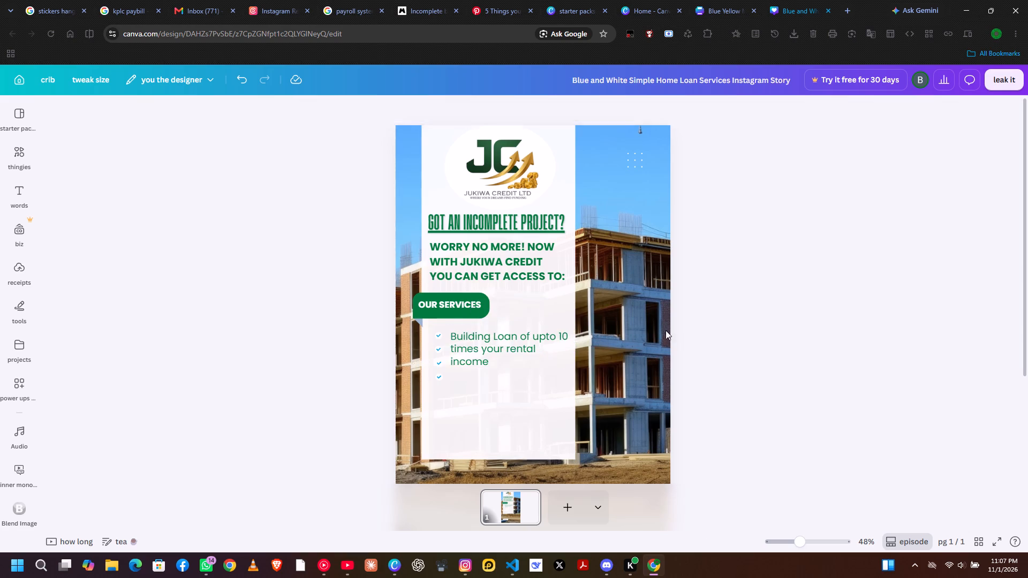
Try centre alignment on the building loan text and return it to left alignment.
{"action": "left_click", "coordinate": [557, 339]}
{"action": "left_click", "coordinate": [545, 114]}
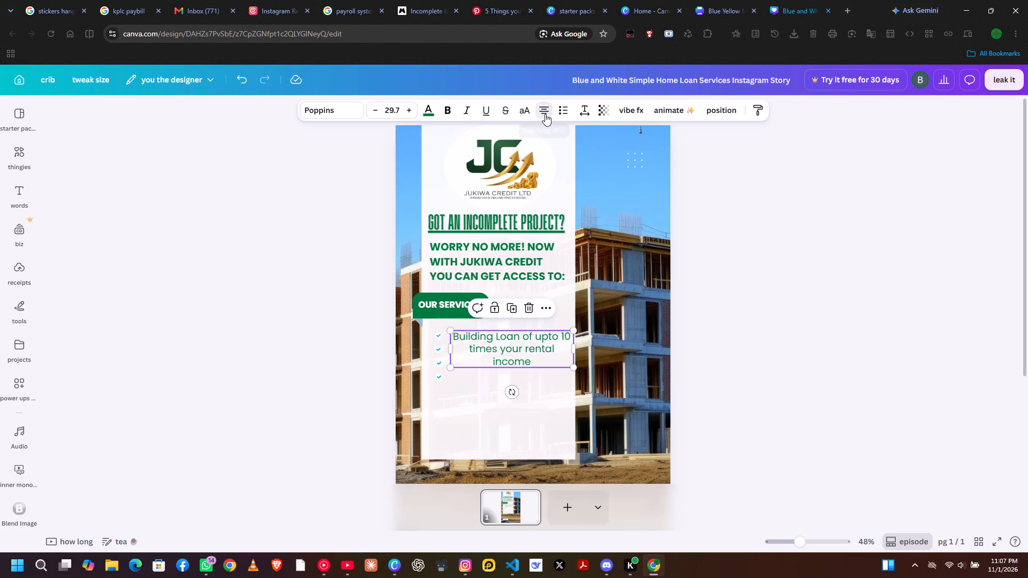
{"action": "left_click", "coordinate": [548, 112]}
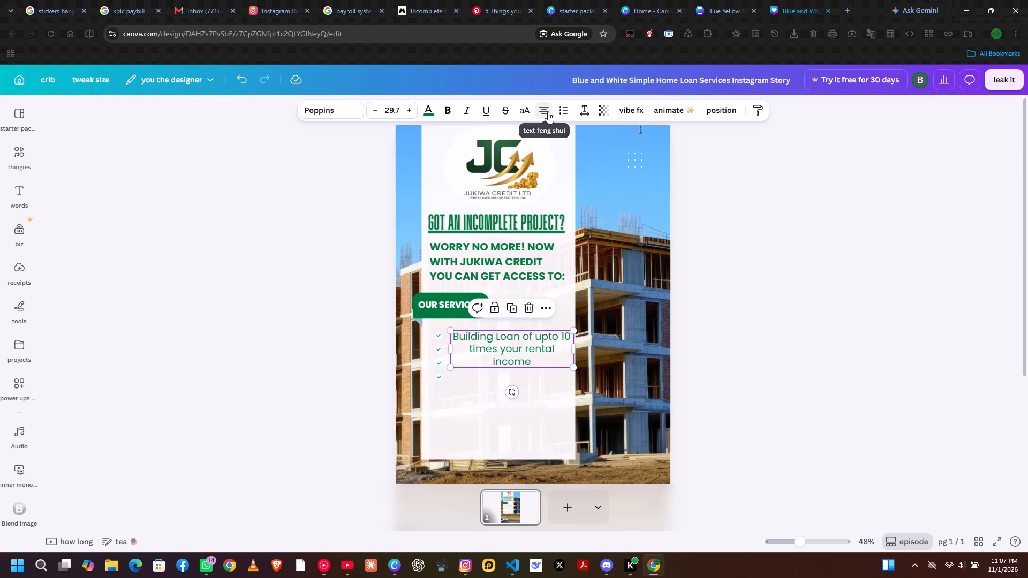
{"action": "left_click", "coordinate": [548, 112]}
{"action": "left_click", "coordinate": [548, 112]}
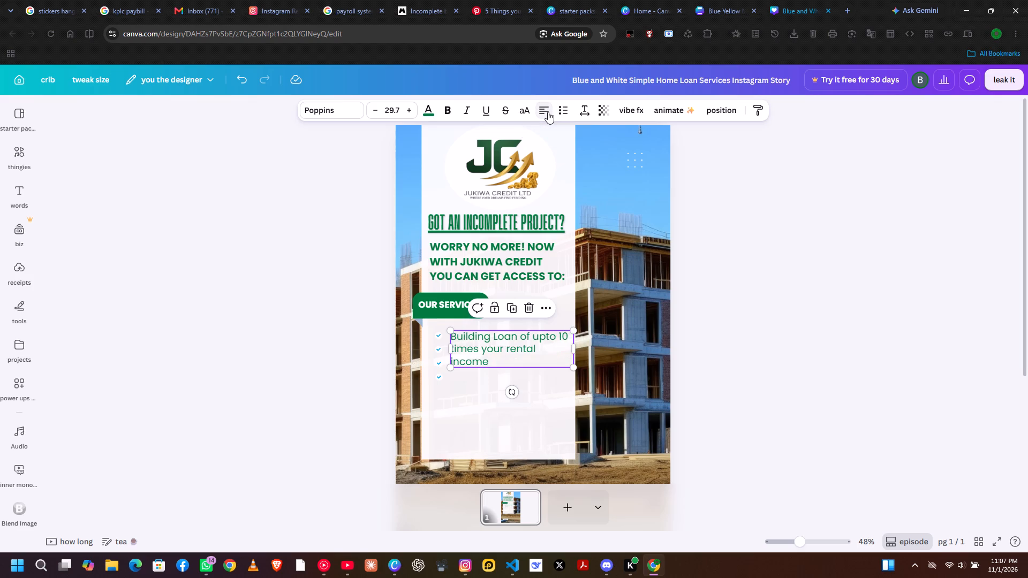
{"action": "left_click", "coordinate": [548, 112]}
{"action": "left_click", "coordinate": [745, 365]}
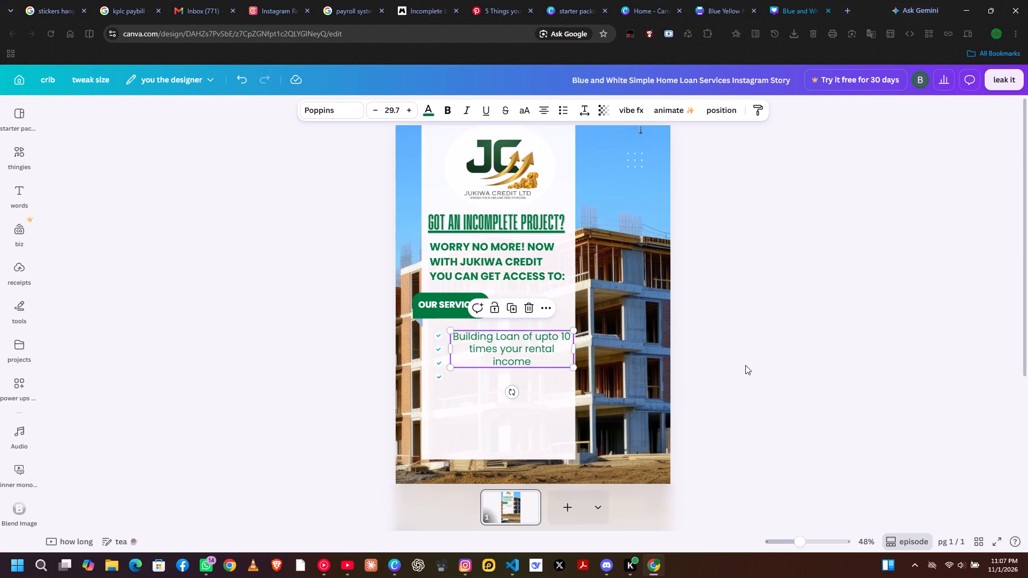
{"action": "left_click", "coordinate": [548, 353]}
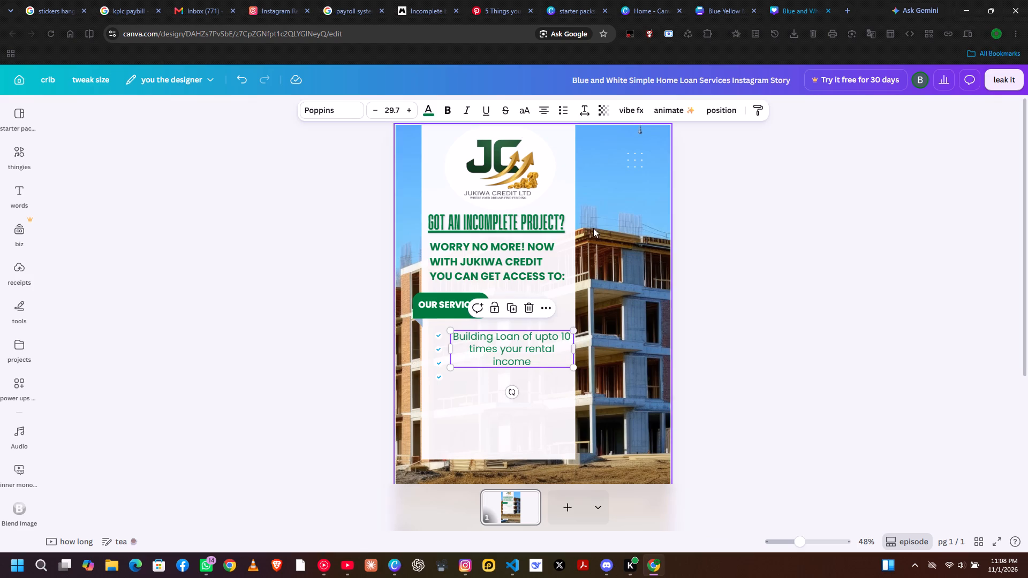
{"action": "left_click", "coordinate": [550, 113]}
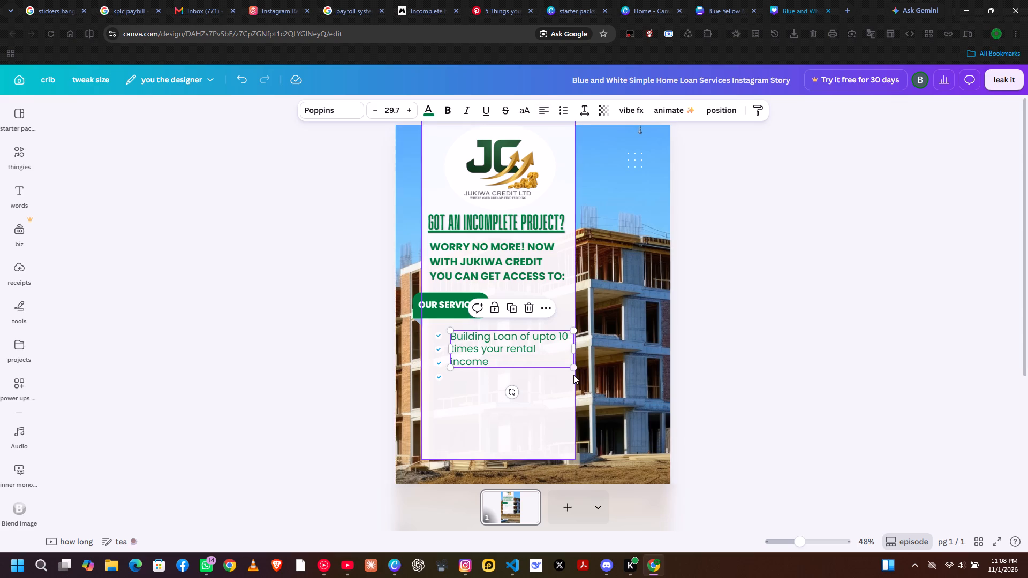
Scale the building loan text down to font size 21.9 and widen its box so it wraps onto two lines.
{"action": "left_click_drag", "start_coordinate": [575, 369], "coordinate": [545, 349]}
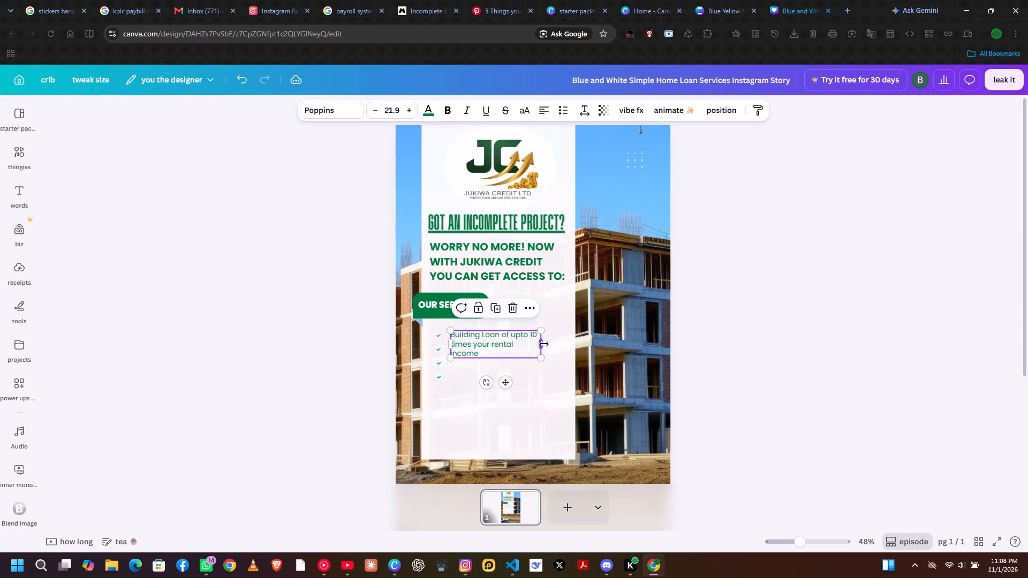
{"action": "left_click_drag", "start_coordinate": [544, 344], "coordinate": [577, 334]}
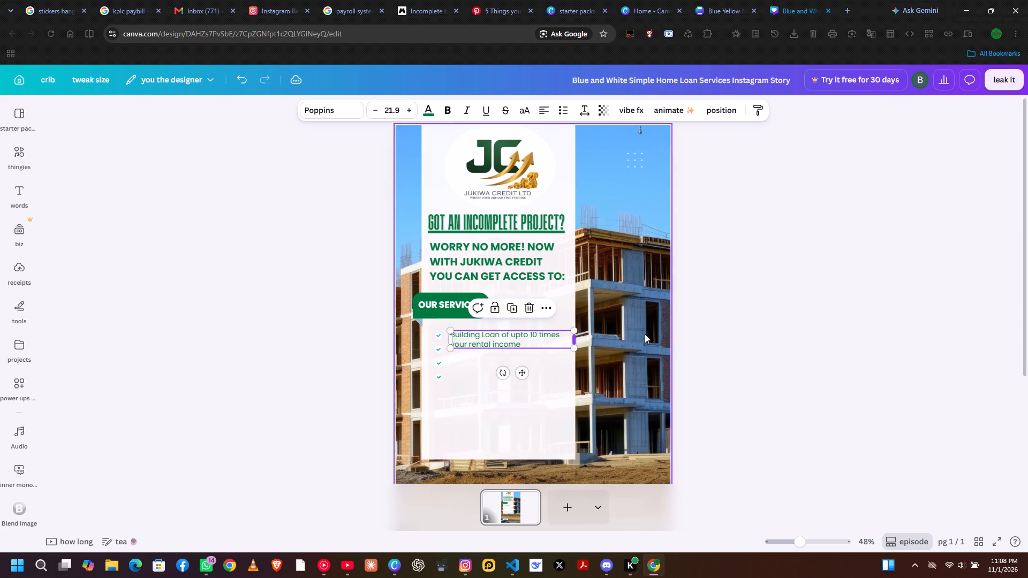
{"action": "left_click", "coordinate": [881, 368]}
Move the building loan text slightly up beside the first check mark and increase its font size to 22.9.
{"action": "left_click_drag", "start_coordinate": [561, 341], "coordinate": [561, 333]}
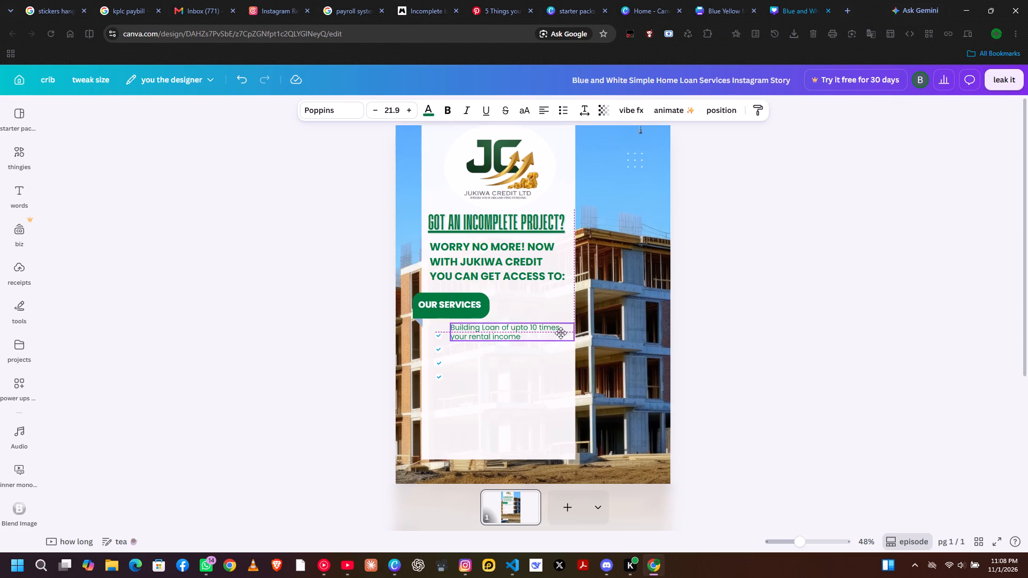
{"action": "left_click_drag", "start_coordinate": [561, 333], "coordinate": [560, 336]}
{"action": "left_click_drag", "start_coordinate": [560, 336], "coordinate": [560, 336]}
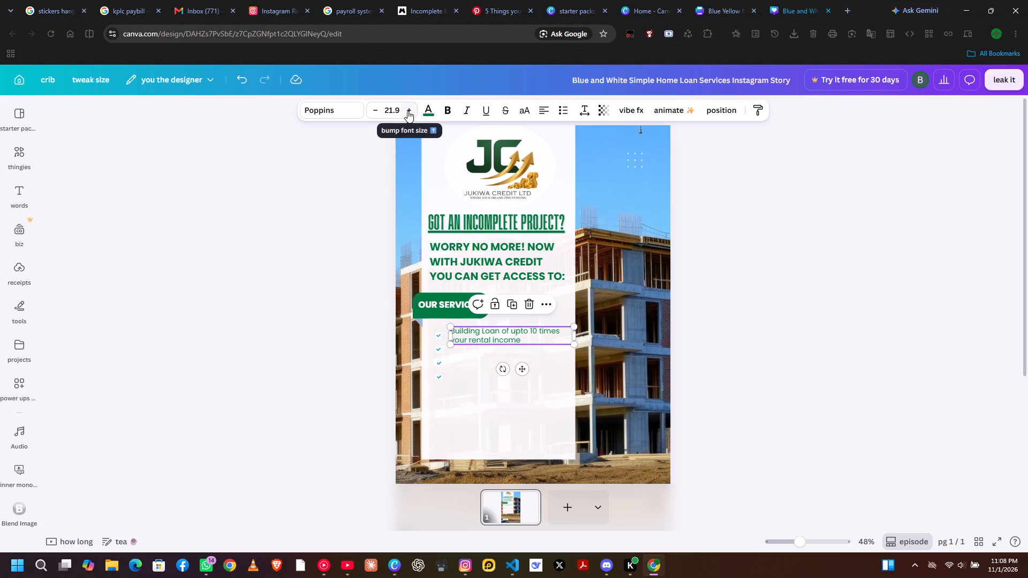
{"action": "left_click", "coordinate": [407, 111]}
Widen the white background panel towards the building photo to a width of about 663.
{"action": "left_click", "coordinate": [563, 158]}
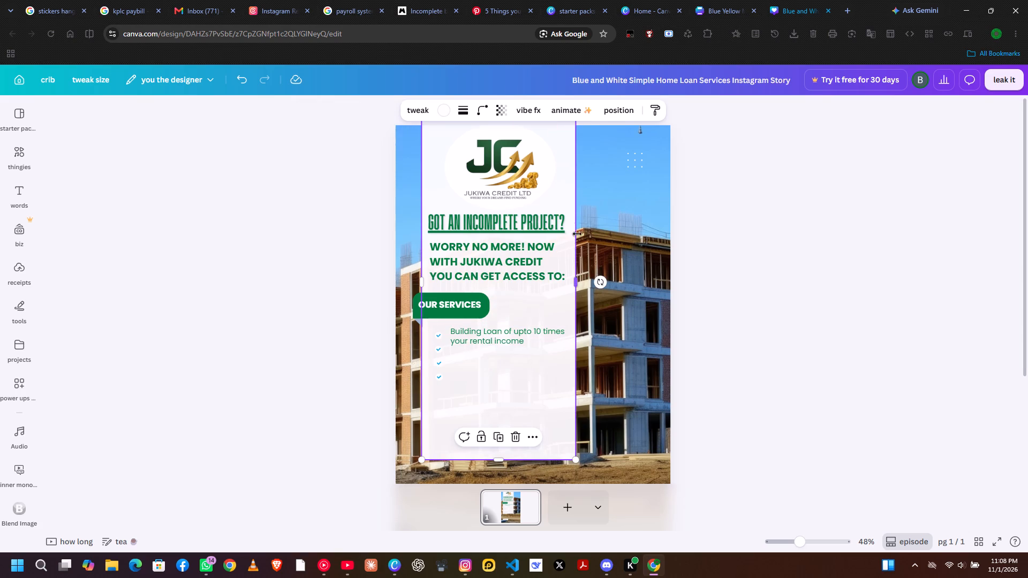
{"action": "left_click_drag", "start_coordinate": [577, 280], "coordinate": [602, 280]}
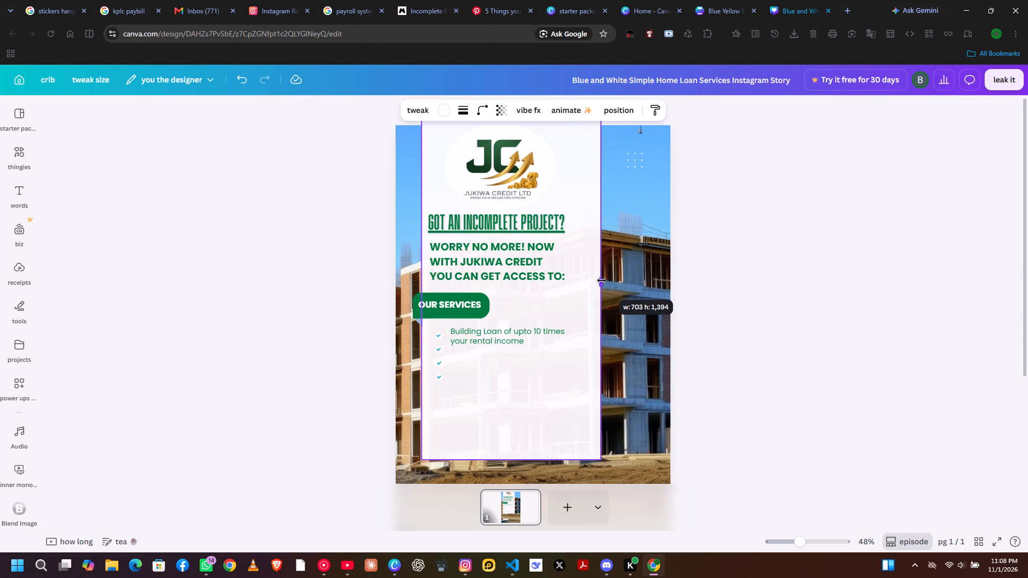
{"action": "left_click_drag", "start_coordinate": [602, 280], "coordinate": [592, 280]}
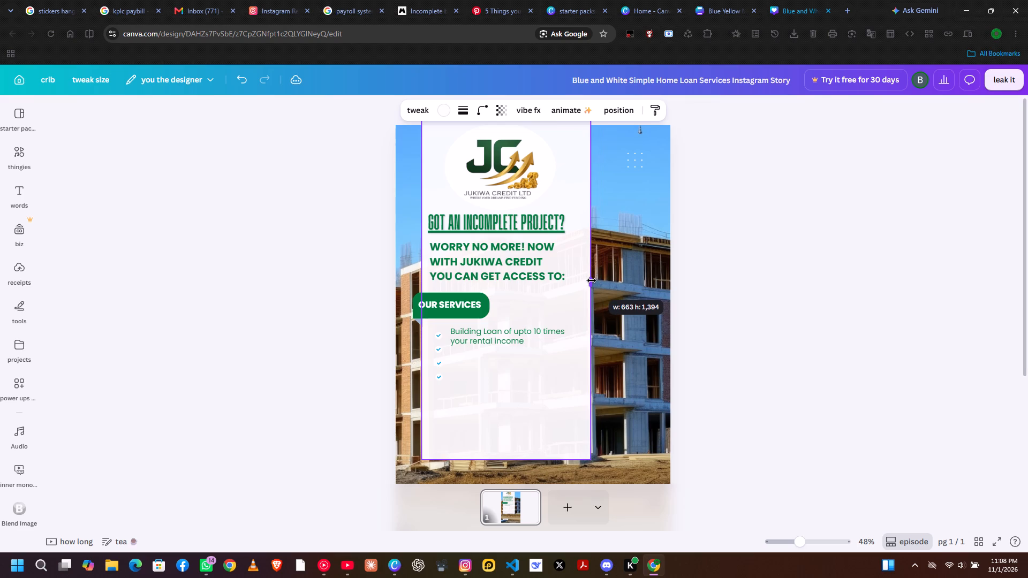
{"action": "left_click_drag", "start_coordinate": [592, 280], "coordinate": [592, 281]}
{"action": "left_click", "coordinate": [734, 324]}
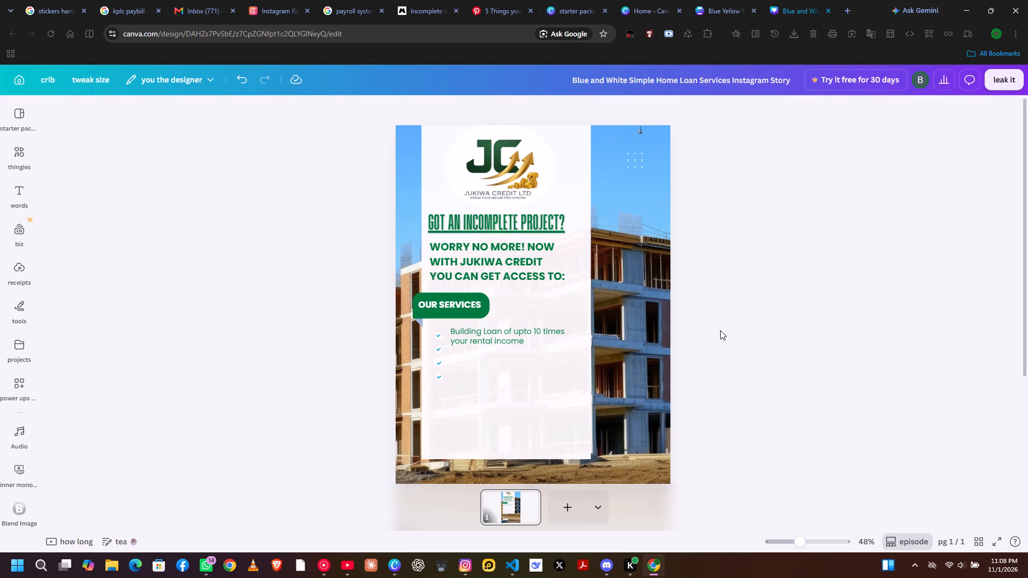
Widen the building loan text box to the new panel edge so "your" fits on the first line.
{"action": "left_click", "coordinate": [565, 337]}
{"action": "left_click_drag", "start_coordinate": [577, 334], "coordinate": [584, 334]}
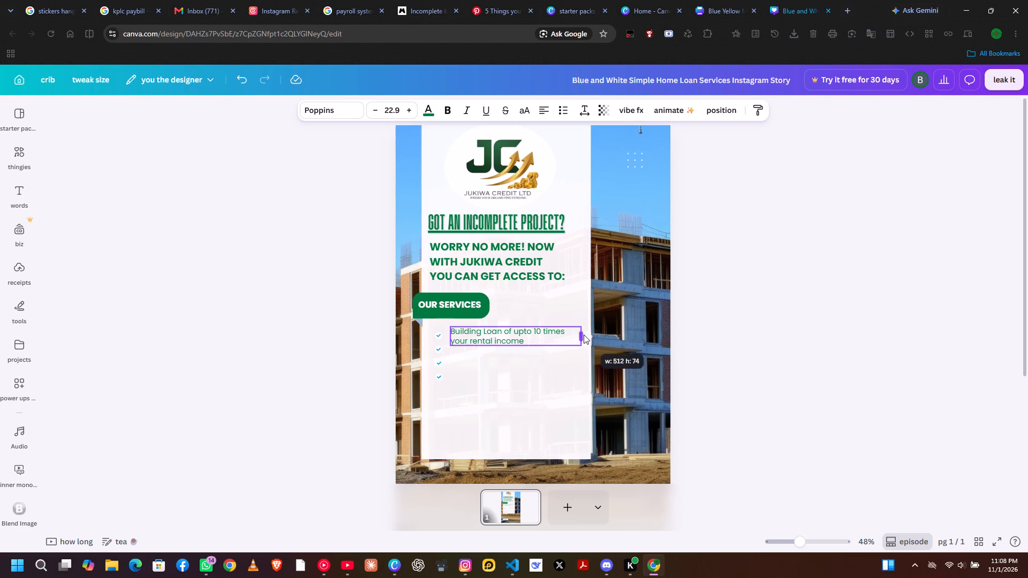
{"action": "left_click_drag", "start_coordinate": [584, 334], "coordinate": [589, 335]}
{"action": "left_click", "coordinate": [692, 346]}
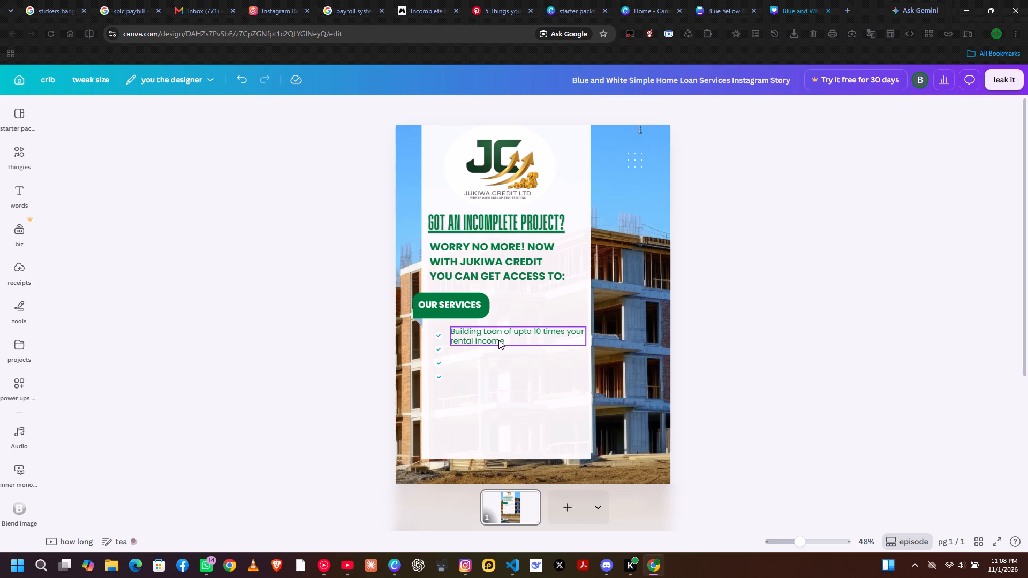
Enlarge the first check mark slightly, beside the building loan text.
{"action": "left_click", "coordinate": [440, 336]}
{"action": "left_click_drag", "start_coordinate": [443, 333], "coordinate": [449, 332]}
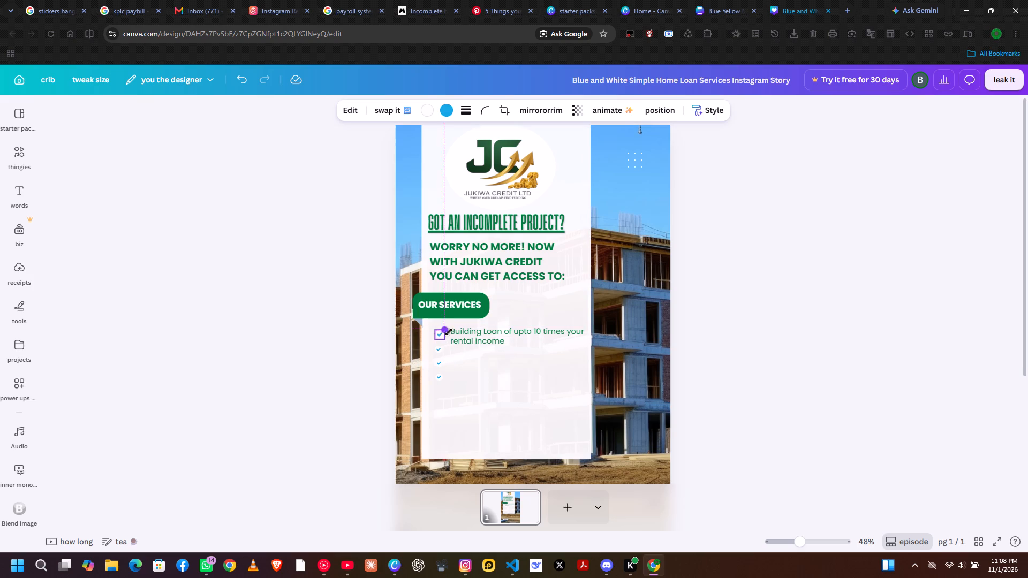
{"action": "left_click_drag", "start_coordinate": [449, 332], "coordinate": [452, 330]}
{"action": "left_click", "coordinate": [471, 375]}
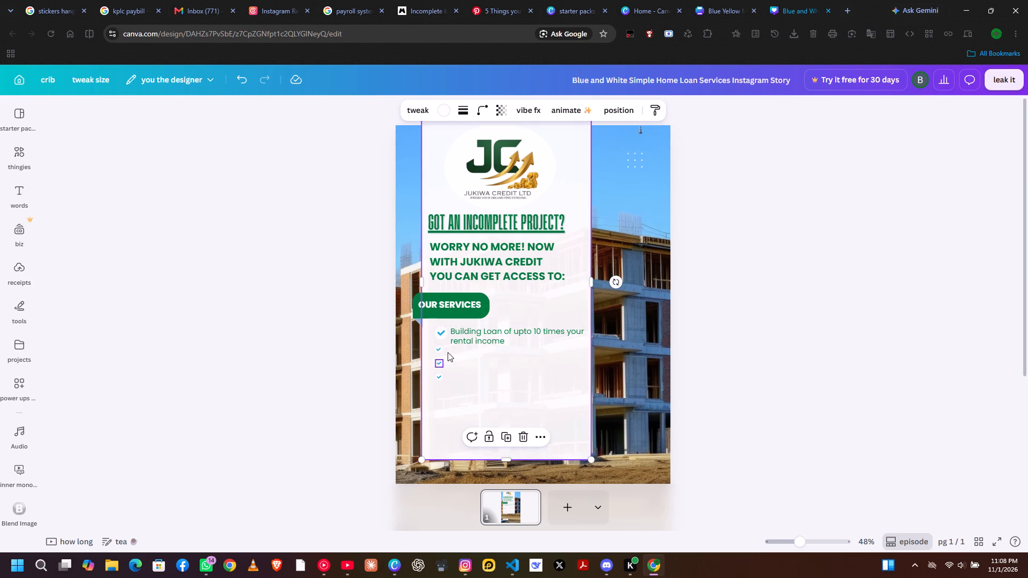
Make the building loan text beside the first check mark bold.
{"action": "left_click", "coordinate": [497, 332]}
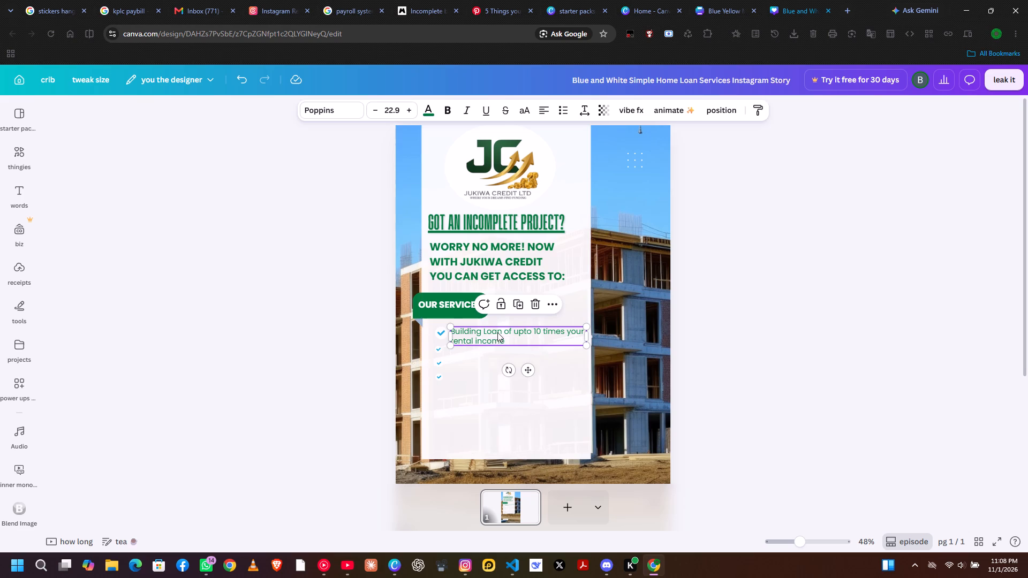
{"action": "left_click", "coordinate": [449, 111]}
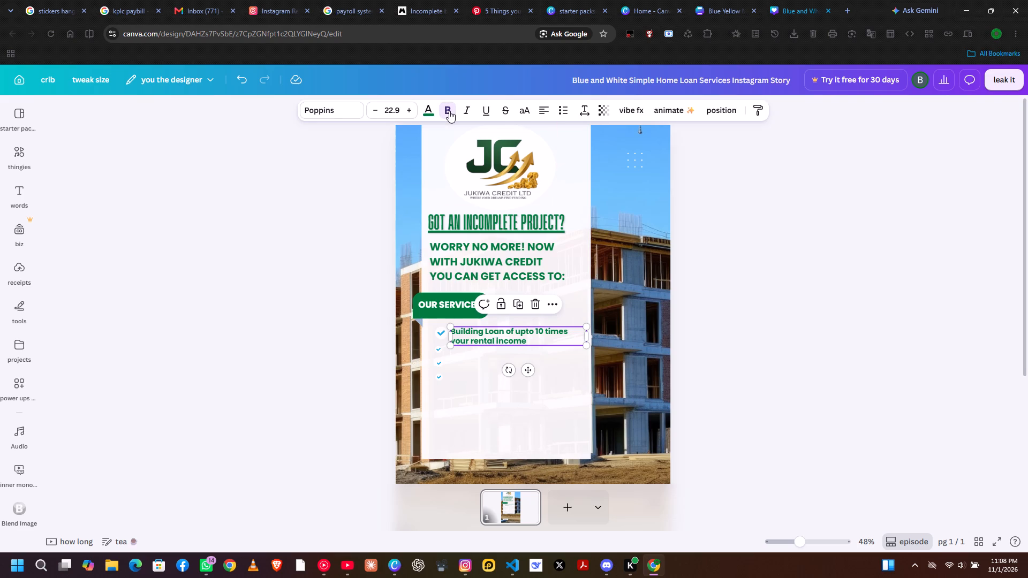
{"action": "left_click", "coordinate": [761, 325]}
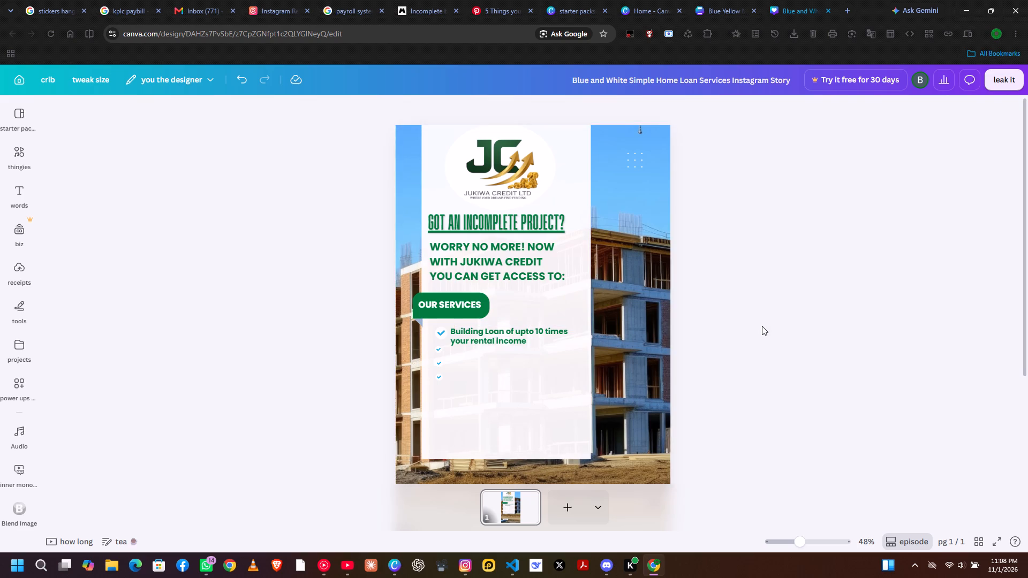
Duplicate the bold building loan text box.
{"action": "left_click", "coordinate": [475, 334]}
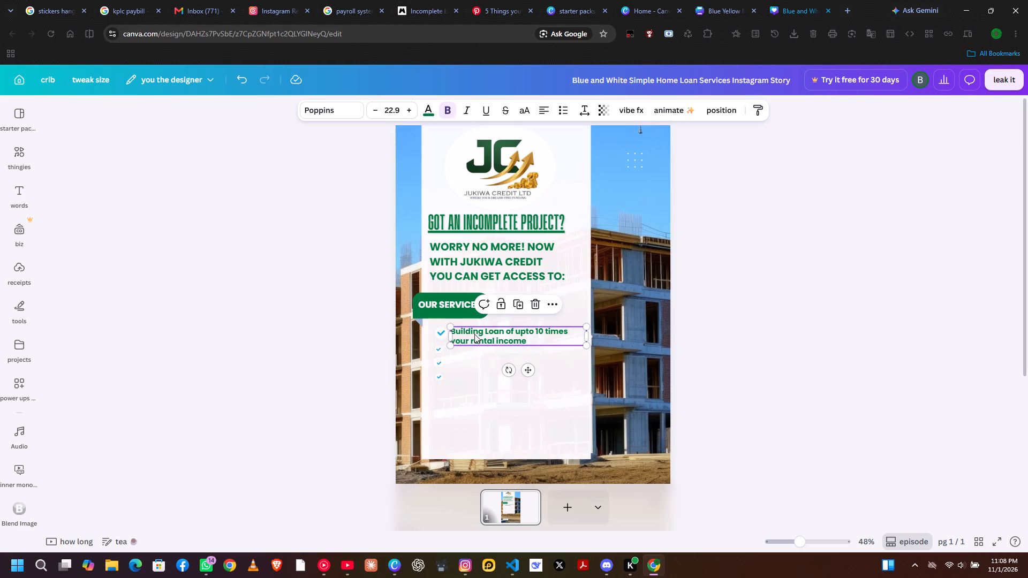
{"action": "left_click", "coordinate": [521, 303]}
Delete the three small check marks below the enlarged first one.
{"action": "left_click", "coordinate": [440, 351]}
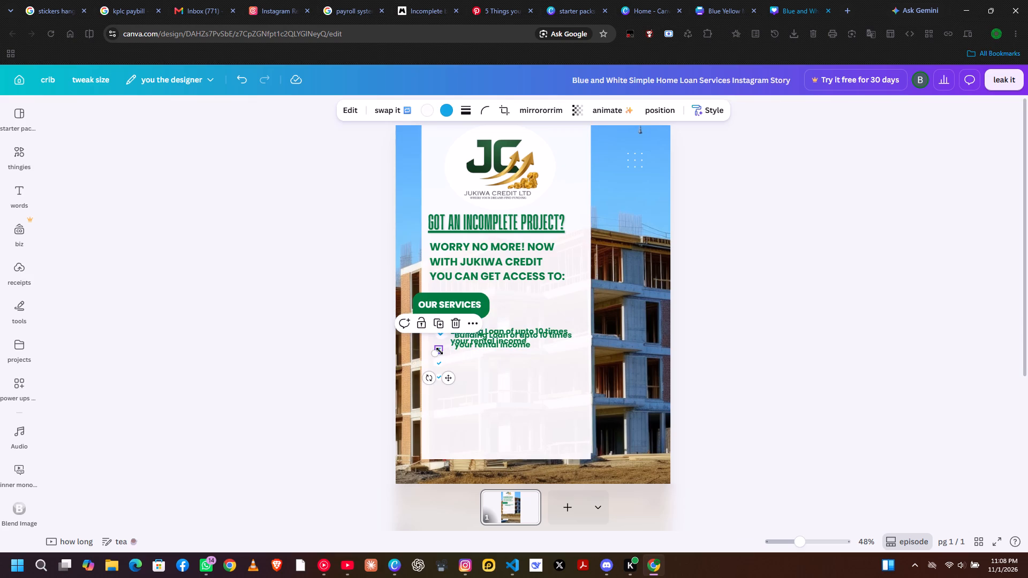
{"action": "left_click", "coordinate": [459, 324]}
{"action": "left_click", "coordinate": [438, 363]}
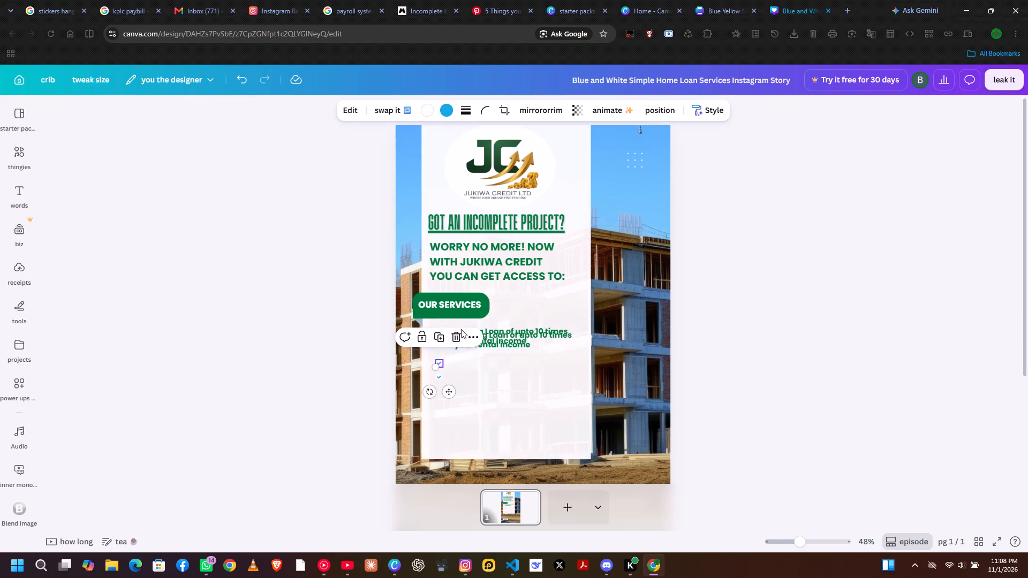
{"action": "left_click", "coordinate": [457, 336]}
{"action": "left_click", "coordinate": [438, 377]}
{"action": "left_click", "coordinate": [460, 348]}
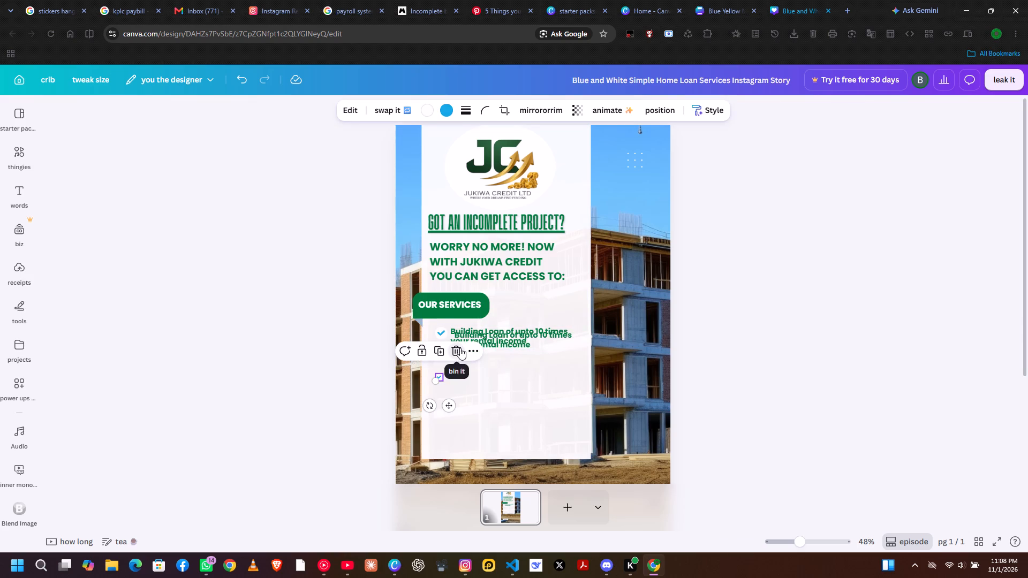
Place the duplicated building loan text directly below the original, aligned with its left edge.
{"action": "left_click_drag", "start_coordinate": [487, 331], "coordinate": [482, 348]}
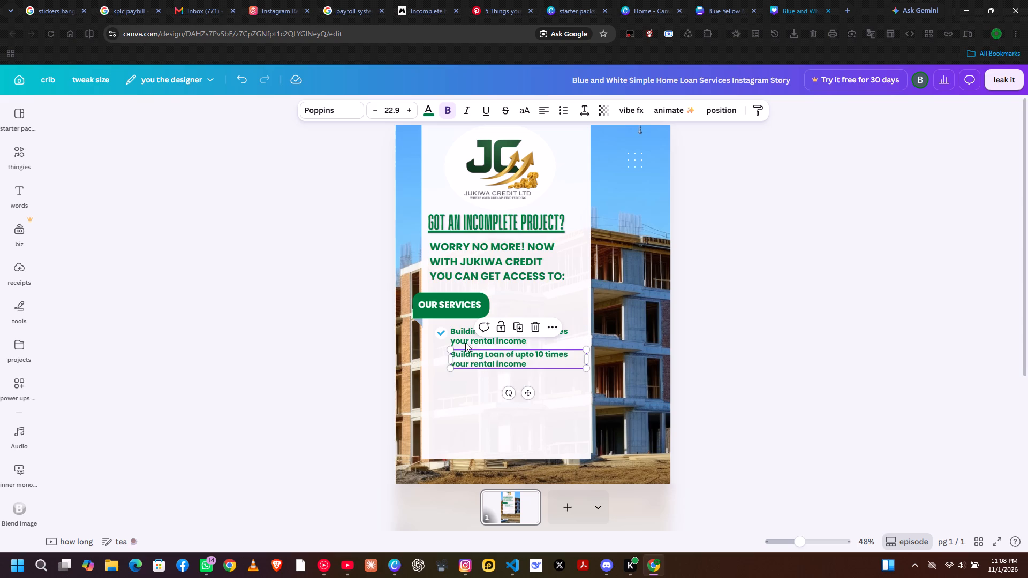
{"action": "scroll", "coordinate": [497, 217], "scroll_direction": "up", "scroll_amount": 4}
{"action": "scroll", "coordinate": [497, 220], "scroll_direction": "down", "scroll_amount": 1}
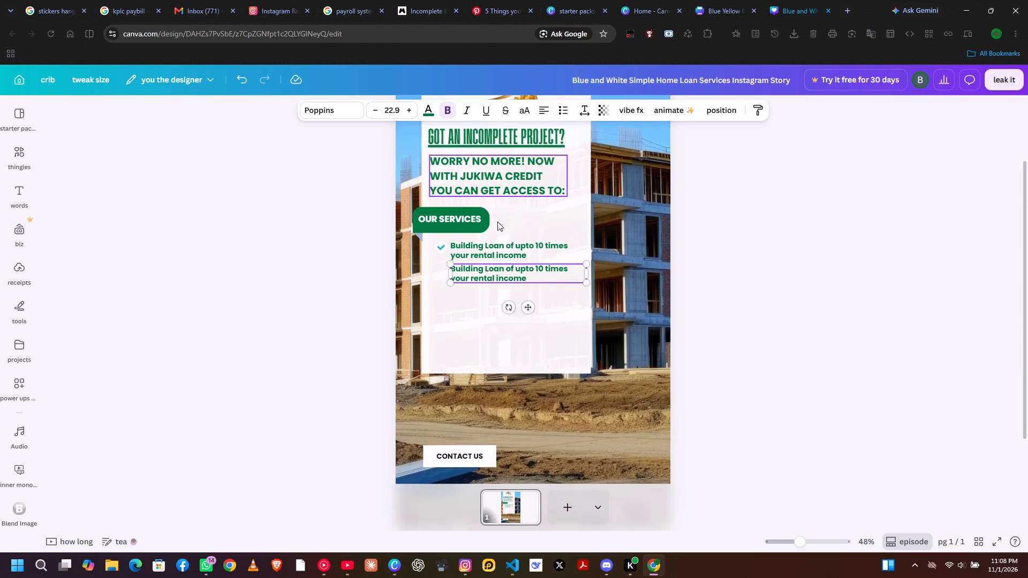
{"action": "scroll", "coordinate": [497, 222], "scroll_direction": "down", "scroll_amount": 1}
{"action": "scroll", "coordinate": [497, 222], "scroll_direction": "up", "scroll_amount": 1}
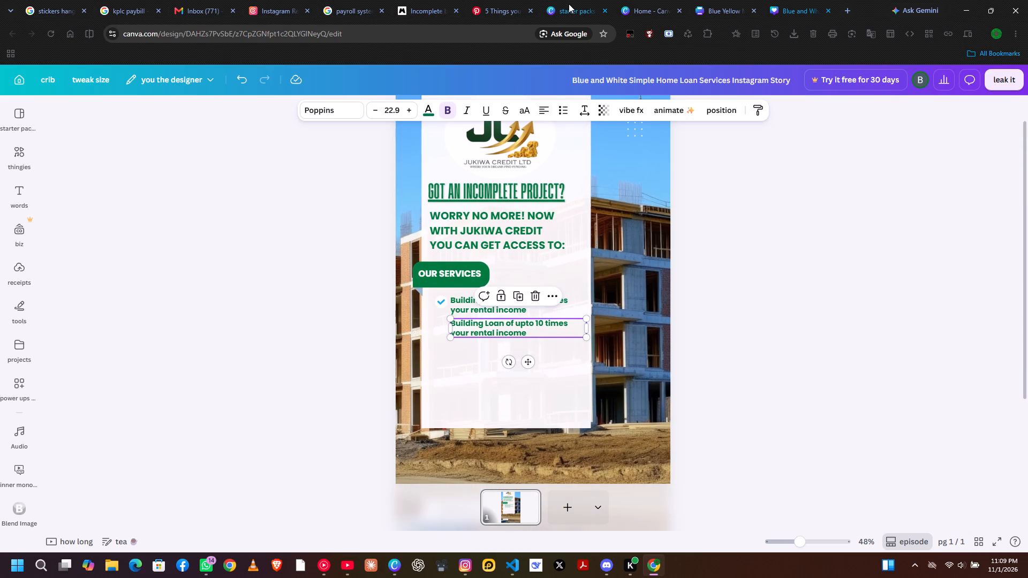
Switch to the open Blue Yellow Modern Luxury Real Estate Flyer design.
{"action": "left_click", "coordinate": [772, 10]}
{"action": "left_click", "coordinate": [713, 3]}
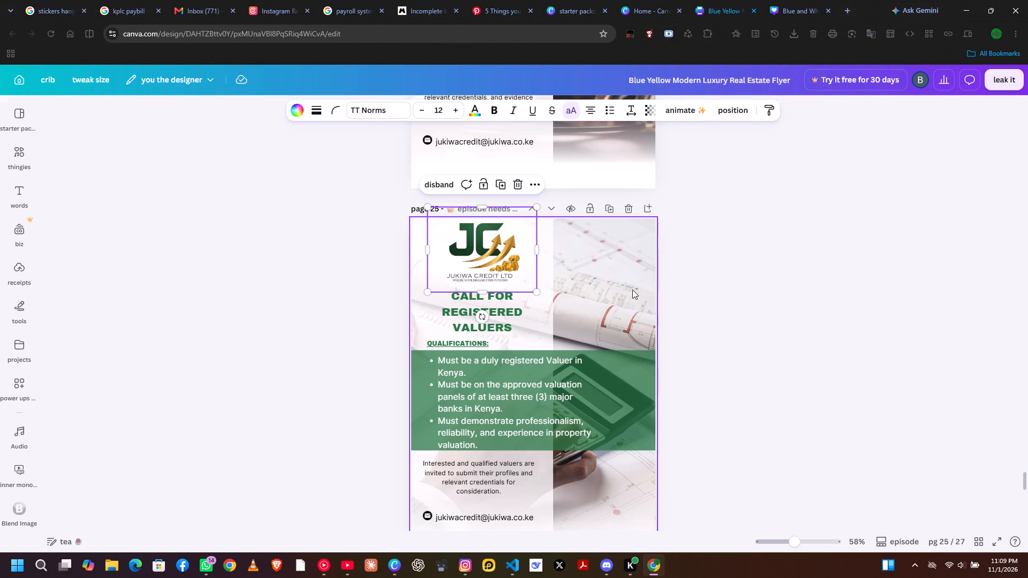
Look through the final pages of the Blue Yellow Modern Luxury Real Estate Flyer for Jukiwa Credit's loan services.
{"action": "scroll", "coordinate": [632, 290], "scroll_direction": "up", "scroll_amount": 10}
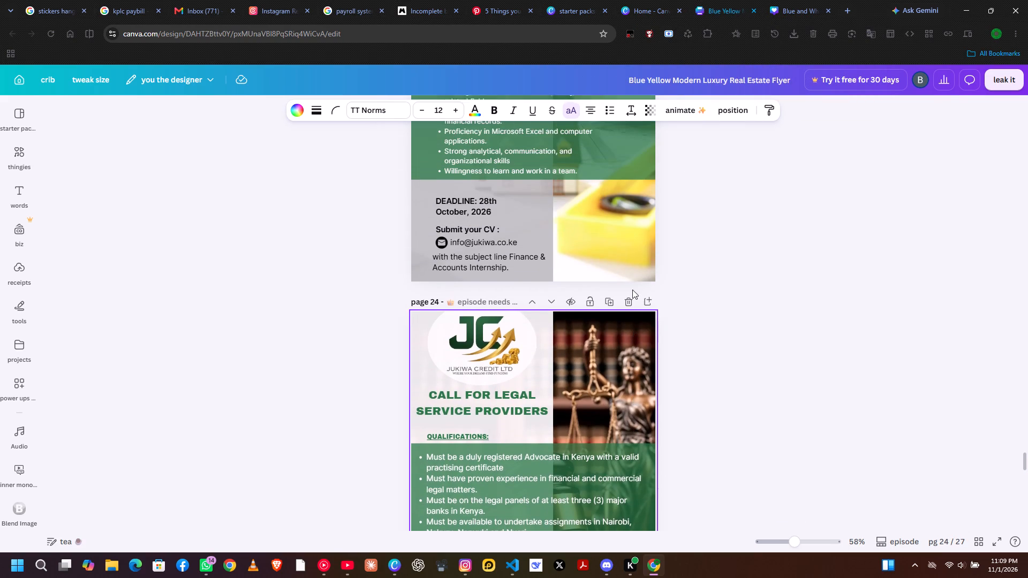
{"action": "scroll", "coordinate": [632, 290], "scroll_direction": "up", "scroll_amount": 12}
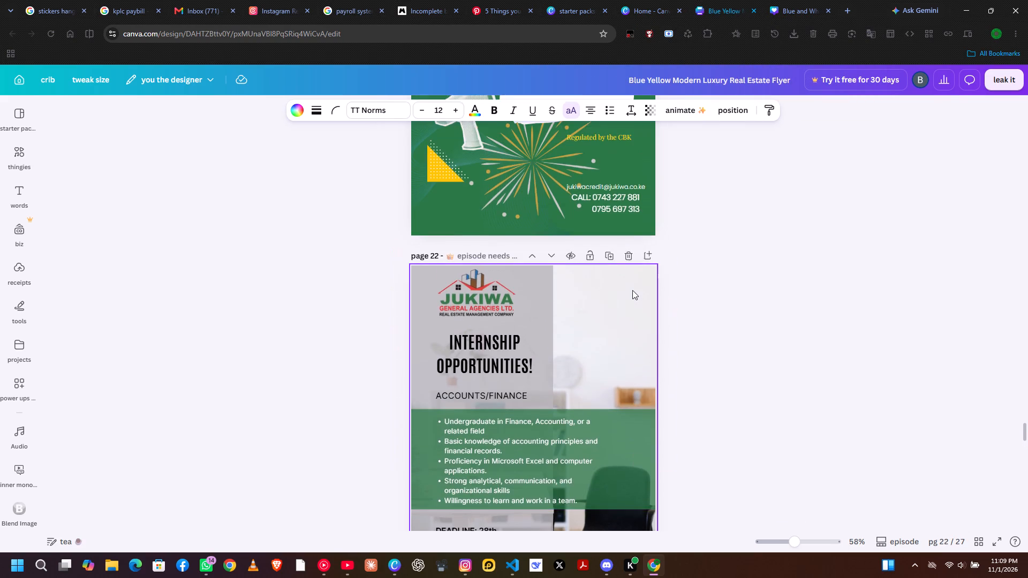
{"action": "scroll", "coordinate": [632, 290], "scroll_direction": "up", "scroll_amount": 4}
{"action": "scroll", "coordinate": [632, 290], "scroll_direction": "down", "scroll_amount": 15}
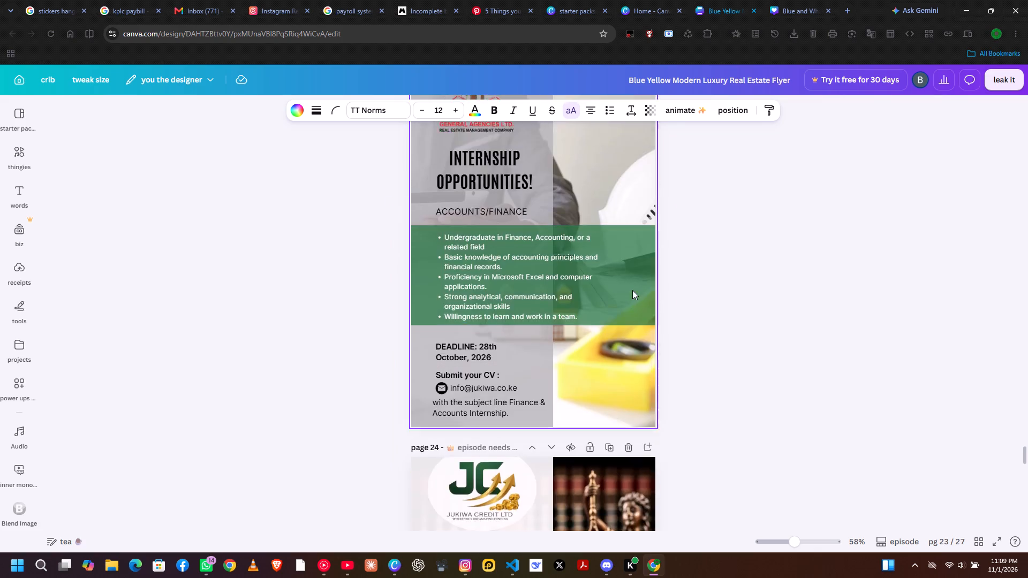
{"action": "scroll", "coordinate": [632, 290], "scroll_direction": "down", "scroll_amount": 20}
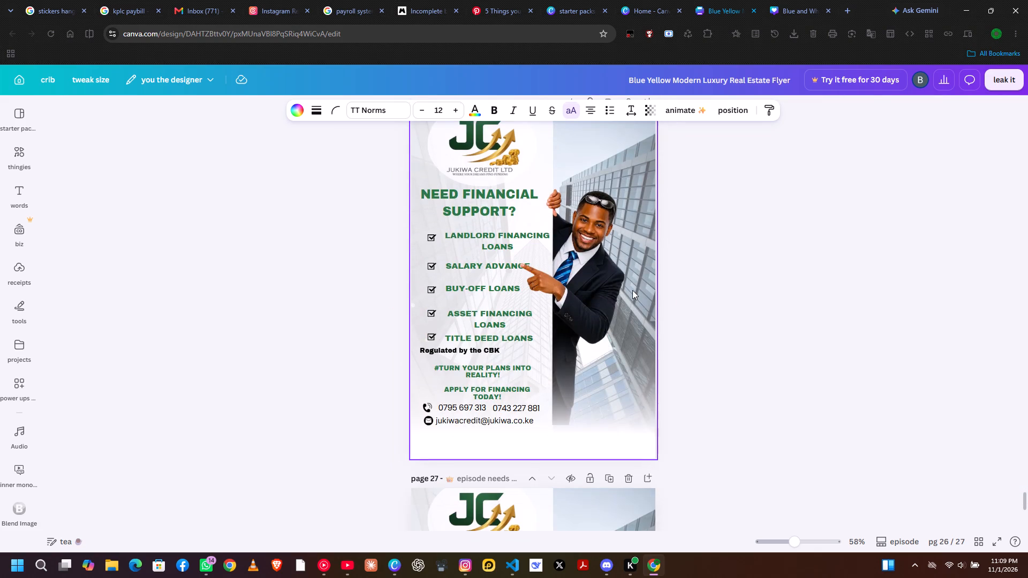
{"action": "scroll", "coordinate": [632, 290], "scroll_direction": "down", "scroll_amount": 13}
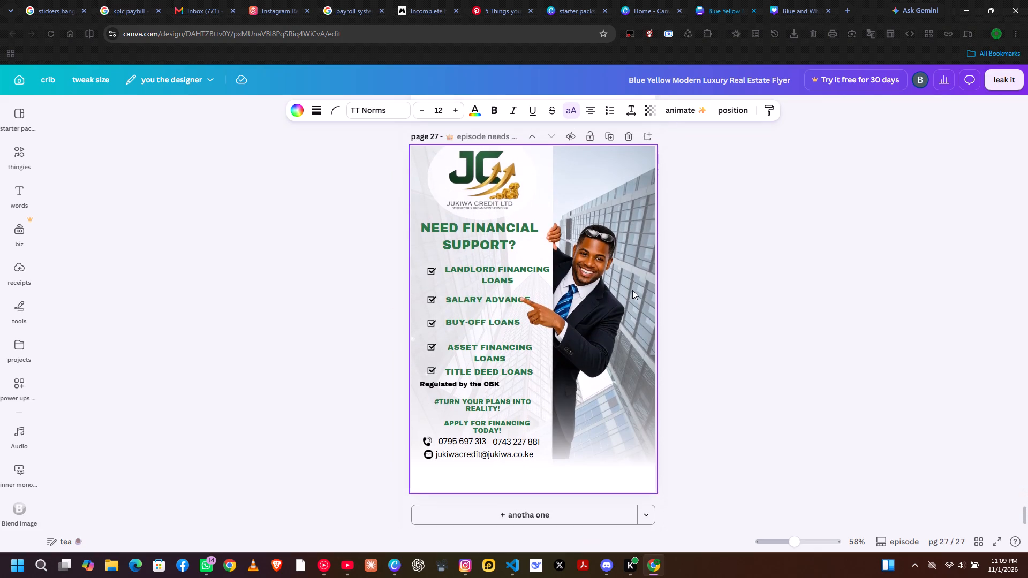
{"action": "scroll", "coordinate": [632, 290], "scroll_direction": "up", "scroll_amount": 13}
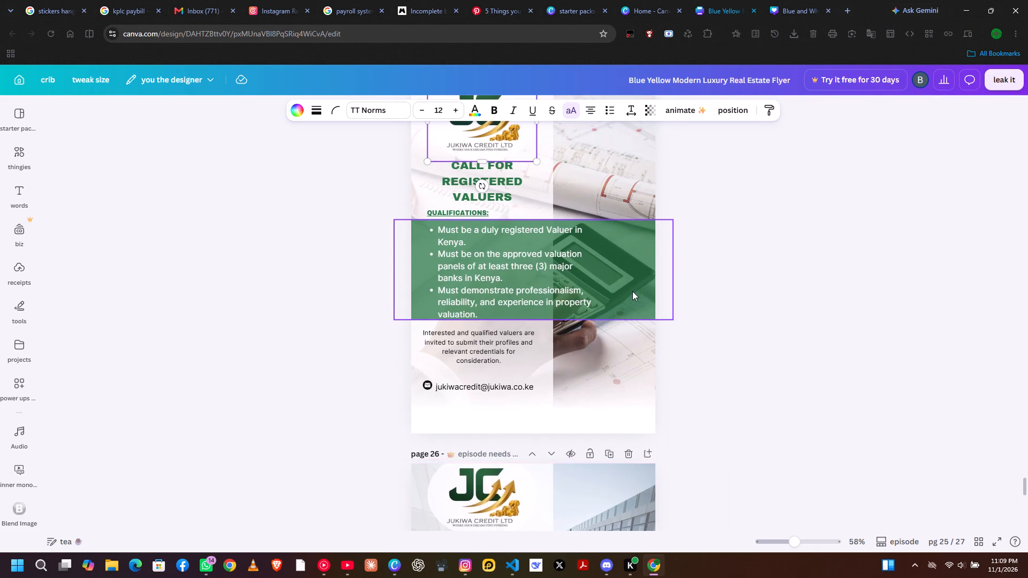
{"action": "scroll", "coordinate": [632, 291], "scroll_direction": "up", "scroll_amount": 4}
{"action": "scroll", "coordinate": [632, 291], "scroll_direction": "down", "scroll_amount": 9}
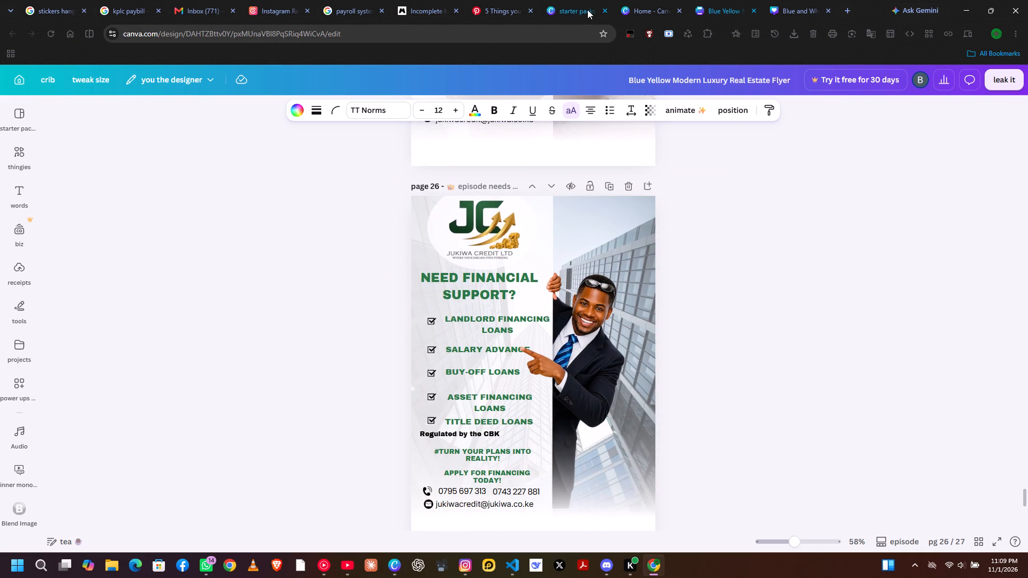
Open the "Your paragraph text" design and find the Landlord Financing Loans entry in page 2's services list.
{"action": "left_click", "coordinate": [625, 10]}
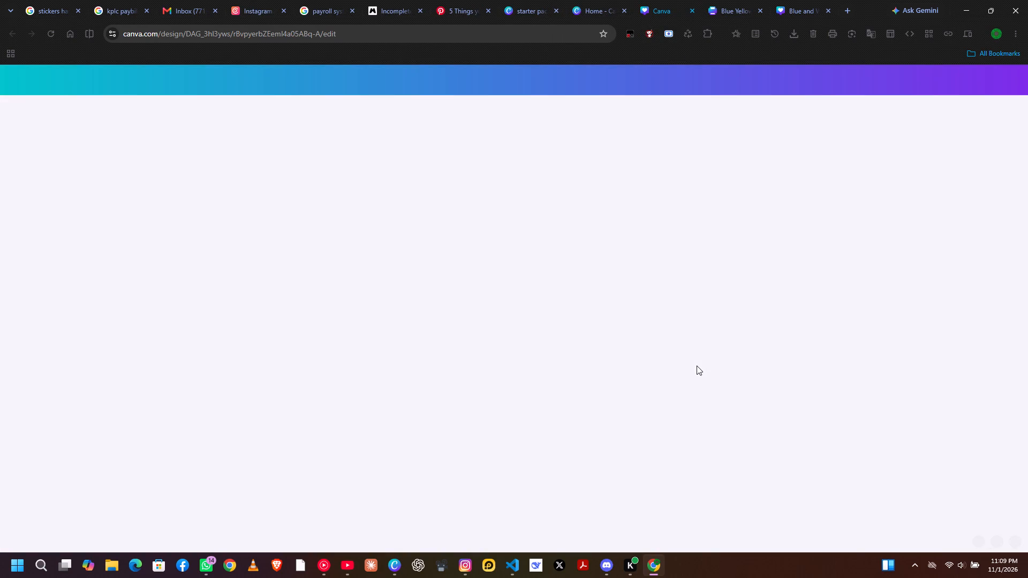
{"action": "scroll", "coordinate": [697, 366], "scroll_direction": "down", "scroll_amount": 2}
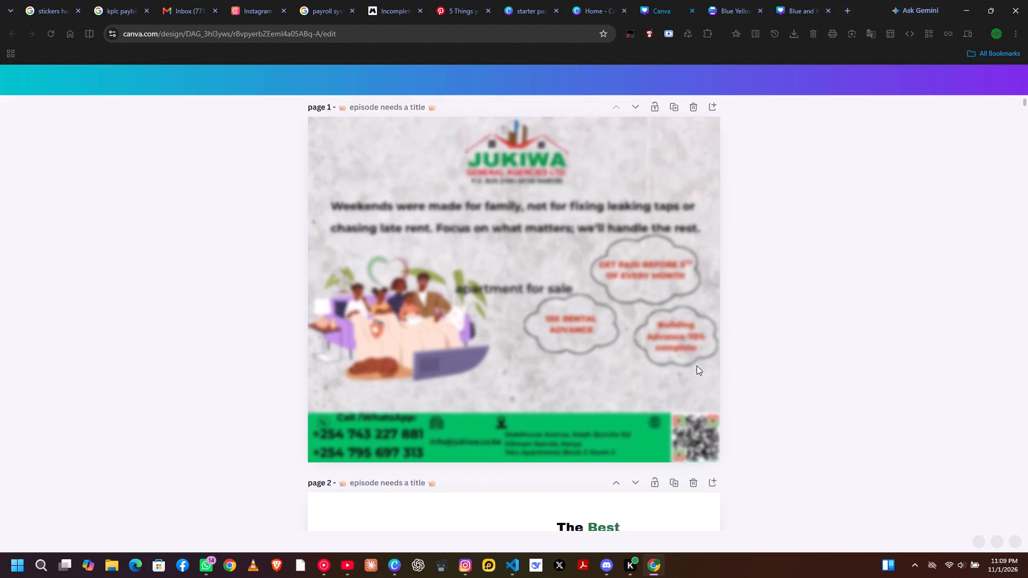
{"action": "scroll", "coordinate": [697, 366], "scroll_direction": "down", "scroll_amount": 6}
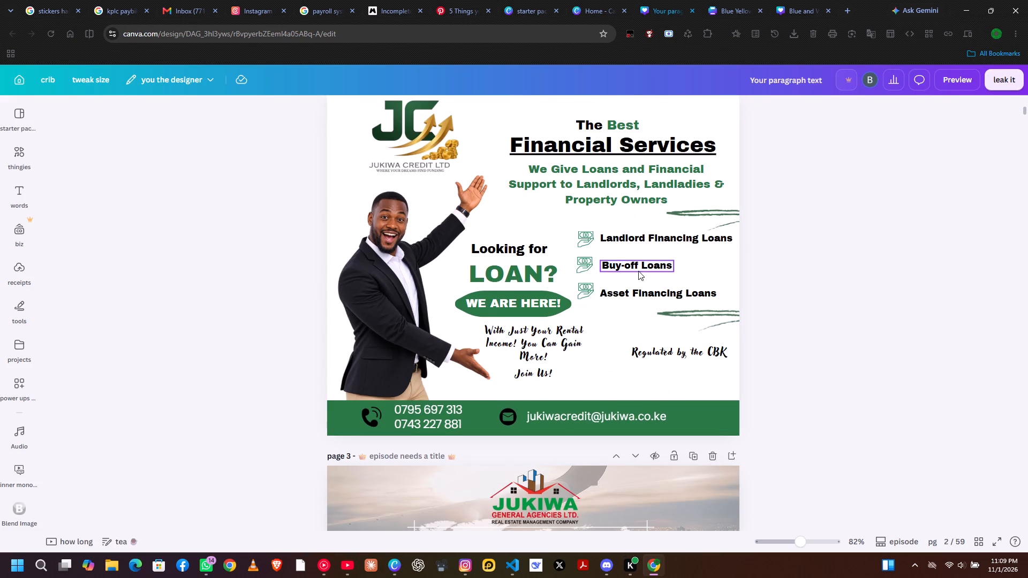
{"action": "left_click", "coordinate": [666, 236]}
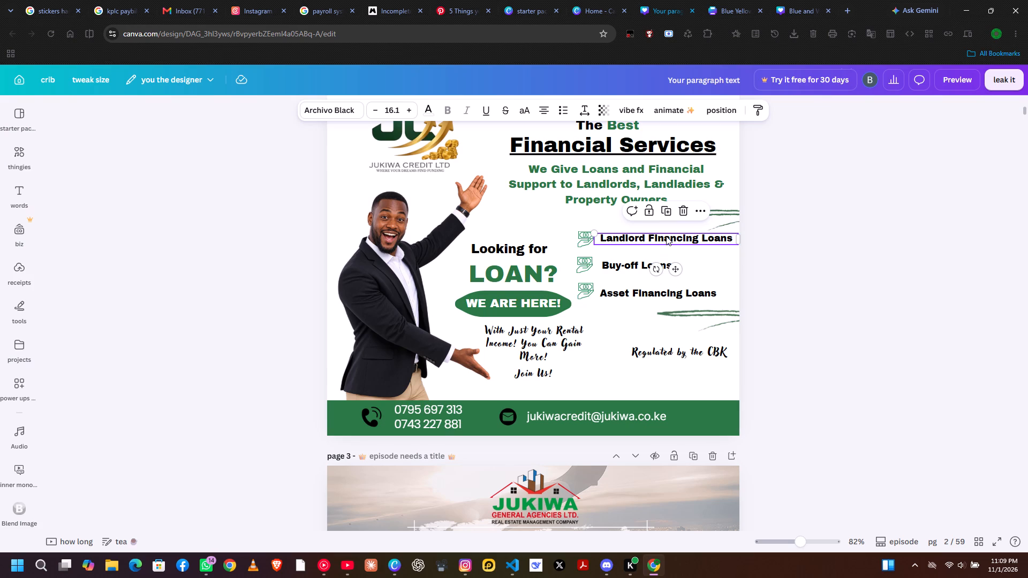
Copy "Landlord Financing Loans" from page 2's services list and paste it over the second building loan text in the Home Loan Services story.
{"action": "double_click", "coordinate": [666, 236]}
{"action": "left_click", "coordinate": [666, 236]}
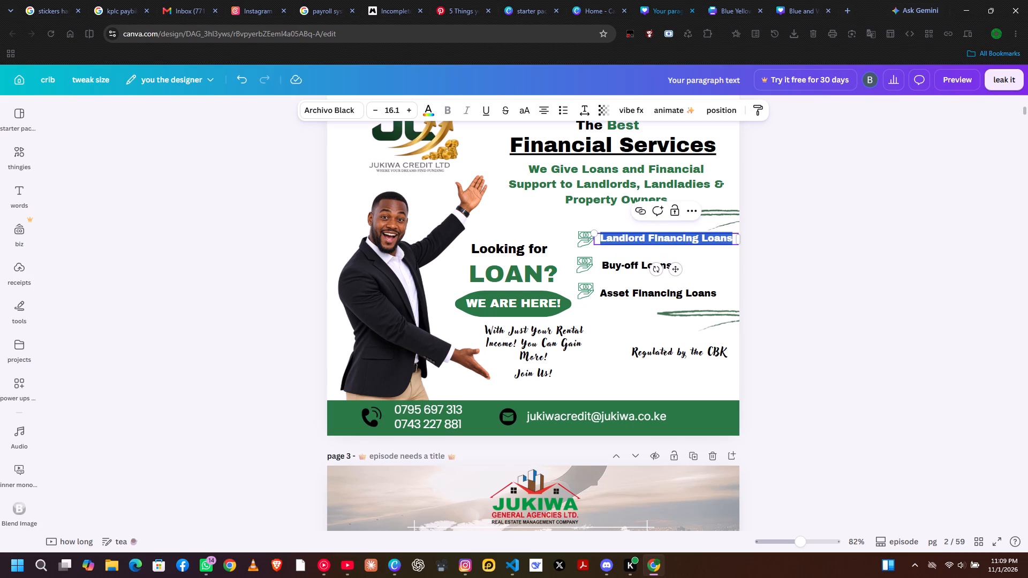
{"action": "key", "text": "ctrl+c"}
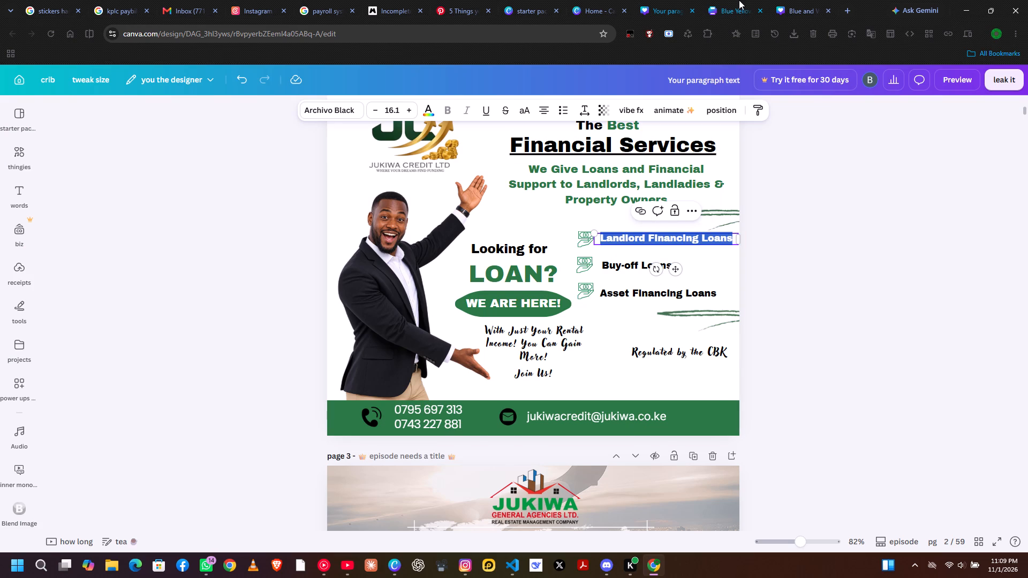
{"action": "left_click", "coordinate": [739, 0]}
{"action": "left_click", "coordinate": [780, 5]}
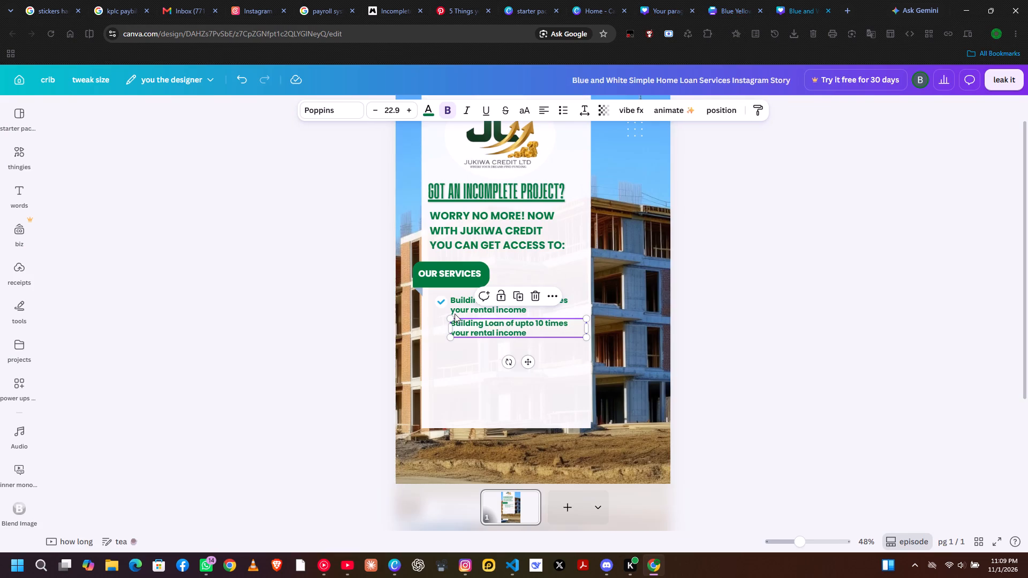
{"action": "double_click", "coordinate": [464, 329]}
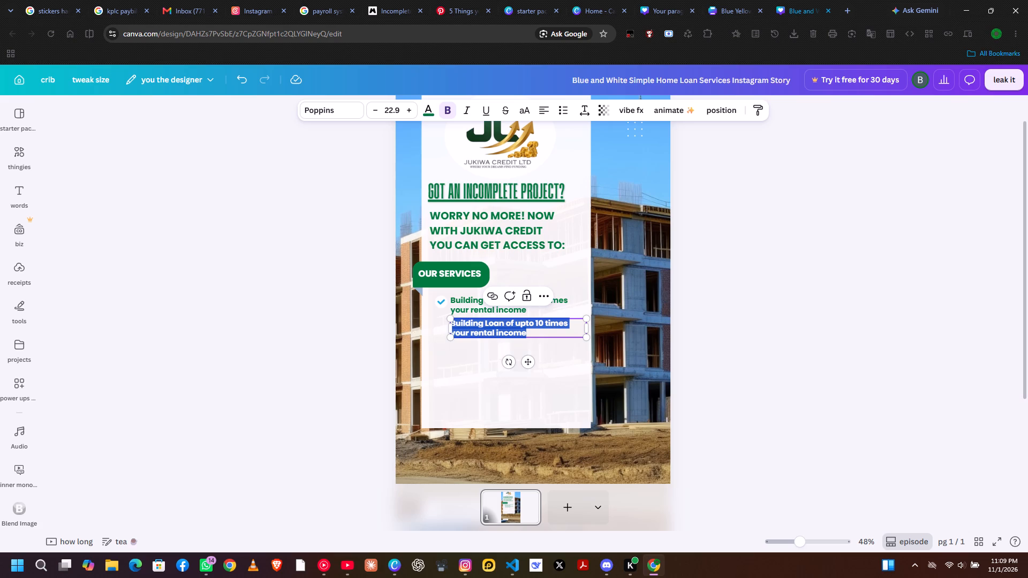
{"action": "key", "text": "ctrl+v"}
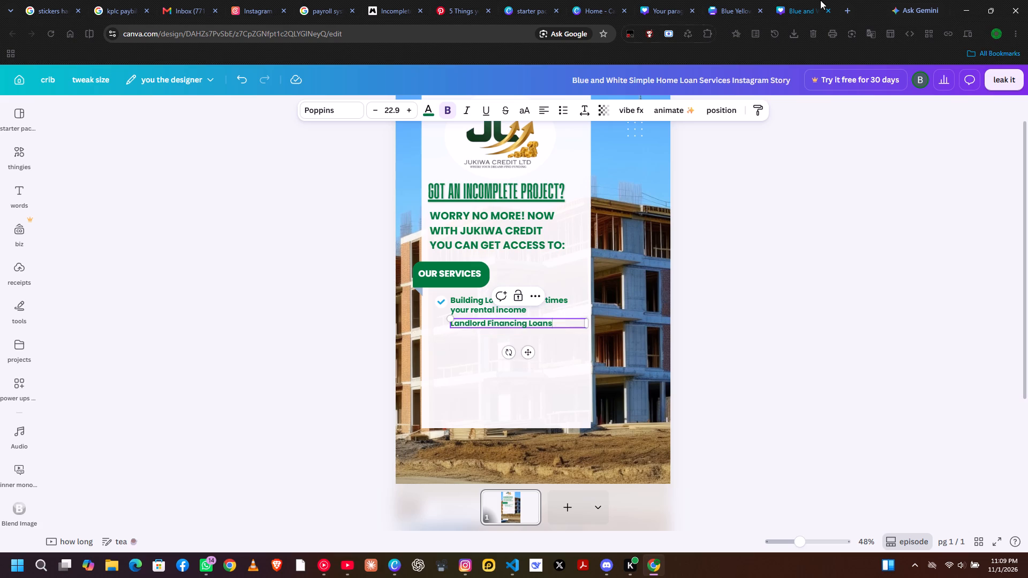
Duplicate the Landlord Financing Loans line below itself and replace its text with "Buy-off Loans" copied from the "Your paragraph text" design.
{"action": "left_click", "coordinate": [715, 7]}
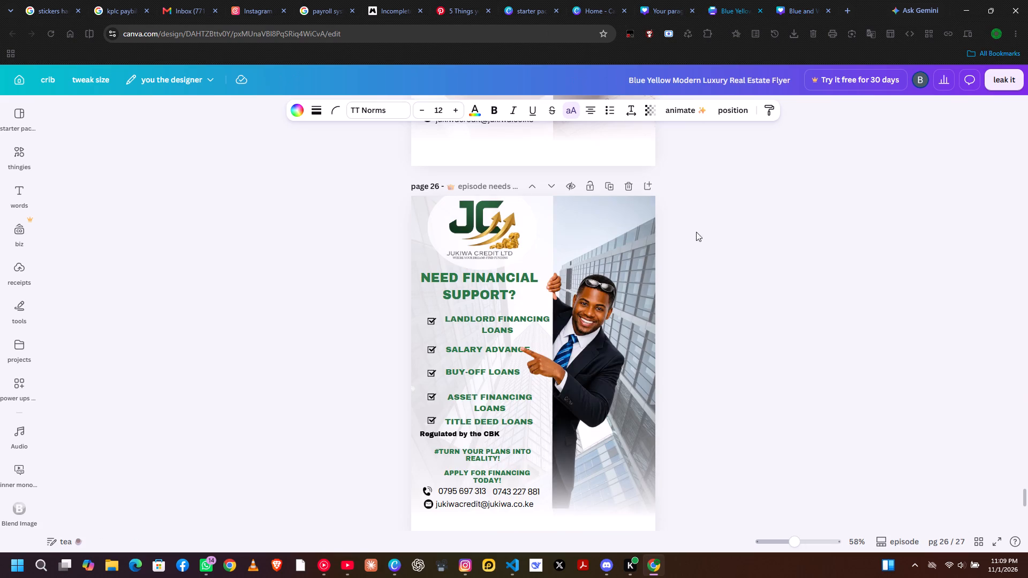
{"action": "left_click", "coordinate": [662, 3]}
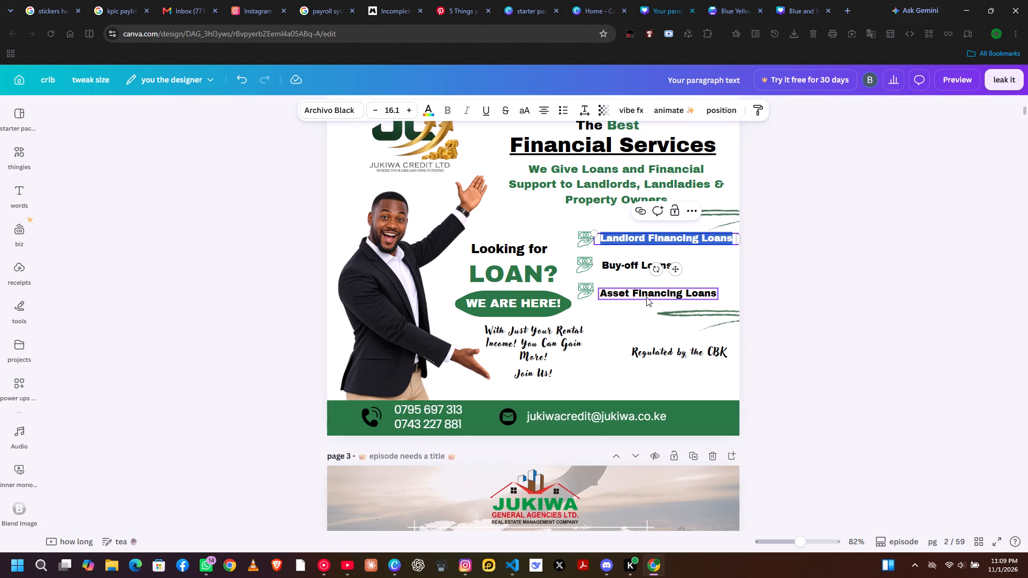
{"action": "left_click", "coordinate": [646, 296]}
{"action": "left_click", "coordinate": [609, 268]}
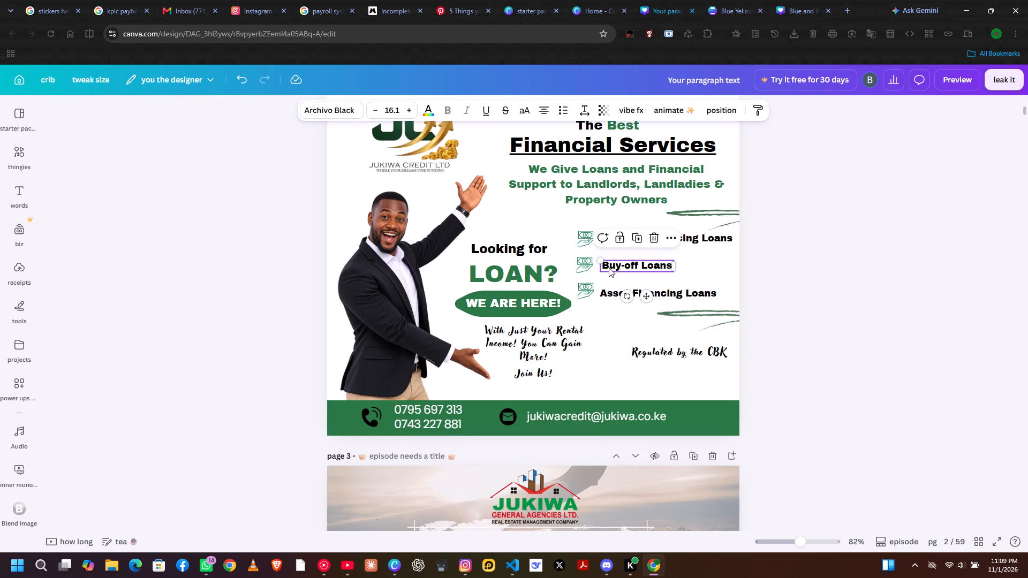
{"action": "double_click", "coordinate": [609, 267]}
{"action": "left_click", "coordinate": [610, 267]}
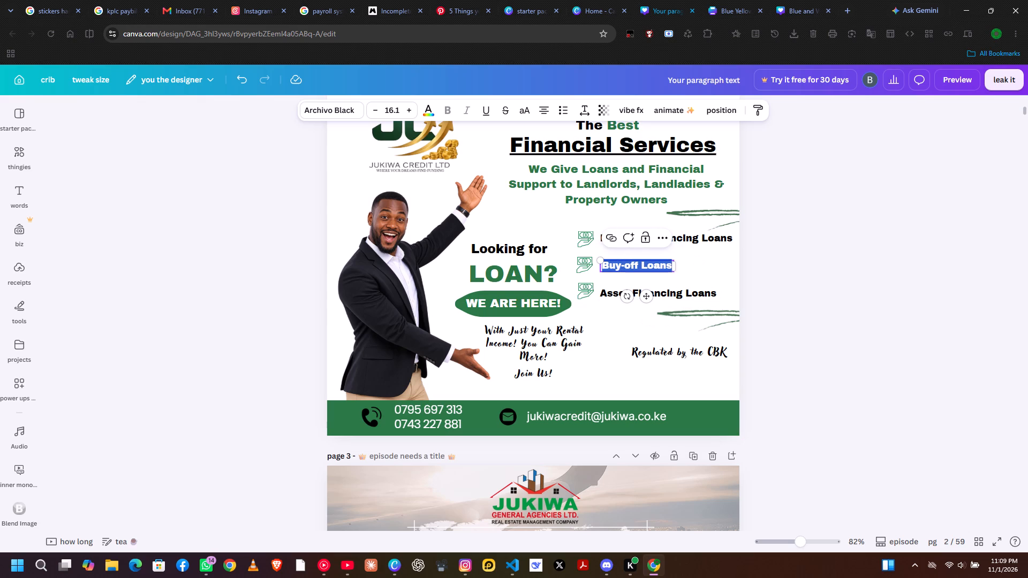
{"action": "key", "text": "ctrl+c"}
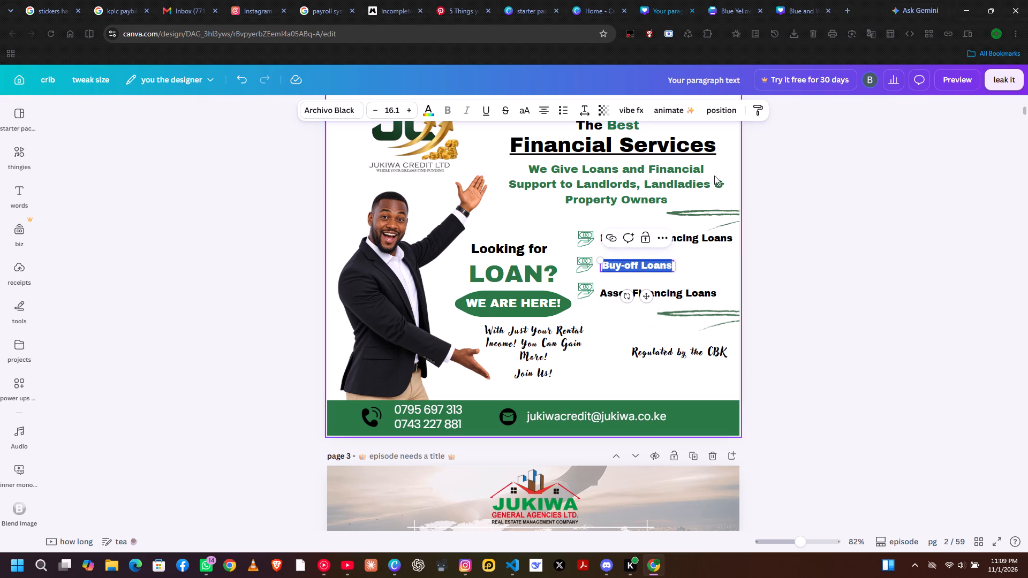
{"action": "left_click", "coordinate": [799, 4]}
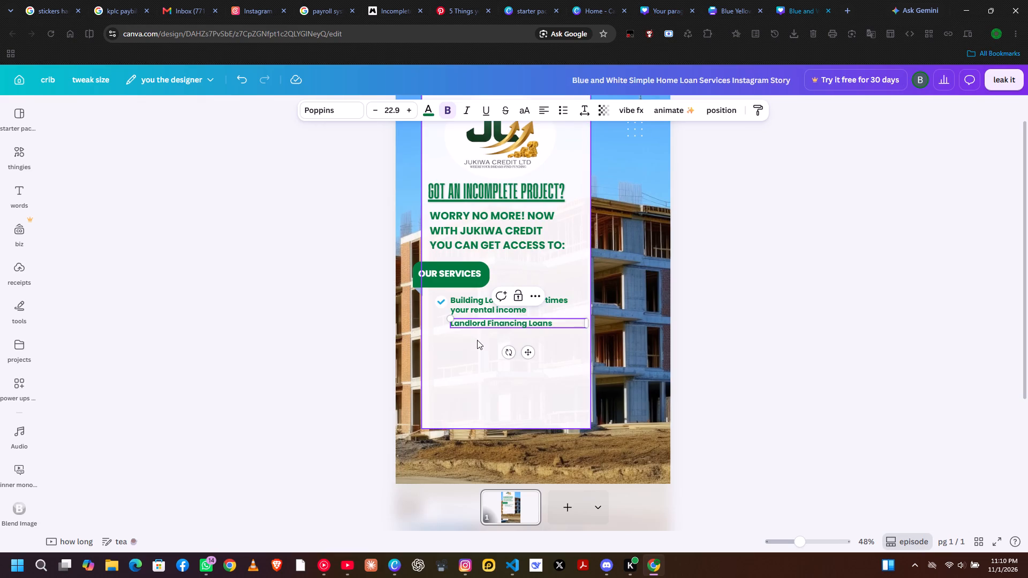
{"action": "left_click", "coordinate": [469, 369]}
{"action": "left_click", "coordinate": [495, 323]}
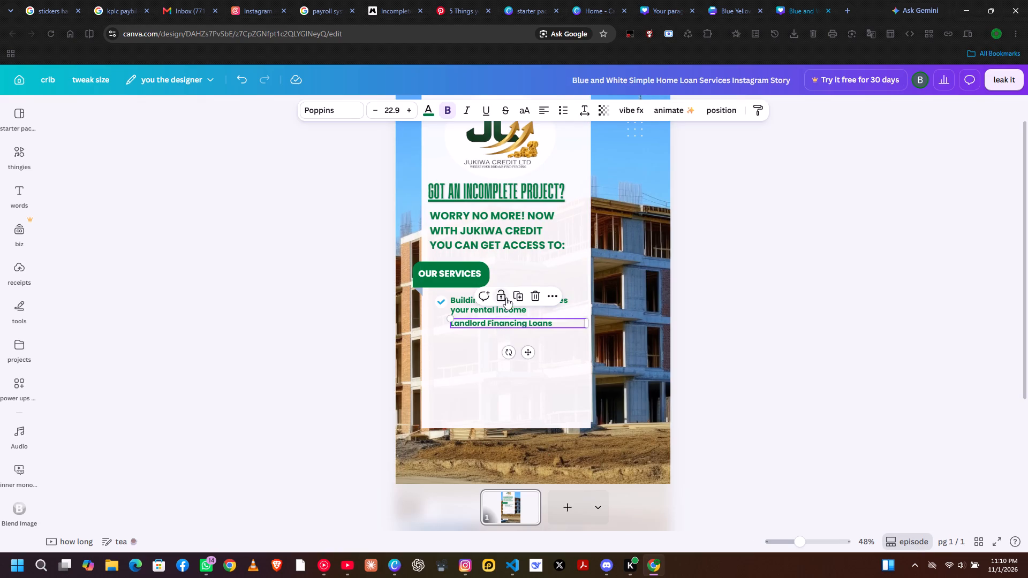
{"action": "left_click", "coordinate": [518, 296]}
{"action": "double_click", "coordinate": [501, 345]}
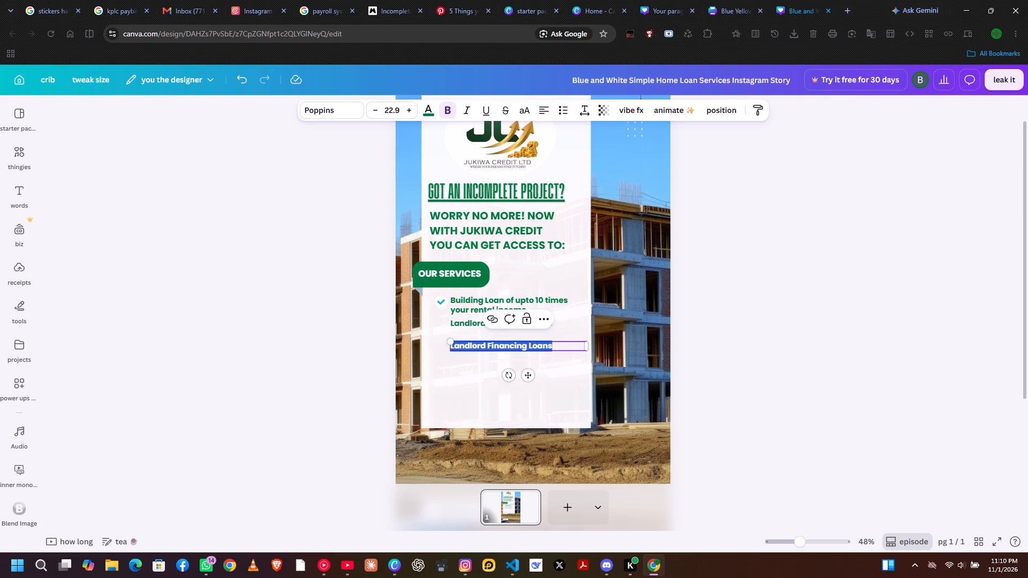
{"action": "key", "text": "ctrl+v"}
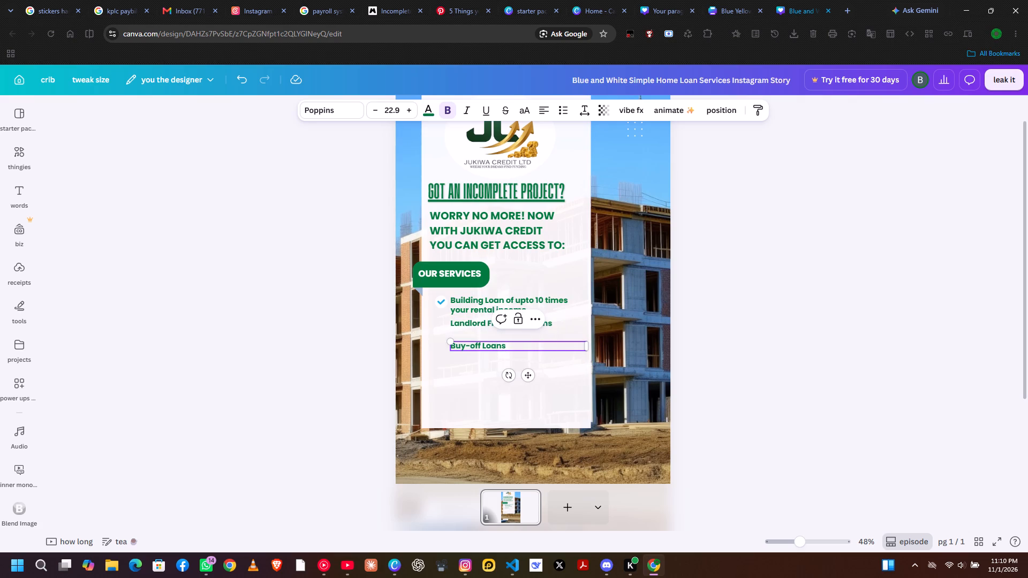
{"action": "left_click", "coordinate": [672, 375]}
Move the Landlord Financing Loans and Buy-off Loans lines slightly down to space them out below the building loan text.
{"action": "left_click", "coordinate": [503, 344]}
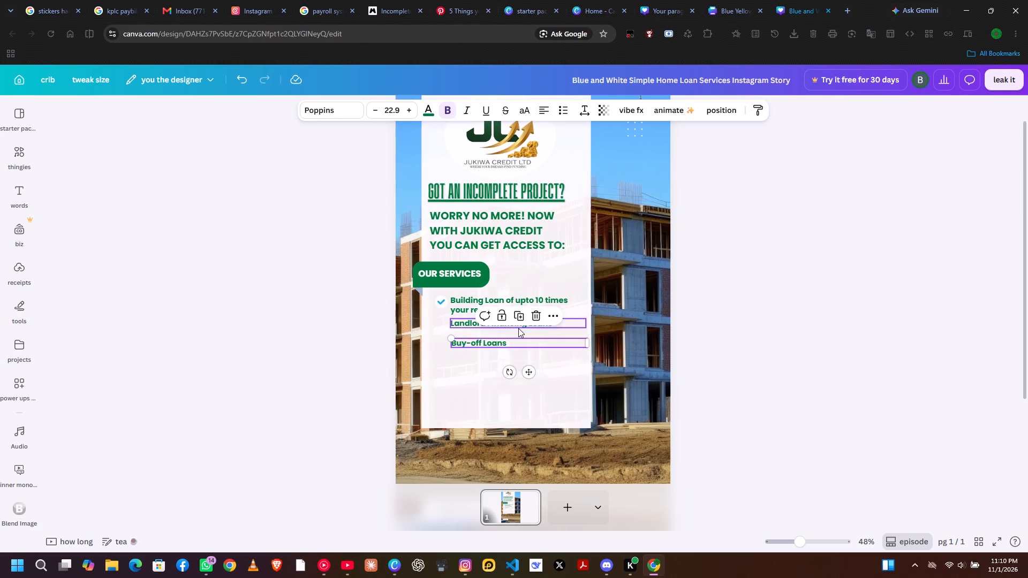
{"action": "left_click", "coordinate": [519, 328]}
{"action": "left_click_drag", "start_coordinate": [520, 342], "coordinate": [520, 344]}
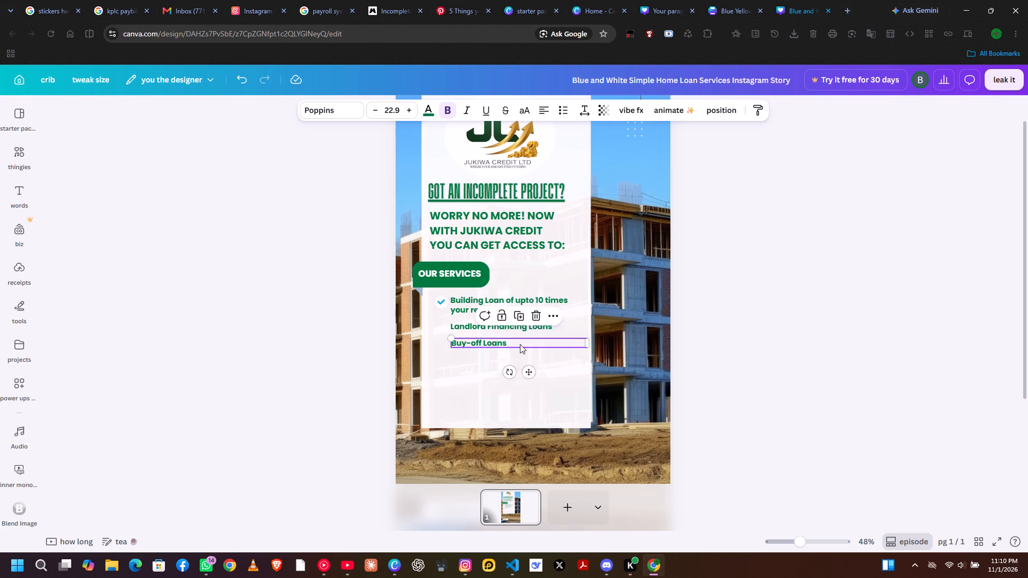
{"action": "left_click_drag", "start_coordinate": [520, 344], "coordinate": [521, 351]}
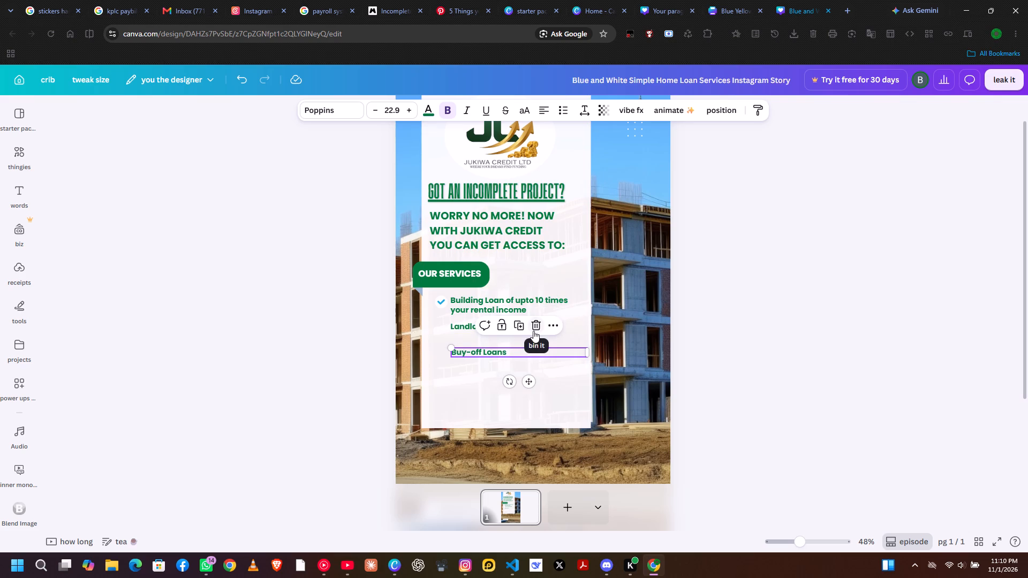
{"action": "left_click", "coordinate": [576, 336]}
{"action": "left_click_drag", "start_coordinate": [551, 327], "coordinate": [552, 334]}
{"action": "left_click", "coordinate": [564, 353]}
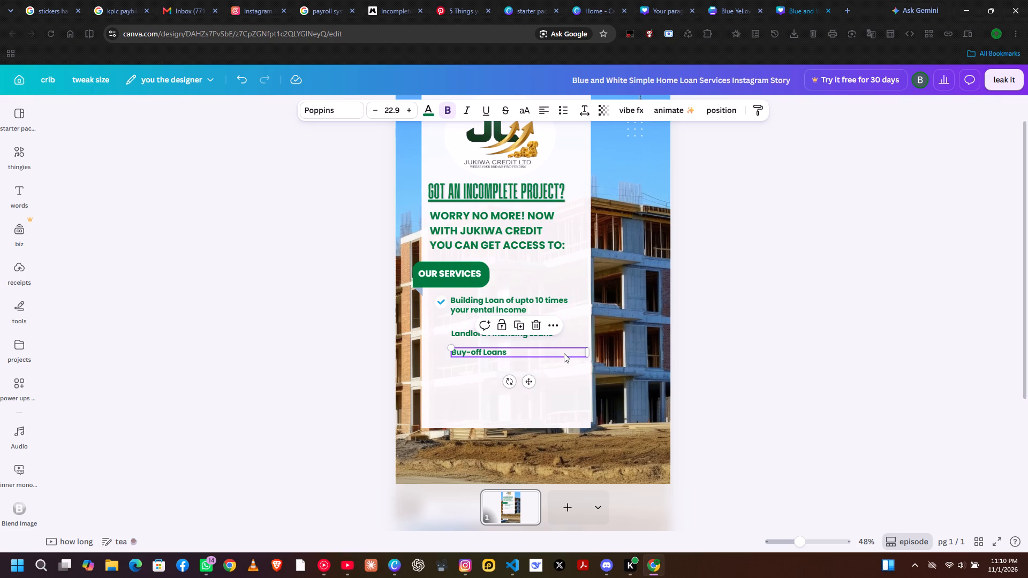
{"action": "left_click", "coordinate": [566, 349]}
{"action": "scroll", "coordinate": [664, 361], "scroll_direction": "down", "scroll_amount": 1}
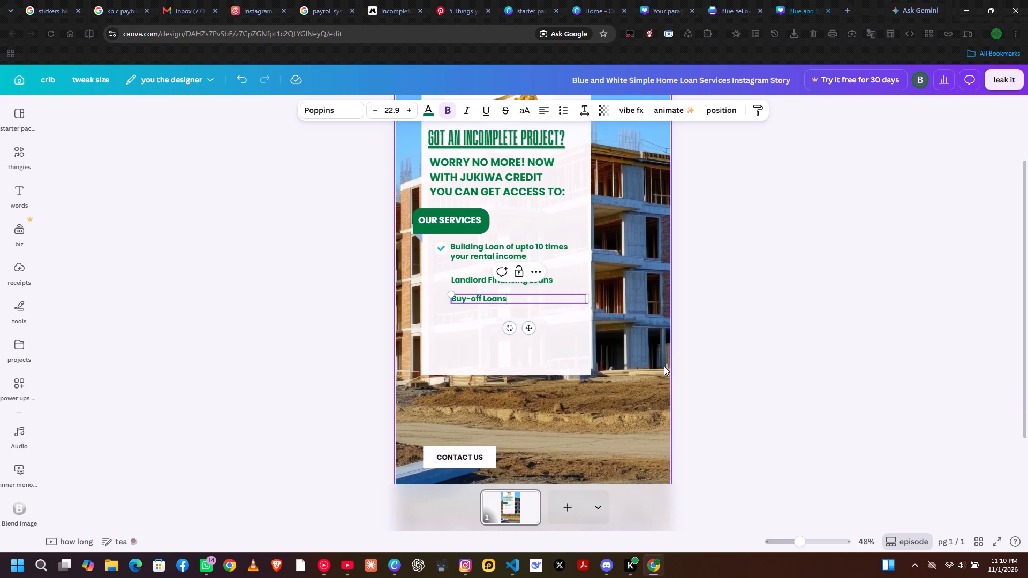
{"action": "scroll", "coordinate": [663, 368], "scroll_direction": "up", "scroll_amount": 1}
{"action": "left_click", "coordinate": [730, 384]}
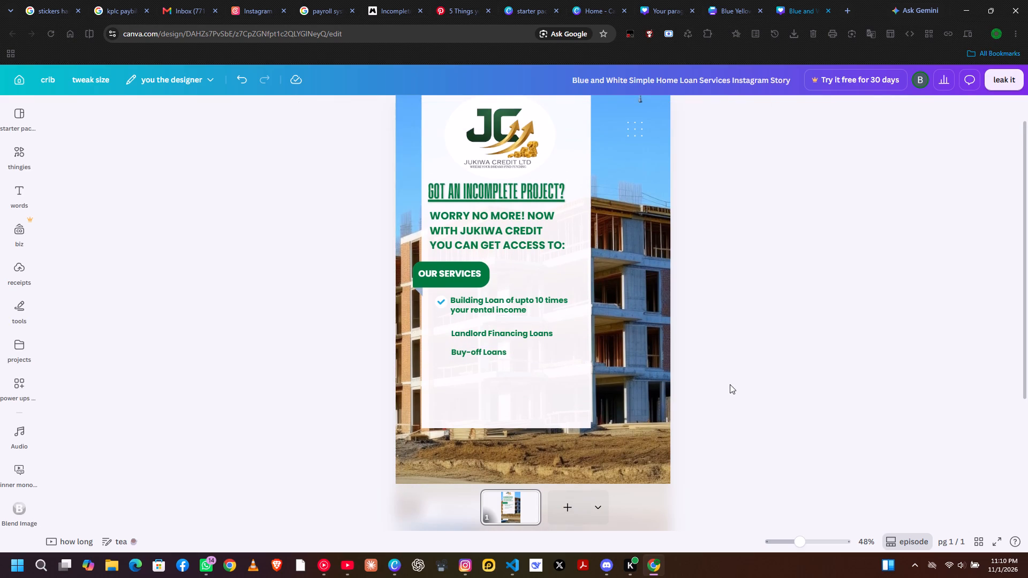
Select the check mark beside the building loan text.
{"action": "left_click", "coordinate": [446, 303]}
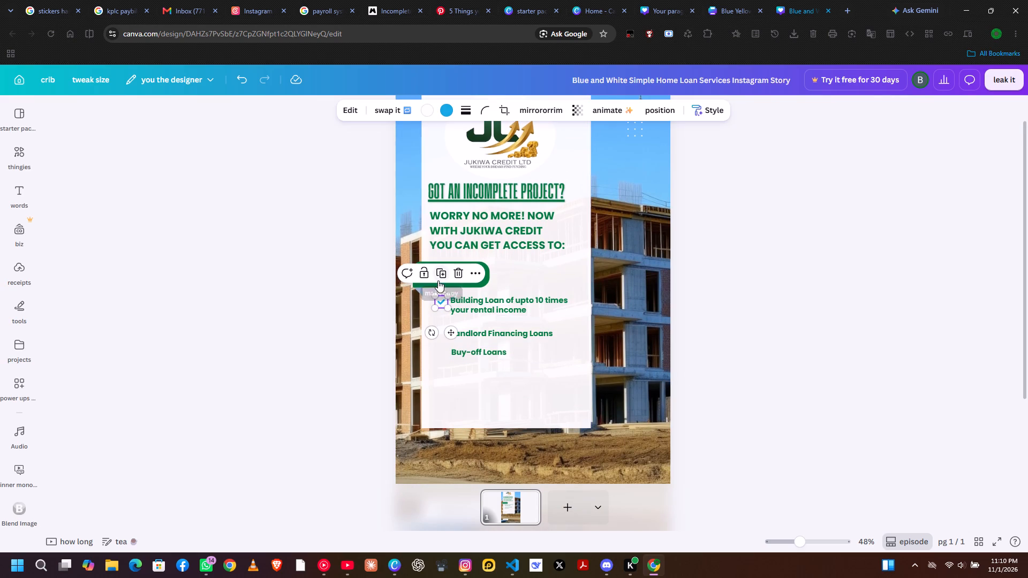
Duplicate the enlarged check mark and place copies beside Landlord Financing Loans and Buy-off Loans.
{"action": "left_click", "coordinate": [442, 275]}
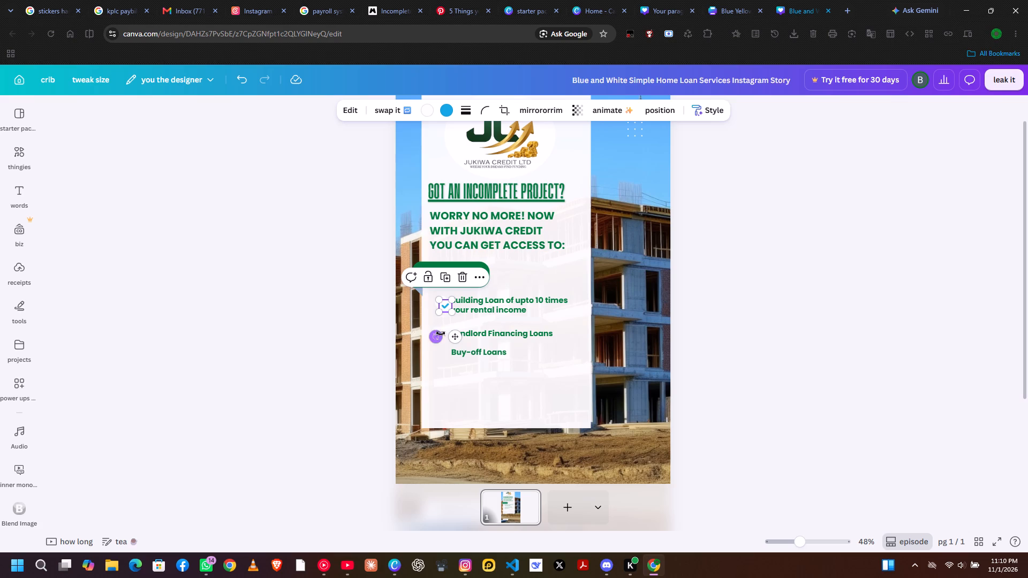
{"action": "left_click_drag", "start_coordinate": [449, 337], "coordinate": [449, 340]}
{"action": "left_click_drag", "start_coordinate": [449, 340], "coordinate": [445, 358]}
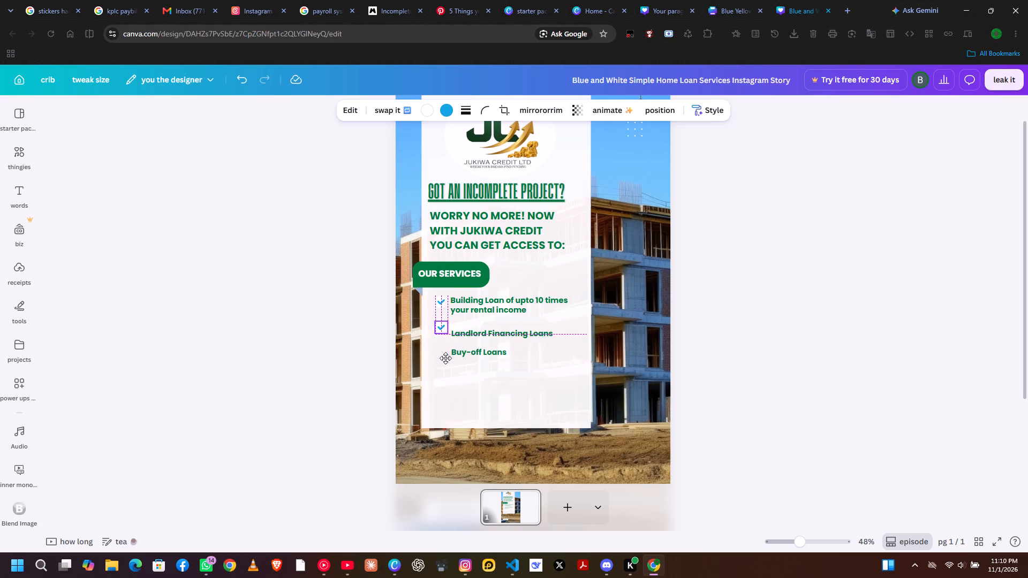
{"action": "left_click_drag", "start_coordinate": [445, 358], "coordinate": [445, 361]}
{"action": "left_click", "coordinate": [441, 305]}
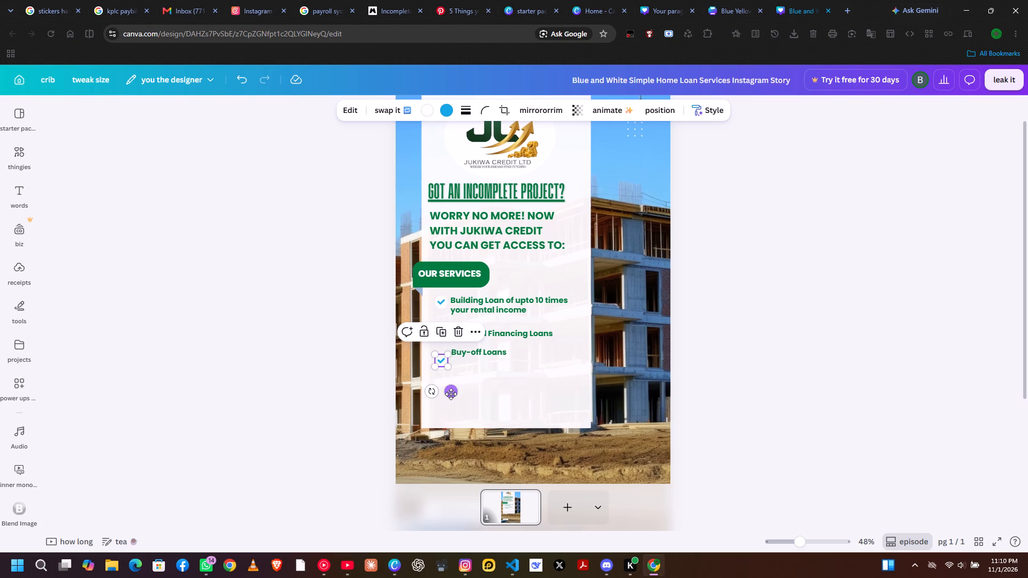
{"action": "left_click_drag", "start_coordinate": [451, 394], "coordinate": [451, 384]}
{"action": "left_click", "coordinate": [505, 382]}
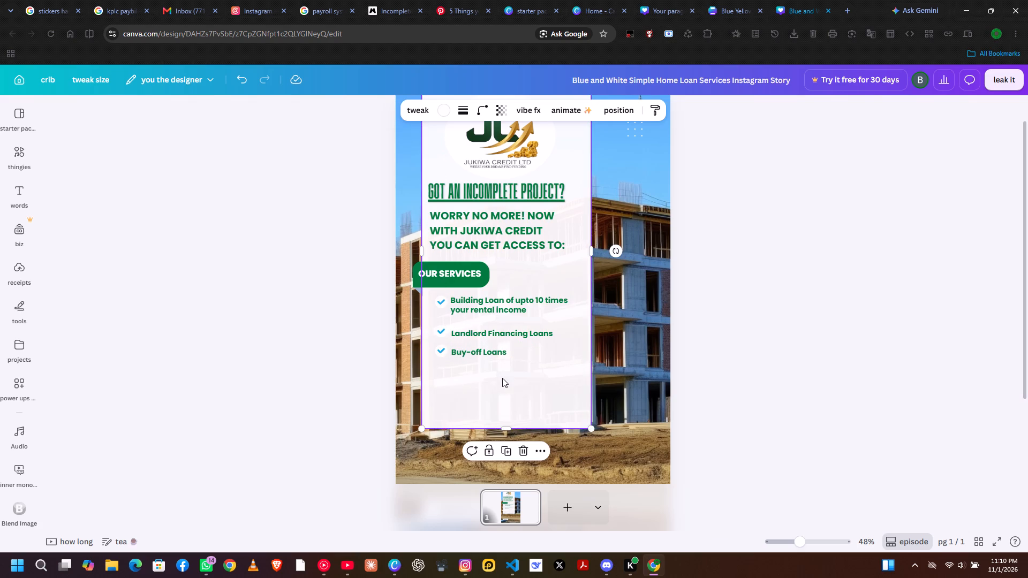
Move the Landlord Financing Loans text slightly up, closer to the building loan text.
{"action": "left_click_drag", "start_coordinate": [505, 334], "coordinate": [505, 331]}
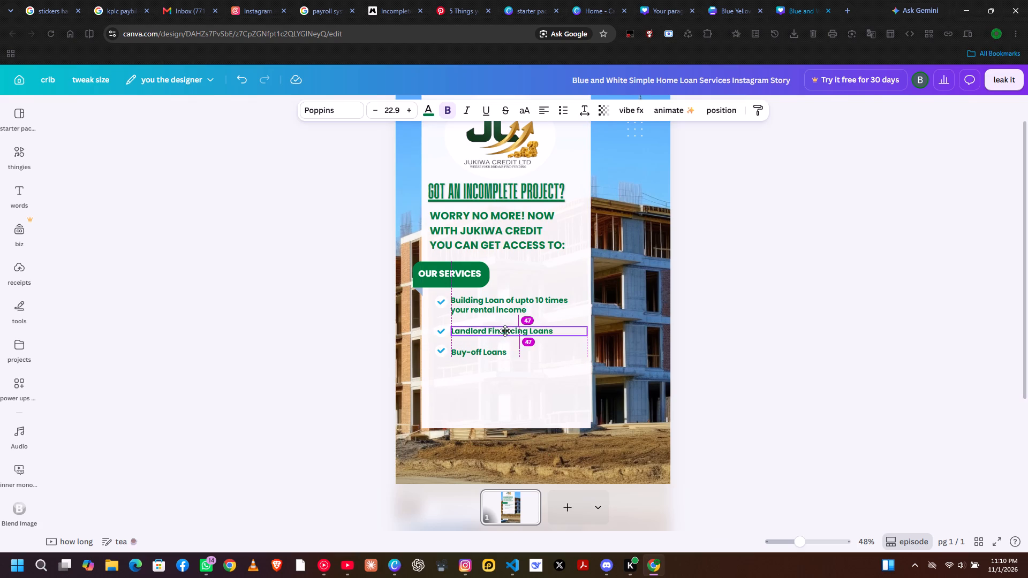
{"action": "left_click_drag", "start_coordinate": [505, 331], "coordinate": [505, 329]}
{"action": "left_click", "coordinate": [742, 398]}
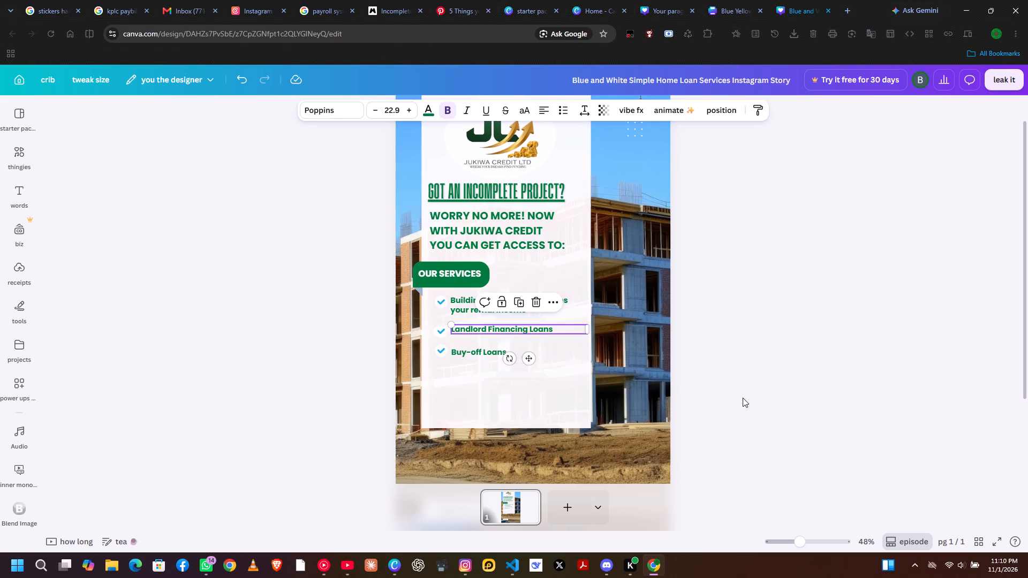
Shift the check marks for Landlord Financing Loans and Buy-off Loans slightly away from their text, lining them up with each other.
{"action": "left_click", "coordinate": [440, 334]}
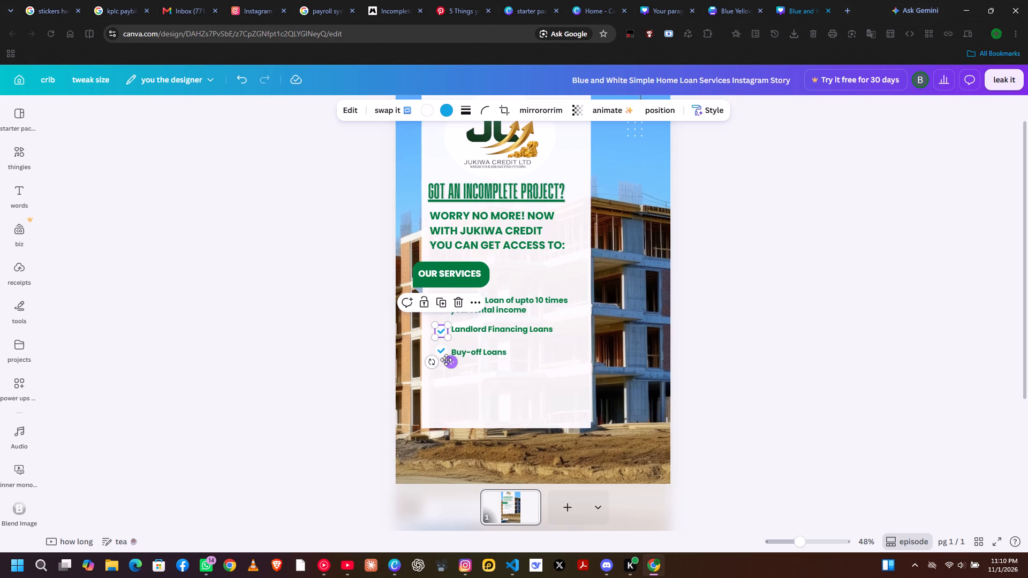
{"action": "left_click", "coordinate": [447, 361]}
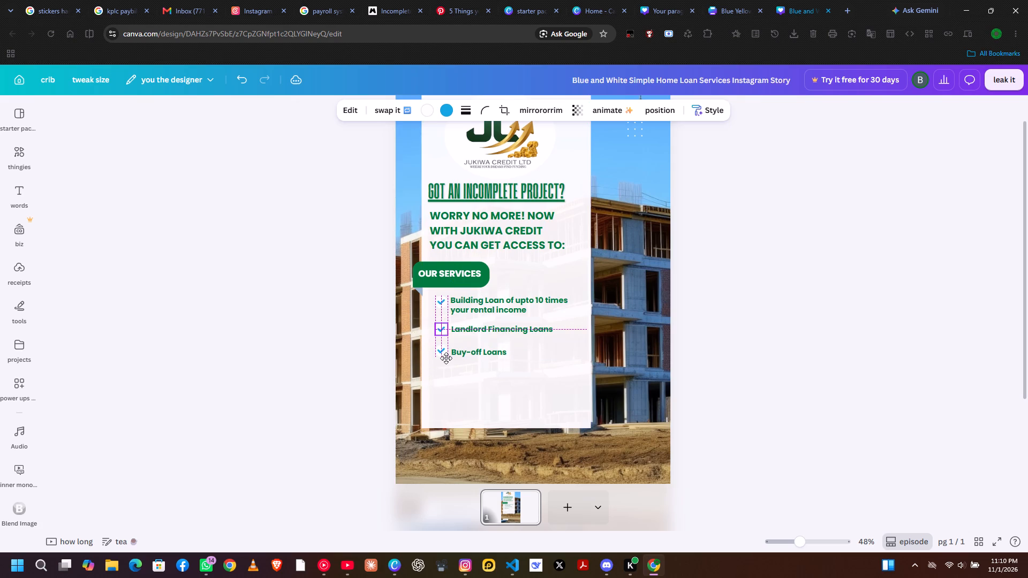
{"action": "left_click", "coordinate": [451, 363]}
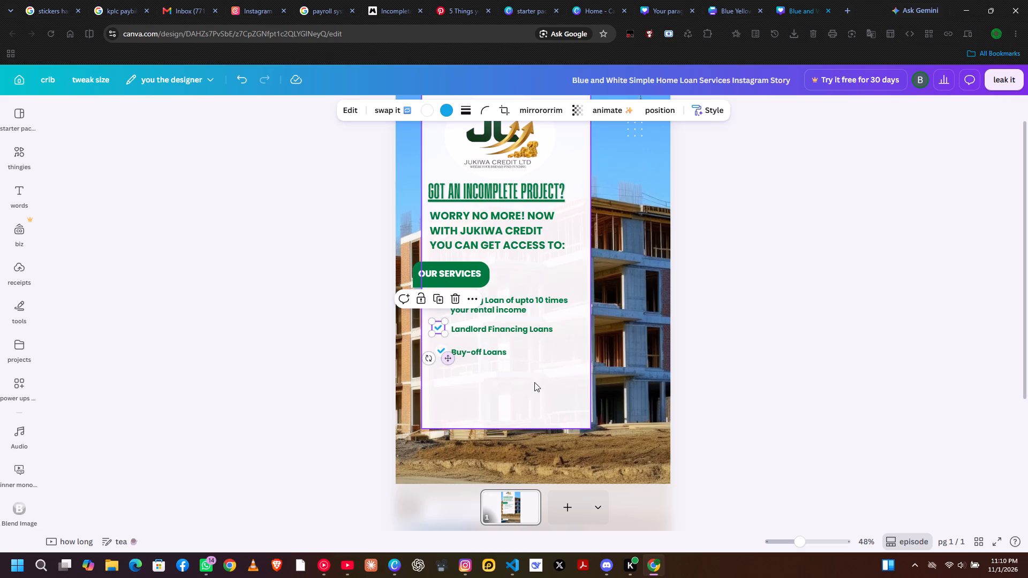
{"action": "left_click", "coordinate": [555, 381]}
{"action": "left_click", "coordinate": [445, 351]}
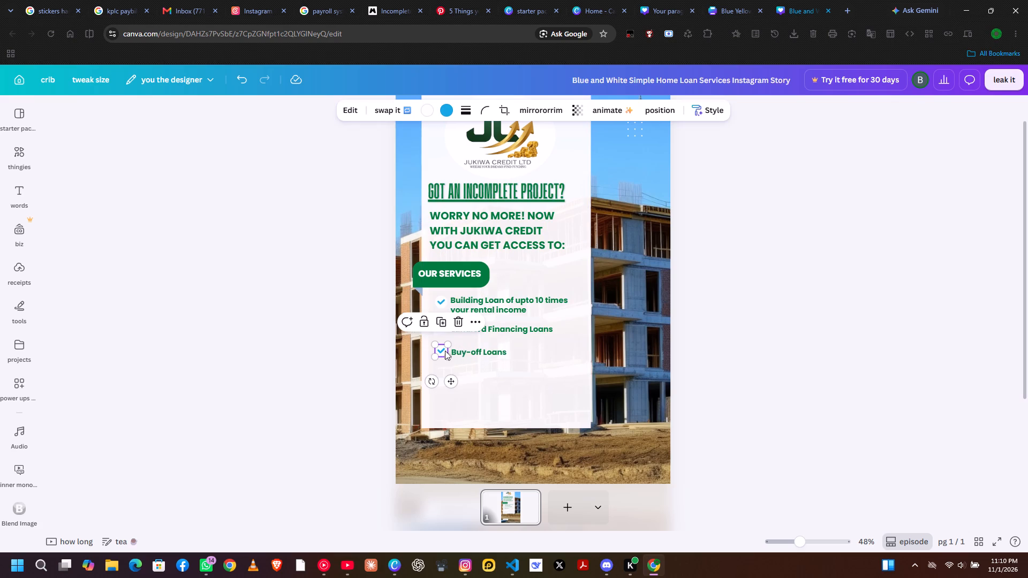
{"action": "left_click", "coordinate": [448, 380]}
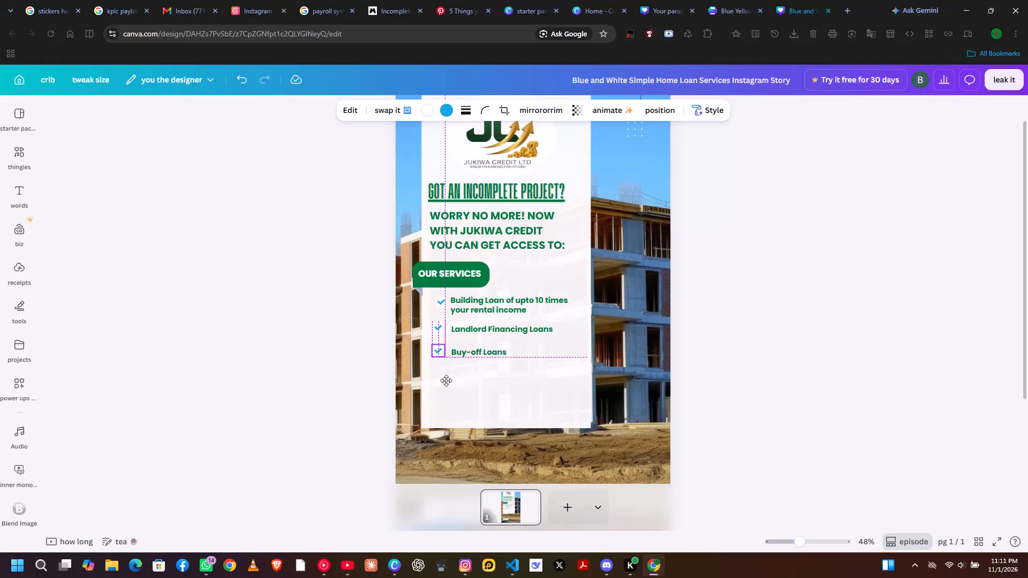
{"action": "left_click", "coordinate": [482, 383]}
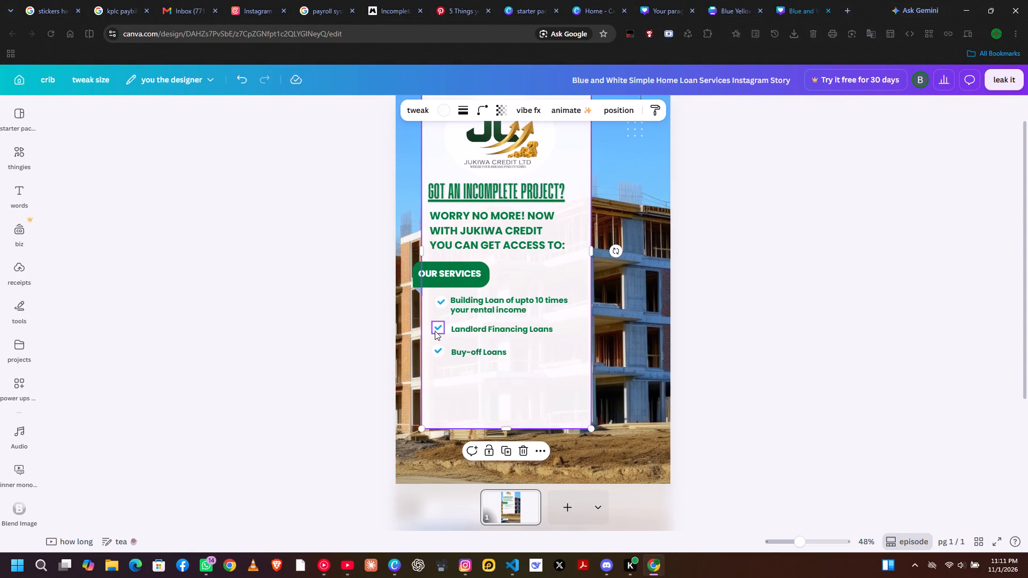
Nudge the Landlord Financing Loans check mark up so it sits evenly spaced, 47 from the marks above and below.
{"action": "left_click", "coordinate": [435, 330]}
{"action": "left_click", "coordinate": [446, 362]}
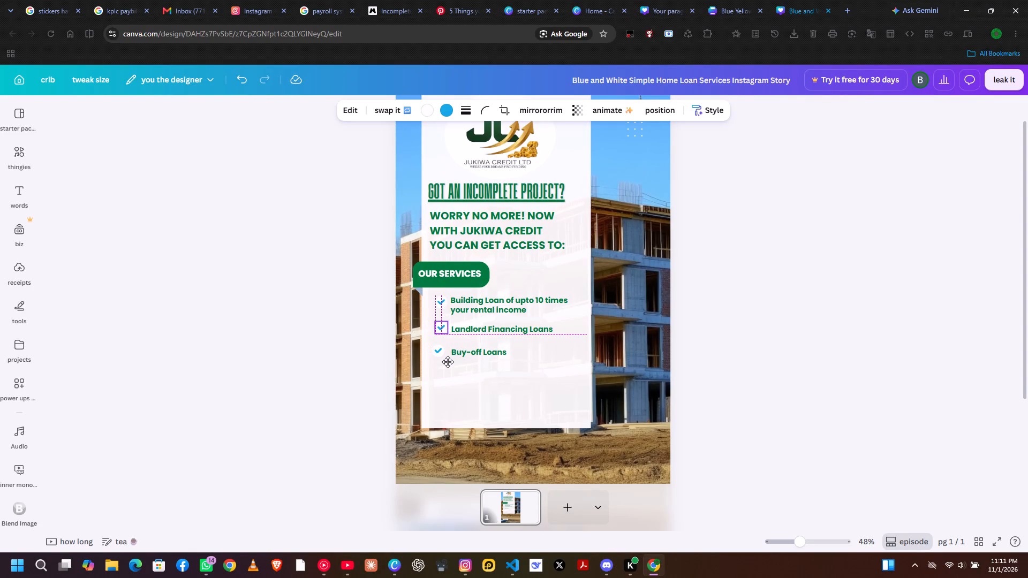
{"action": "left_click", "coordinate": [451, 360]}
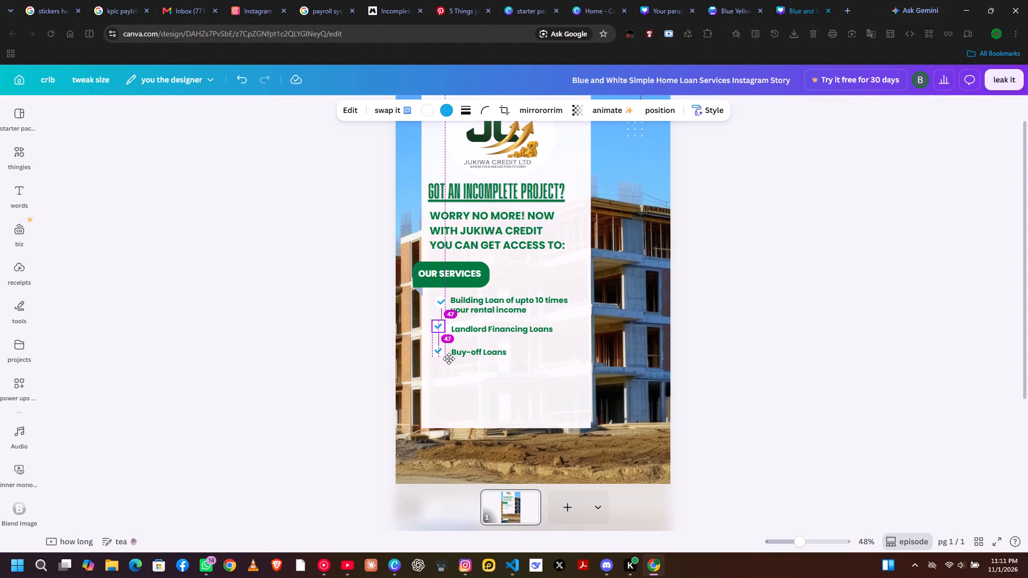
{"action": "left_click", "coordinate": [494, 381]}
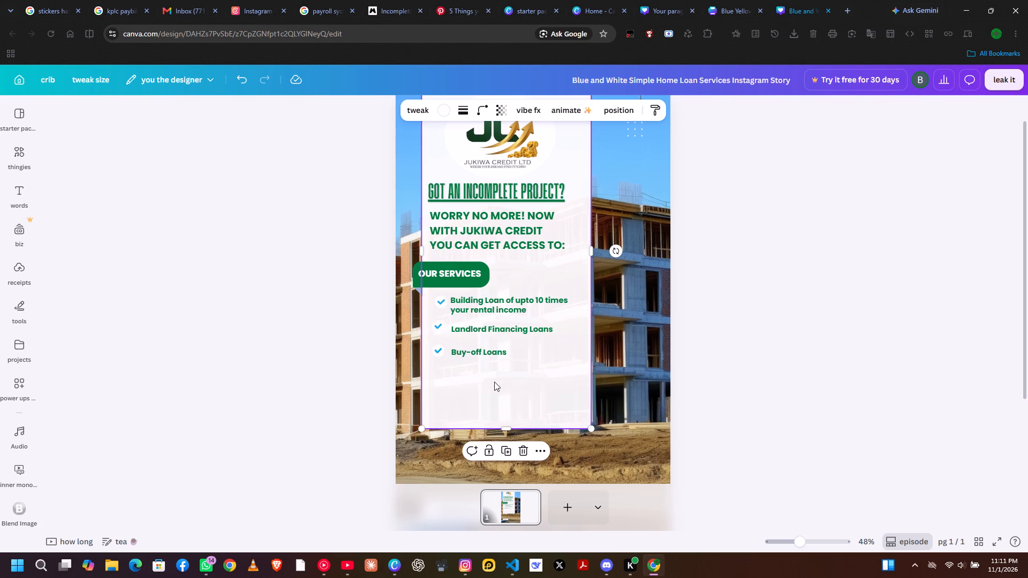
Widen the "Worry no more!" text box almost to the white panel's edge so "WITH" fits on the first line.
{"action": "scroll", "coordinate": [489, 381], "scroll_direction": "down", "scroll_amount": 1}
{"action": "scroll", "coordinate": [489, 381], "scroll_direction": "up", "scroll_amount": 1}
{"action": "left_click", "coordinate": [740, 288]}
{"action": "left_click", "coordinate": [509, 234]}
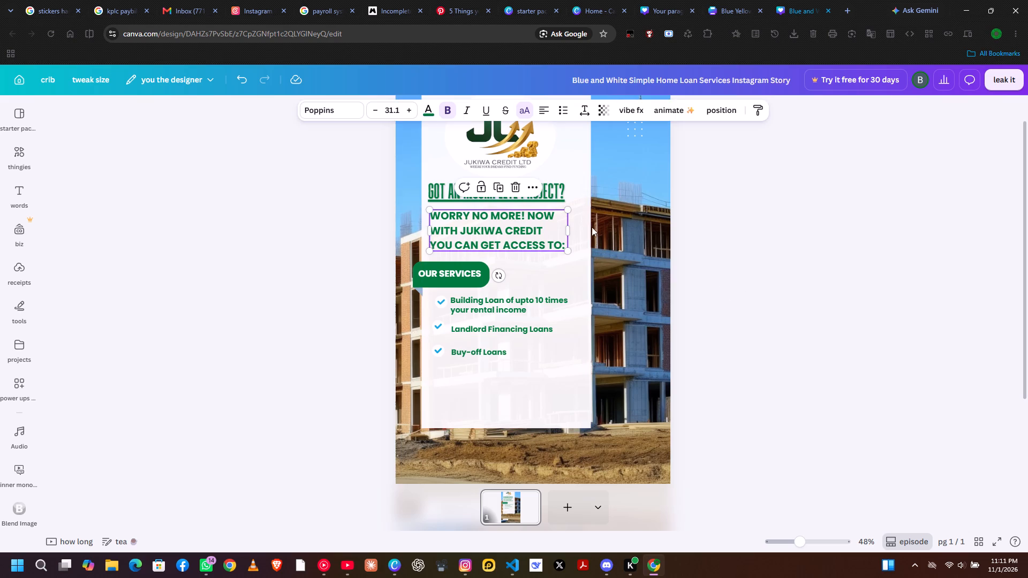
{"action": "left_click", "coordinate": [566, 230]}
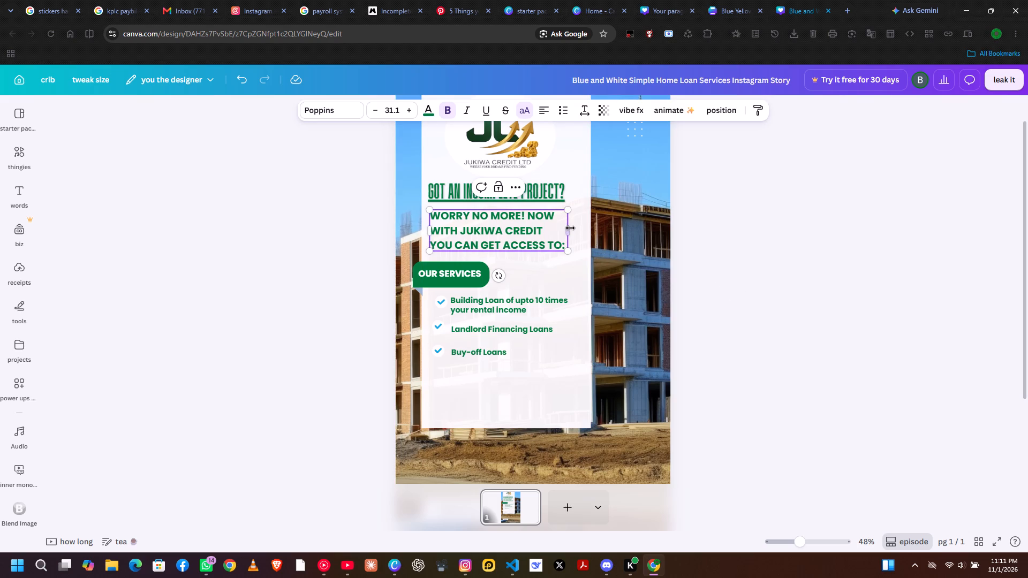
{"action": "left_click_drag", "start_coordinate": [571, 228], "coordinate": [587, 228]}
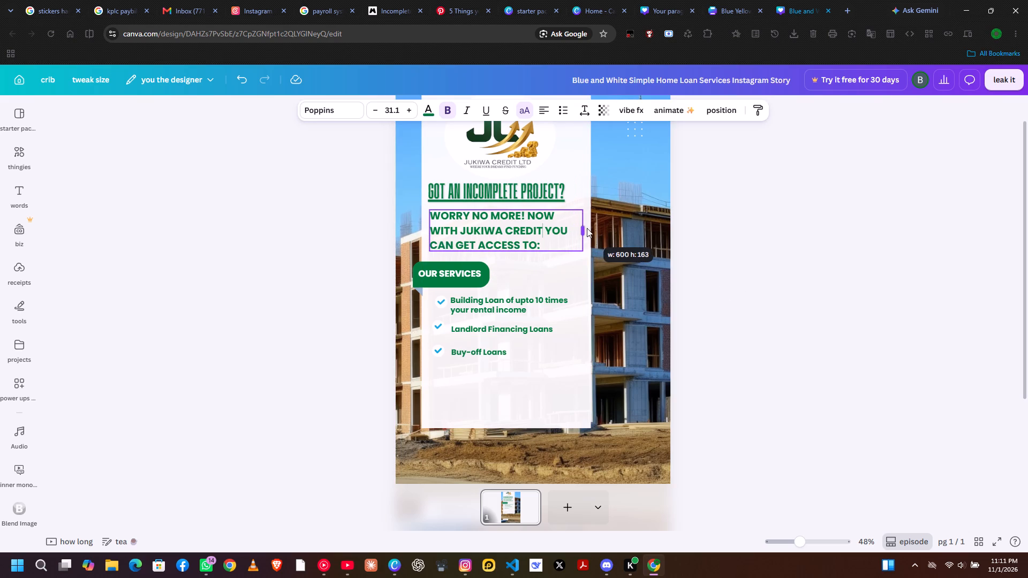
{"action": "left_click_drag", "start_coordinate": [587, 228], "coordinate": [589, 229]}
{"action": "left_click", "coordinate": [737, 260]}
{"action": "left_click", "coordinate": [534, 240]}
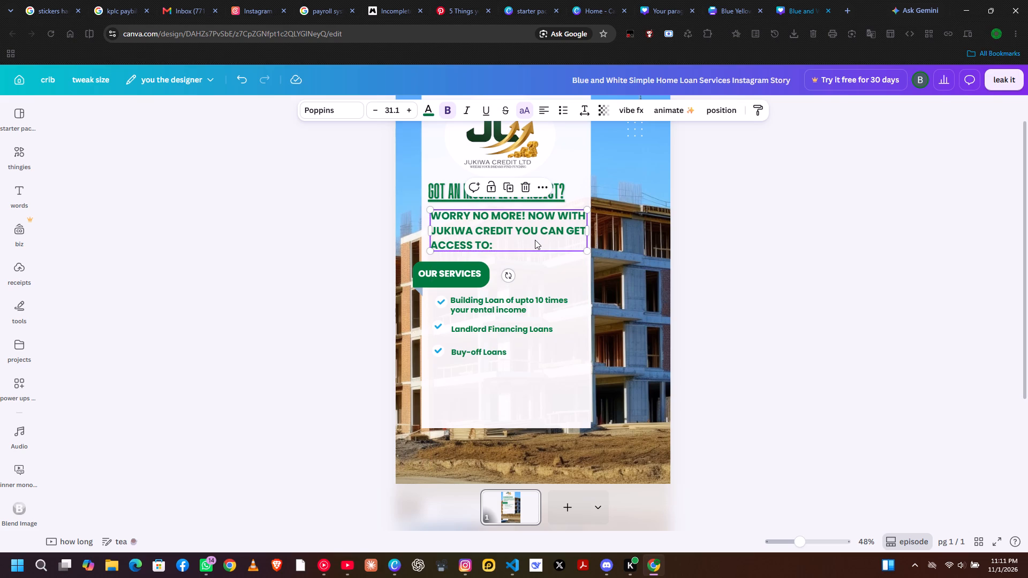
{"action": "left_click", "coordinate": [826, 267]}
{"action": "scroll", "coordinate": [826, 267], "scroll_direction": "up", "scroll_amount": 3}
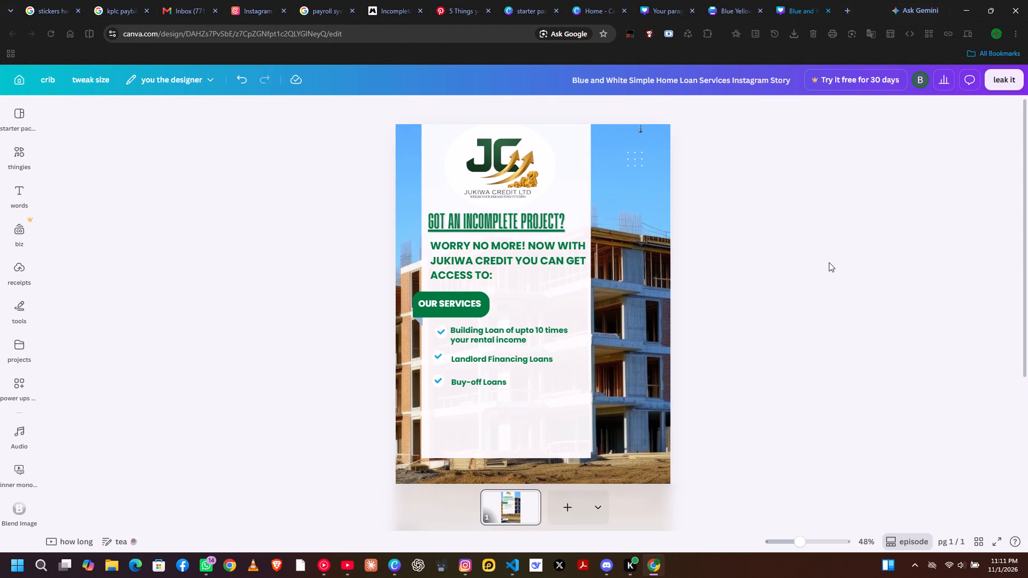
Switch to the other design open in the "Your parag..." browser tab.
{"action": "scroll", "coordinate": [618, 446], "scroll_direction": "down", "scroll_amount": 1}
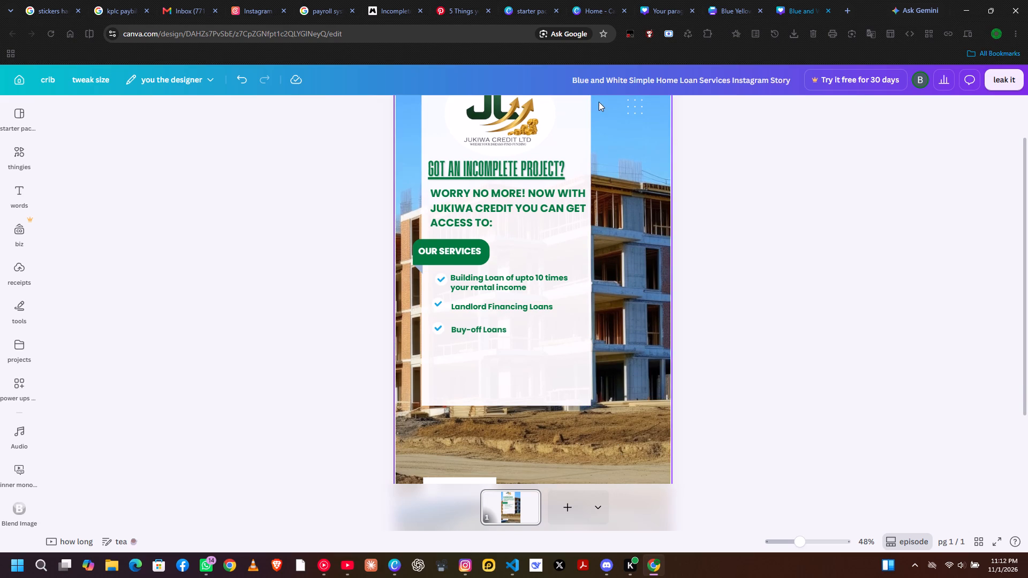
{"action": "left_click", "coordinate": [661, 1]}
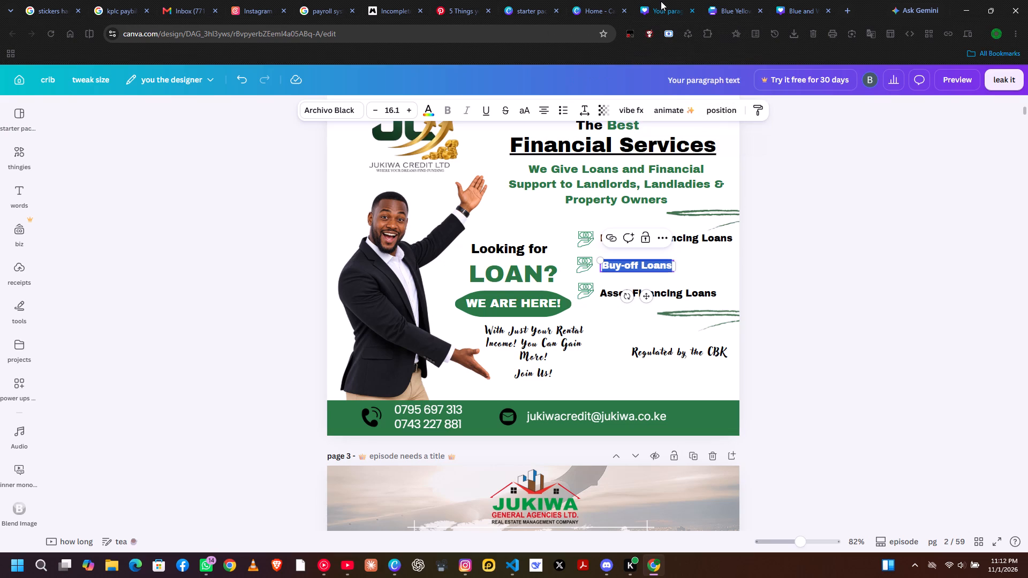
Copy the "Regulated by the CBK" text from this design and paste it into the Blue and White Simple Home Loan Services Instagram Story.
{"action": "right_click", "coordinate": [661, 348]}
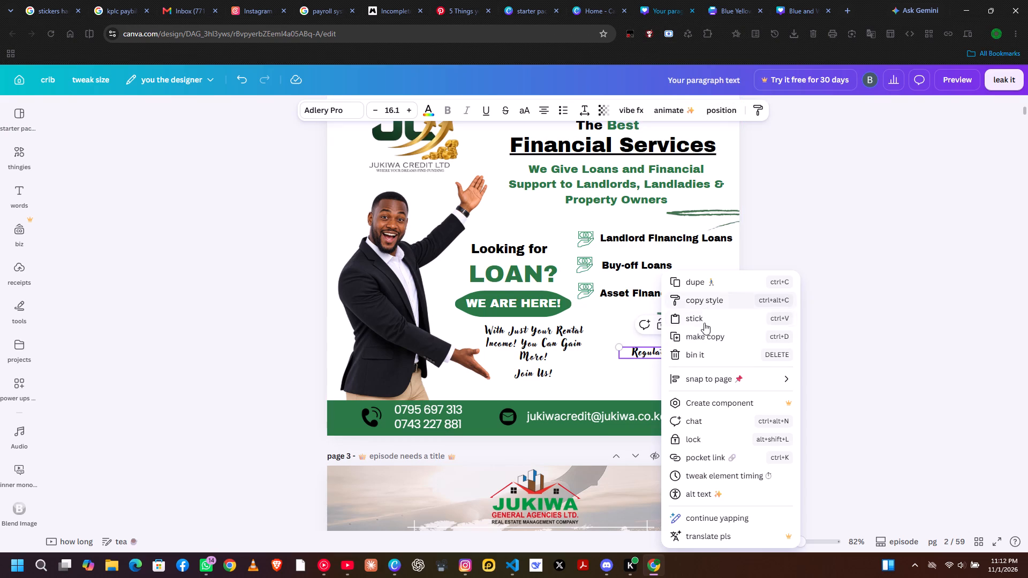
{"action": "left_click", "coordinate": [638, 355]}
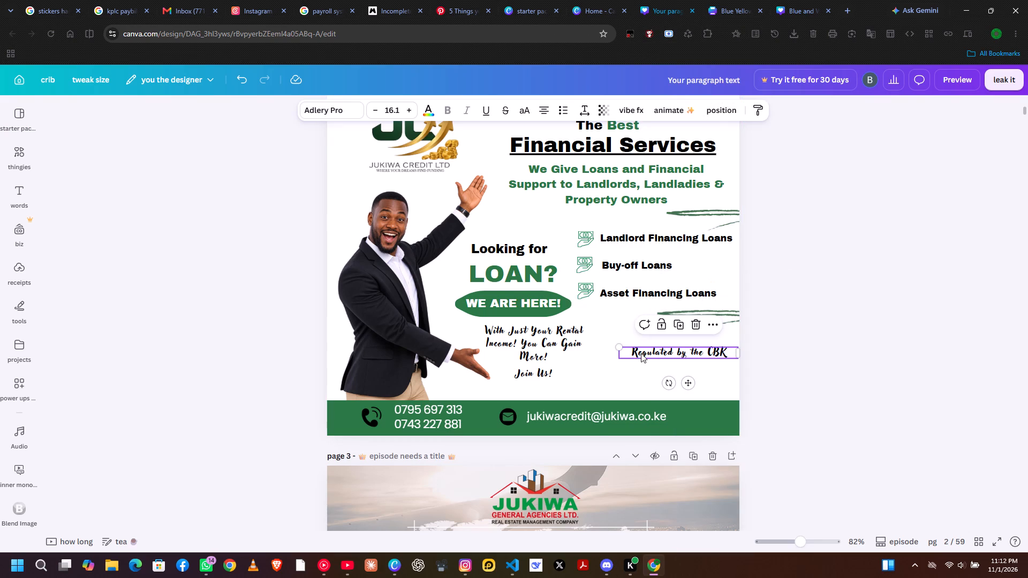
{"action": "key", "text": "ctrl+c"}
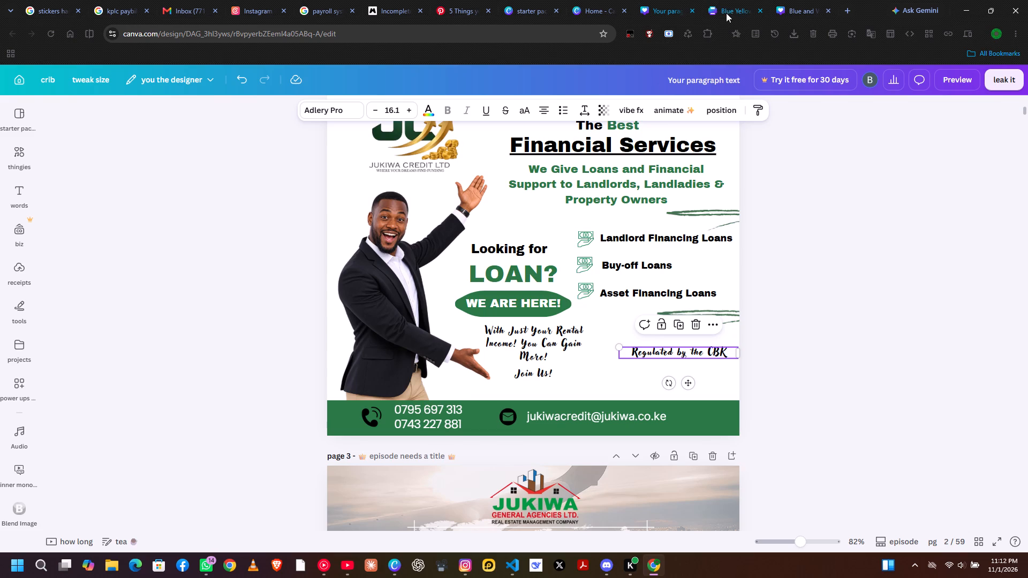
{"action": "left_click", "coordinate": [729, 10]}
{"action": "left_click", "coordinate": [791, 8]}
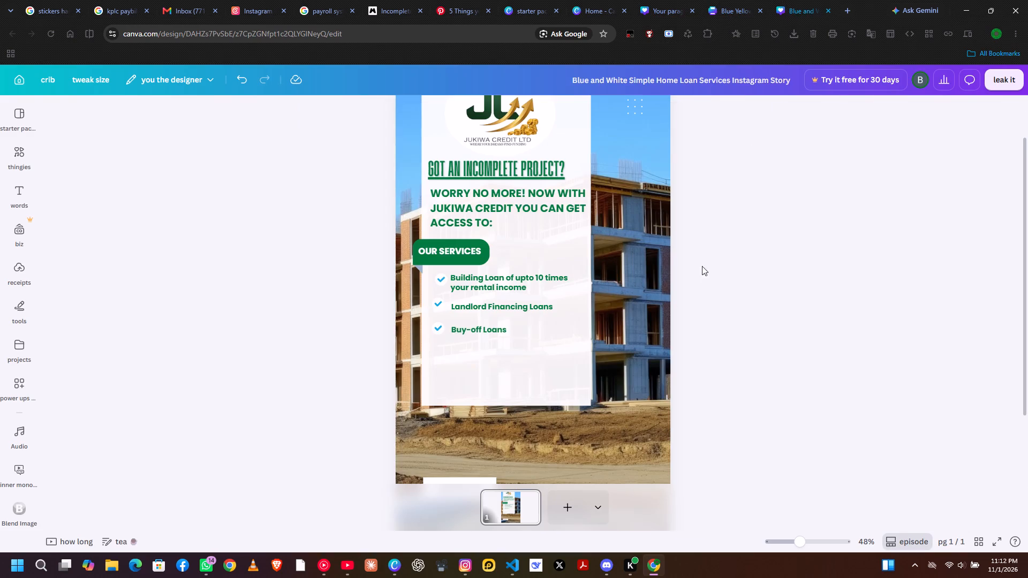
{"action": "left_click", "coordinate": [553, 368]}
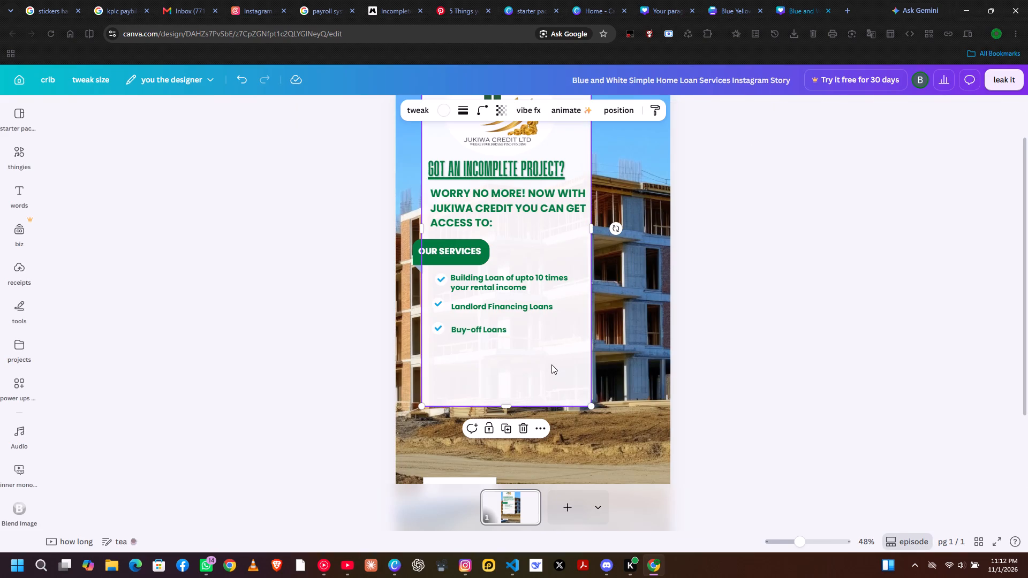
{"action": "key", "text": "ctrl+v"}
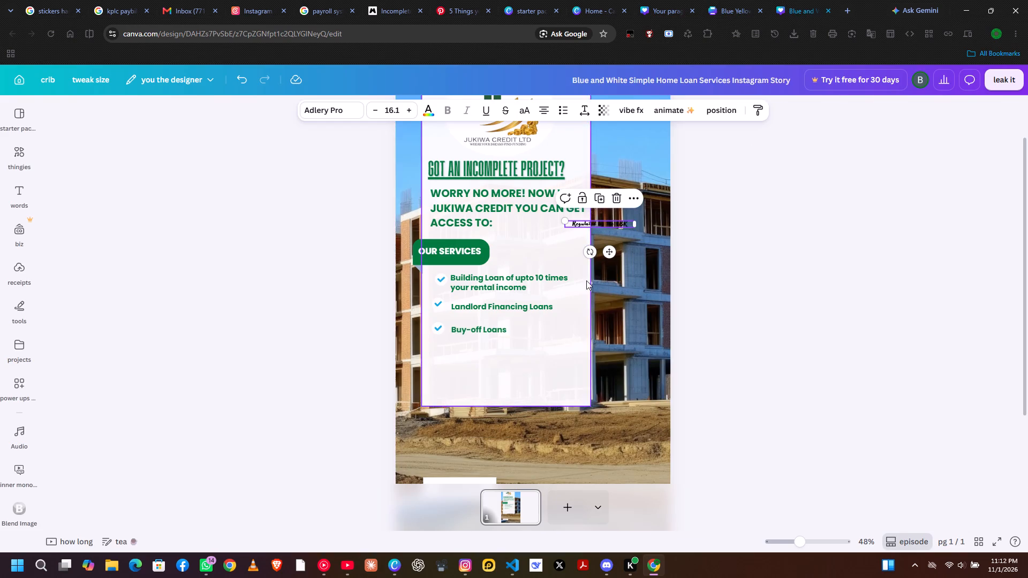
Move the pasted "Regulated by the CBK" text into the white panel's lower-right corner, just inside its edges.
{"action": "left_click_drag", "start_coordinate": [599, 223], "coordinate": [545, 396]}
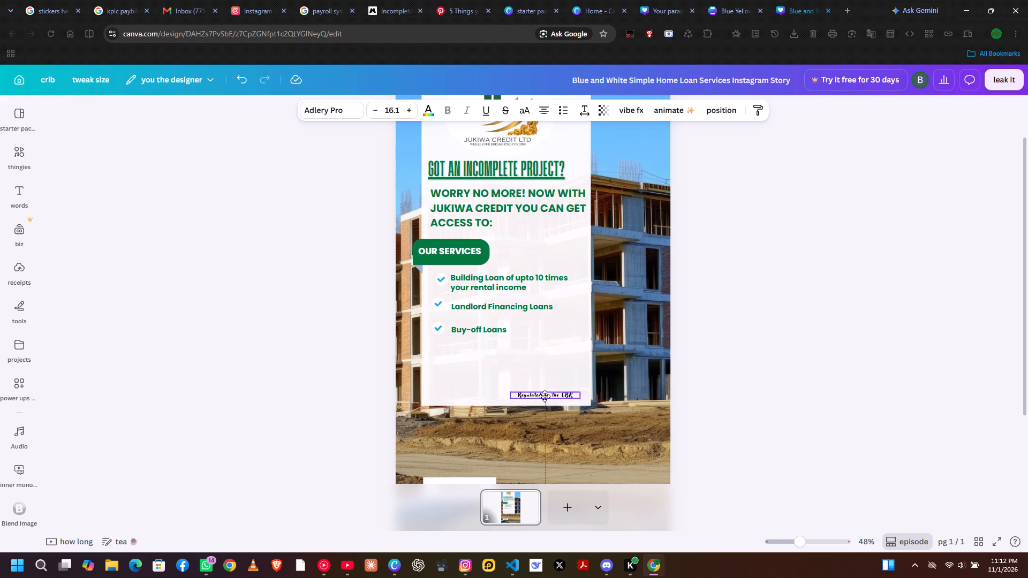
{"action": "left_click_drag", "start_coordinate": [545, 396], "coordinate": [554, 394]}
{"action": "left_click", "coordinate": [732, 382]}
{"action": "left_click", "coordinate": [561, 392]}
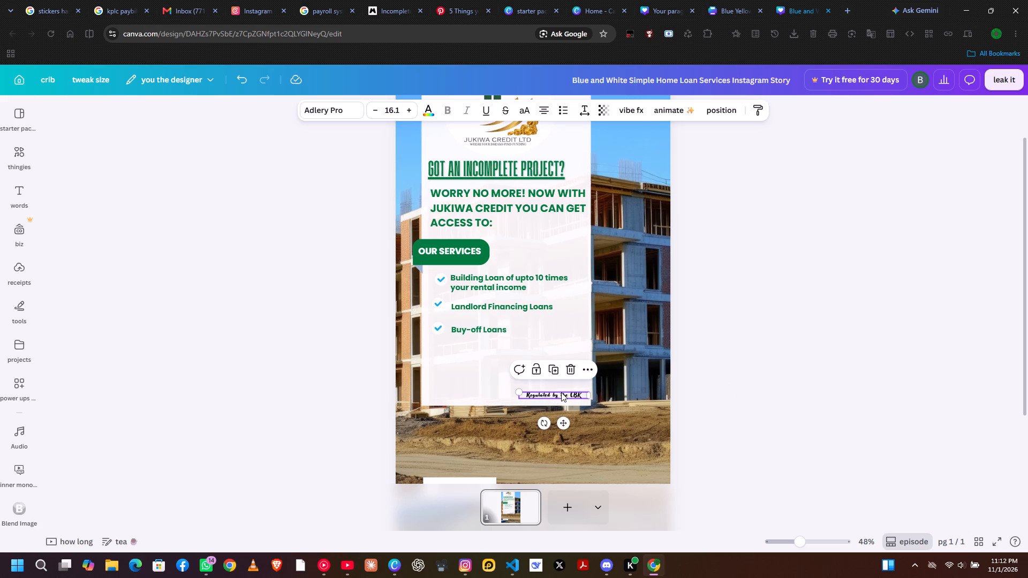
{"action": "left_click", "coordinate": [694, 405]}
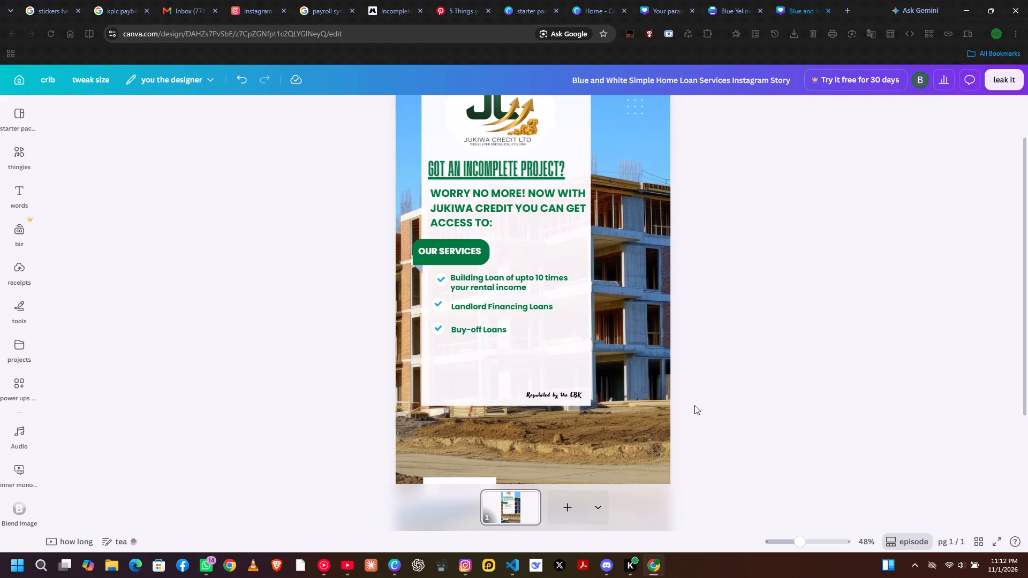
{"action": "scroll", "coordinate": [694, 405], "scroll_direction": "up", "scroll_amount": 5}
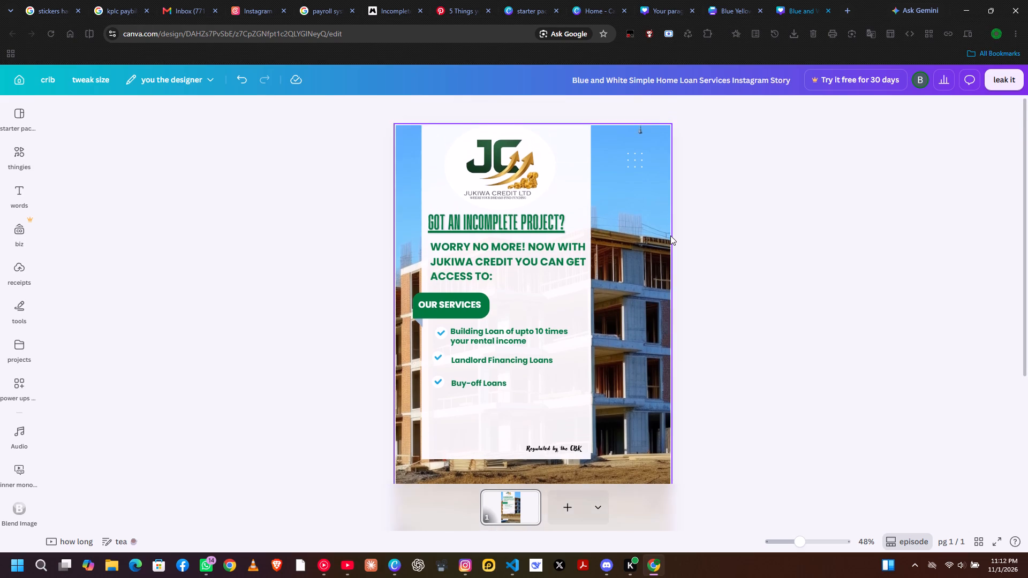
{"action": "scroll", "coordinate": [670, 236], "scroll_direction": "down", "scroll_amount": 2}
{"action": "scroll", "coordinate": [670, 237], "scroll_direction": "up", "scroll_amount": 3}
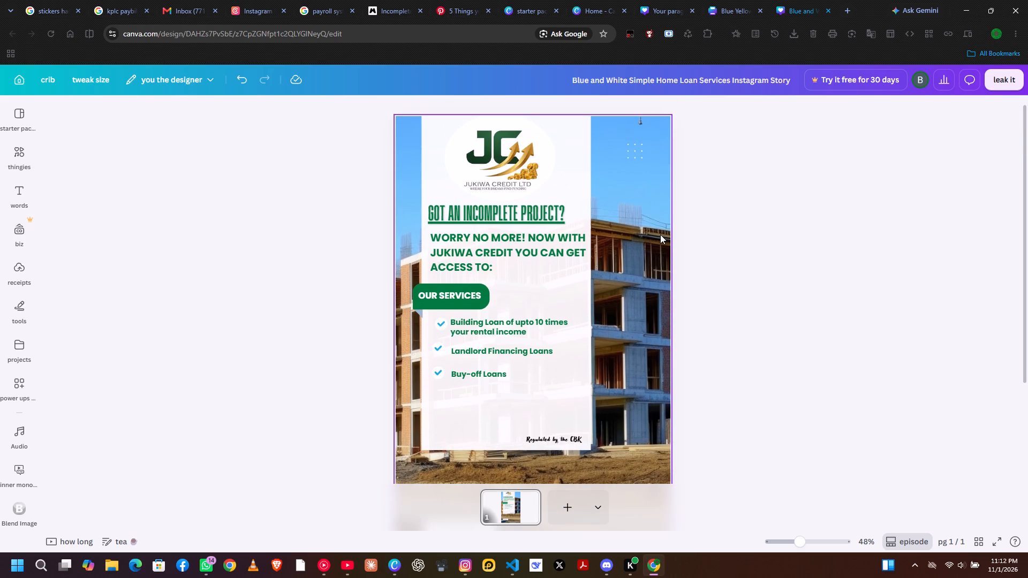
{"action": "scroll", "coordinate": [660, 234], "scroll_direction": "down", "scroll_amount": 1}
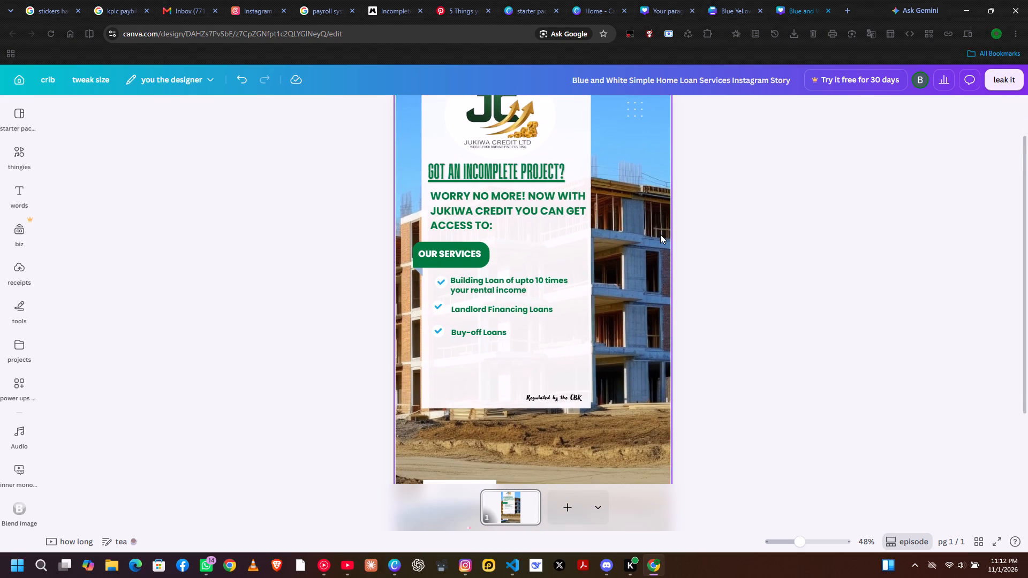
Move the CONTACT US text up onto the white panel, just below the Buy-off Loans line.
{"action": "scroll", "coordinate": [660, 234], "scroll_direction": "down", "scroll_amount": 2}
{"action": "scroll", "coordinate": [660, 234], "scroll_direction": "up", "scroll_amount": 3}
{"action": "scroll", "coordinate": [660, 234], "scroll_direction": "down", "scroll_amount": 5}
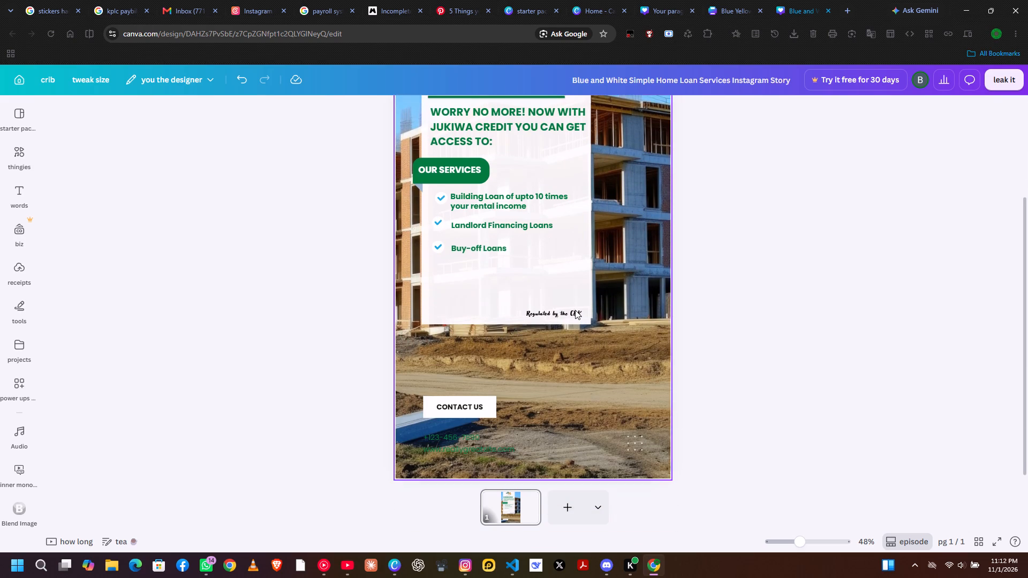
{"action": "left_click", "coordinate": [479, 406]}
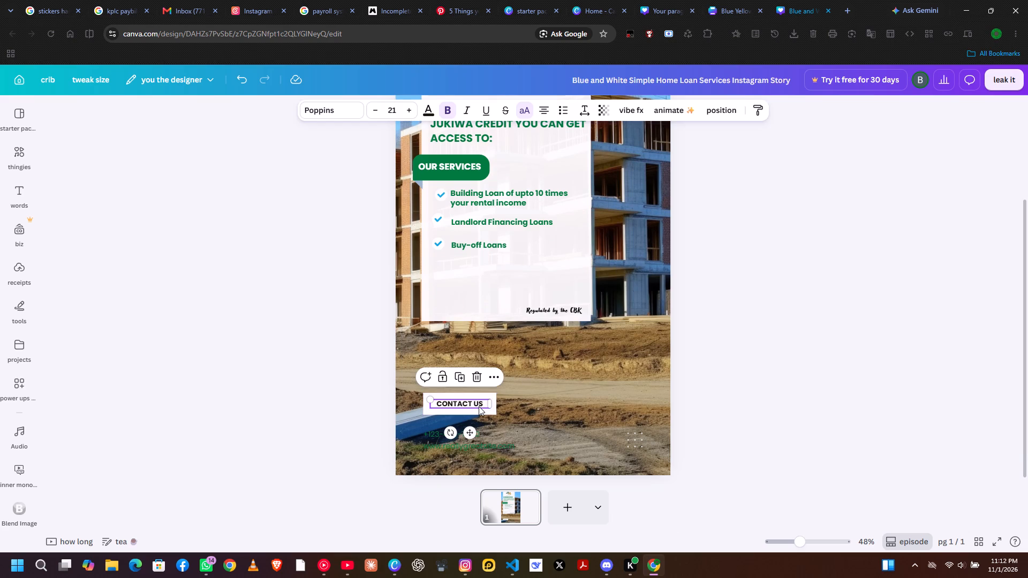
{"action": "left_click", "coordinate": [479, 406]}
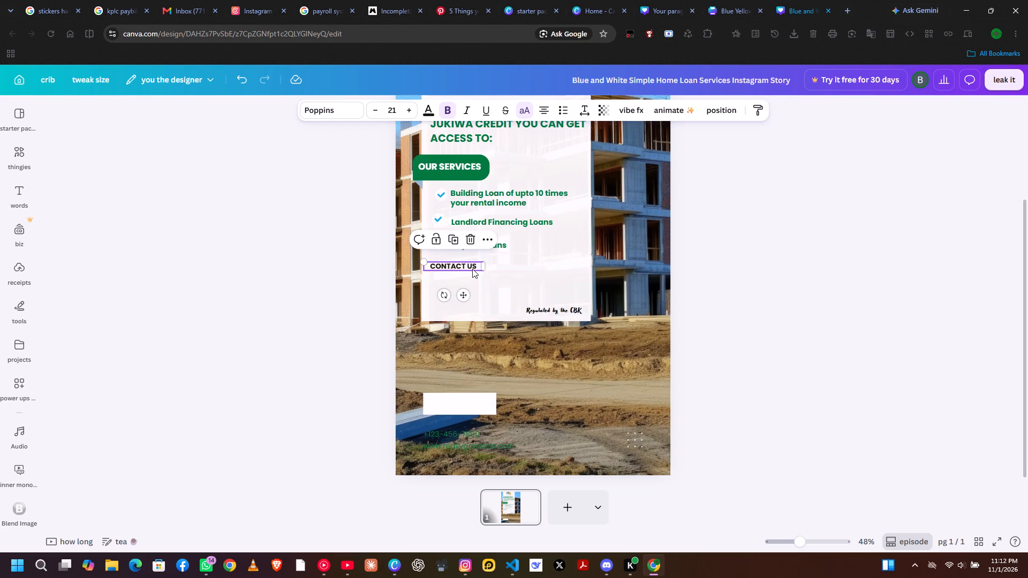
{"action": "left_click", "coordinate": [472, 269]}
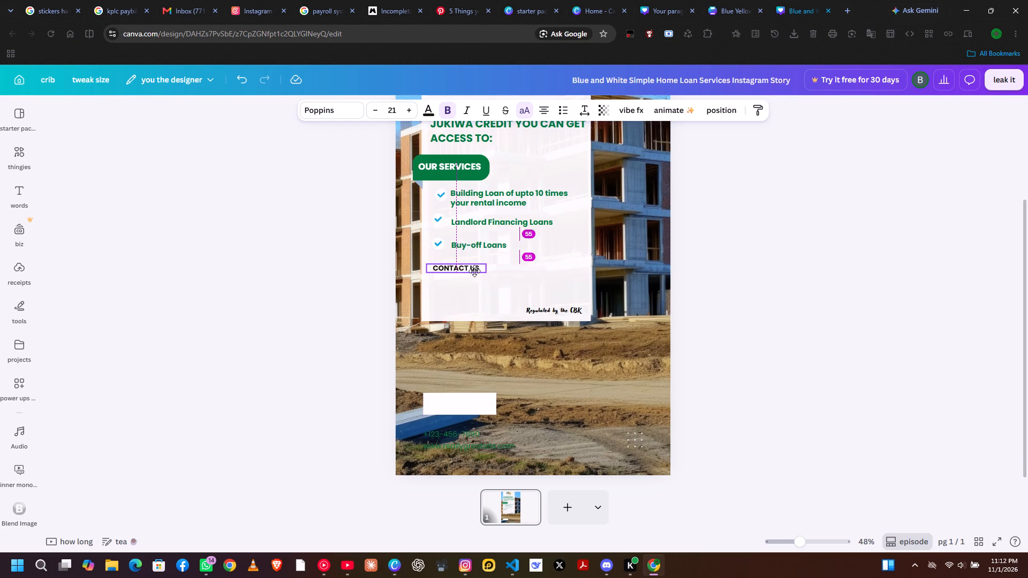
{"action": "left_click", "coordinate": [504, 275]}
Delete the empty white box left behind near the bottom of the design.
{"action": "scroll", "coordinate": [505, 275], "scroll_direction": "down", "scroll_amount": 4}
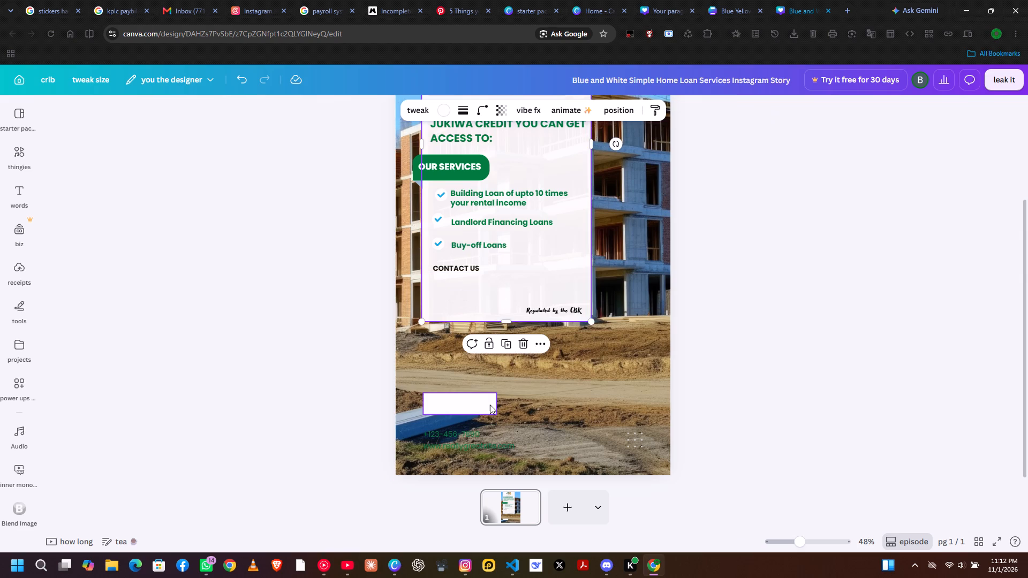
{"action": "scroll", "coordinate": [490, 405], "scroll_direction": "down", "scroll_amount": 1}
{"action": "left_click", "coordinate": [490, 405]}
{"action": "left_click", "coordinate": [481, 374]}
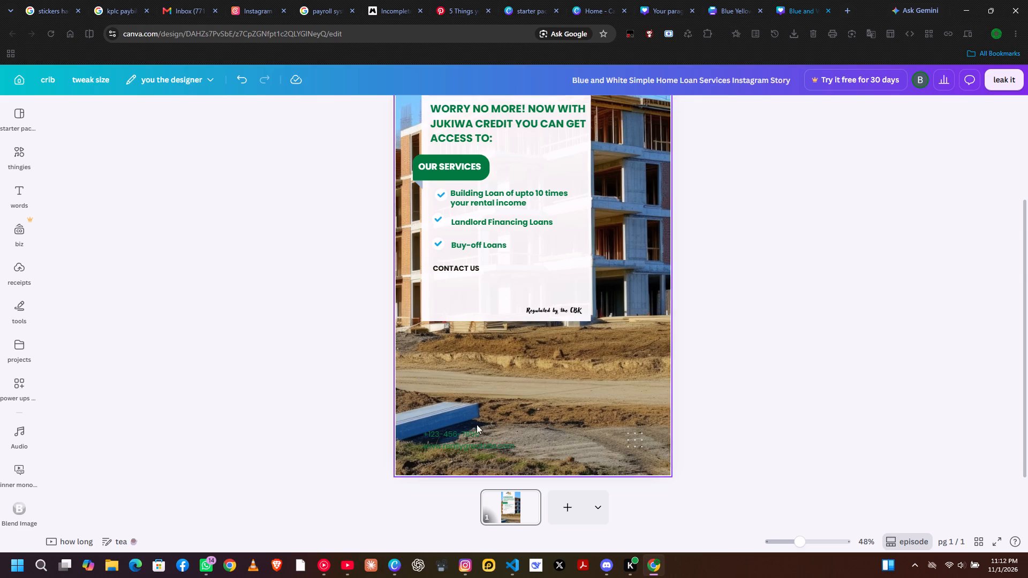
Move the phone number text up onto the white panel, just below CONTACT US.
{"action": "left_click", "coordinate": [475, 431]}
{"action": "left_click_drag", "start_coordinate": [478, 432], "coordinate": [471, 296]}
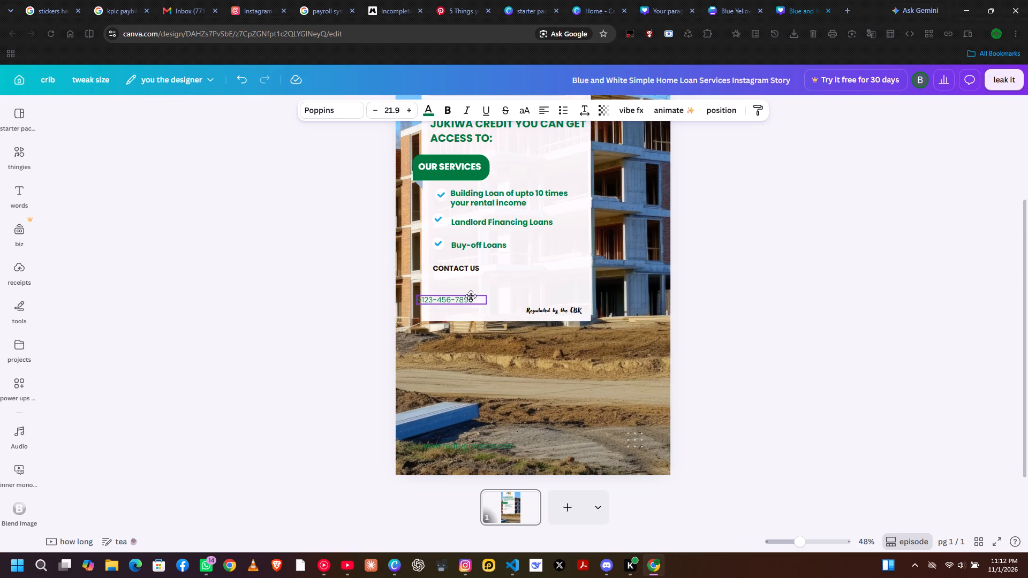
Move the placeholder phone number closer beneath CONTACT US, lined up with the start of the text above.
{"action": "left_click_drag", "start_coordinate": [471, 296], "coordinate": [484, 283]}
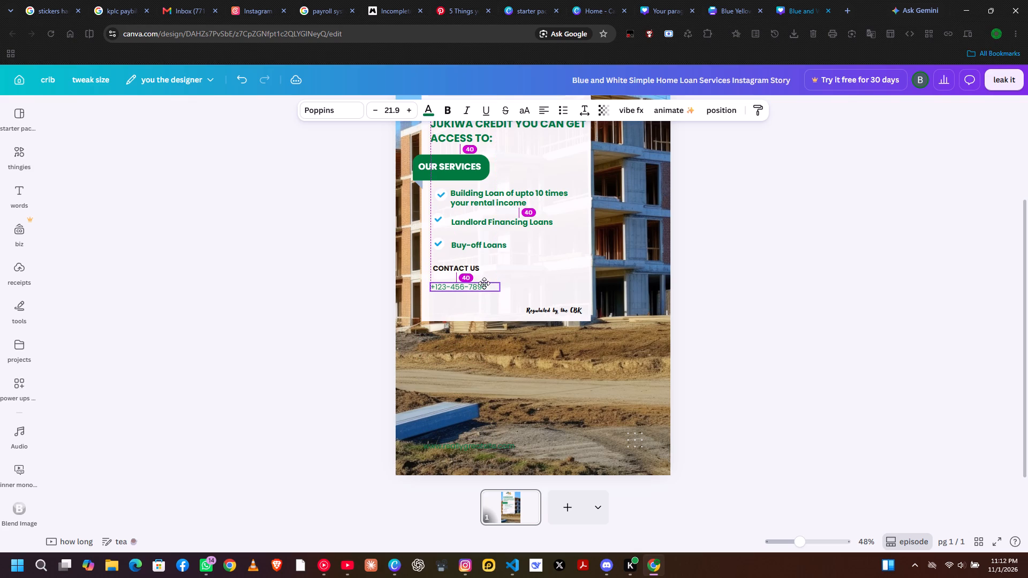
{"action": "left_click_drag", "start_coordinate": [484, 283], "coordinate": [485, 284]}
Replace the placeholder phone number with the two phone numbers copied from the "Your paragraph text" design, without a trailing blank line.
{"action": "double_click", "coordinate": [485, 284]}
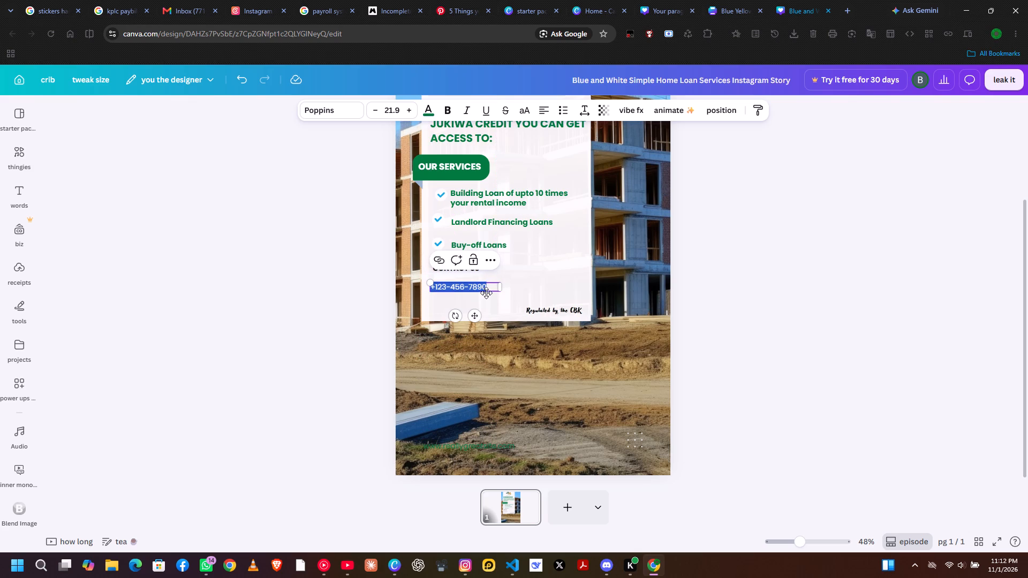
{"action": "scroll", "coordinate": [486, 294], "scroll_direction": "down", "scroll_amount": 3}
{"action": "left_click", "coordinate": [737, 10]}
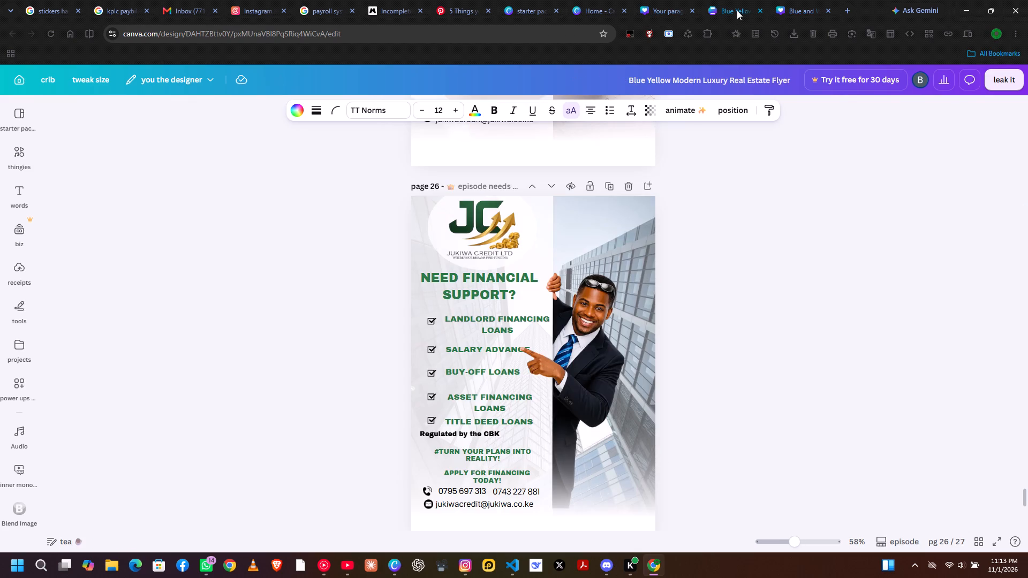
{"action": "left_click", "coordinate": [797, 3]}
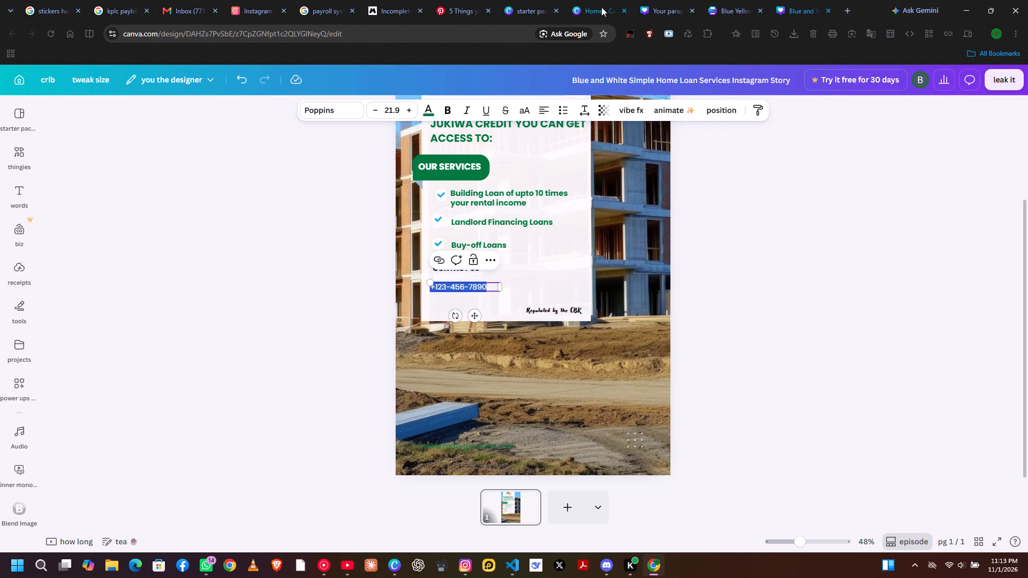
{"action": "left_click", "coordinate": [597, 9]}
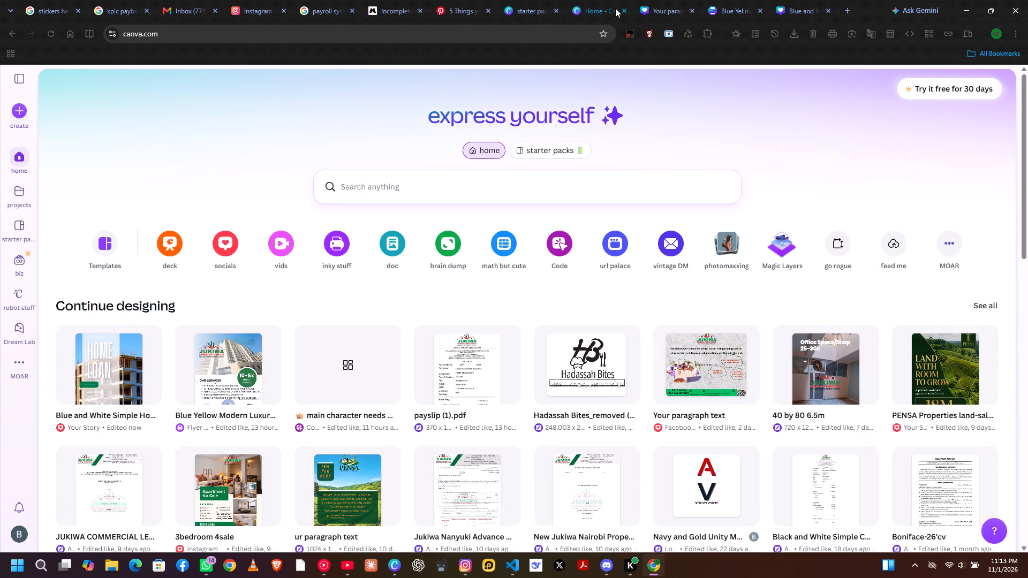
{"action": "left_click", "coordinate": [622, 7]}
{"action": "left_click", "coordinate": [605, 9]}
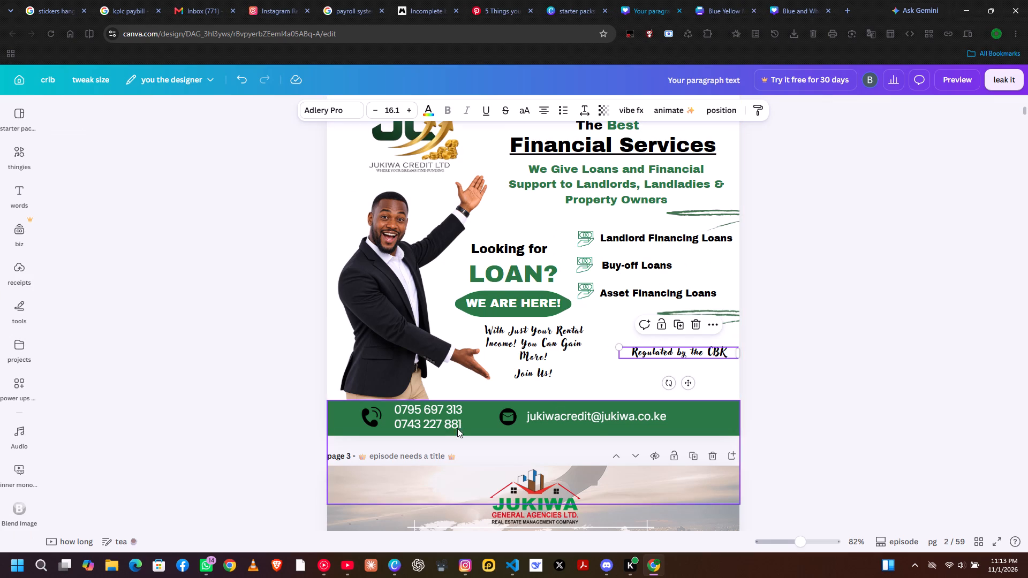
{"action": "right_click", "coordinate": [438, 421]}
{"action": "left_click", "coordinate": [415, 419]}
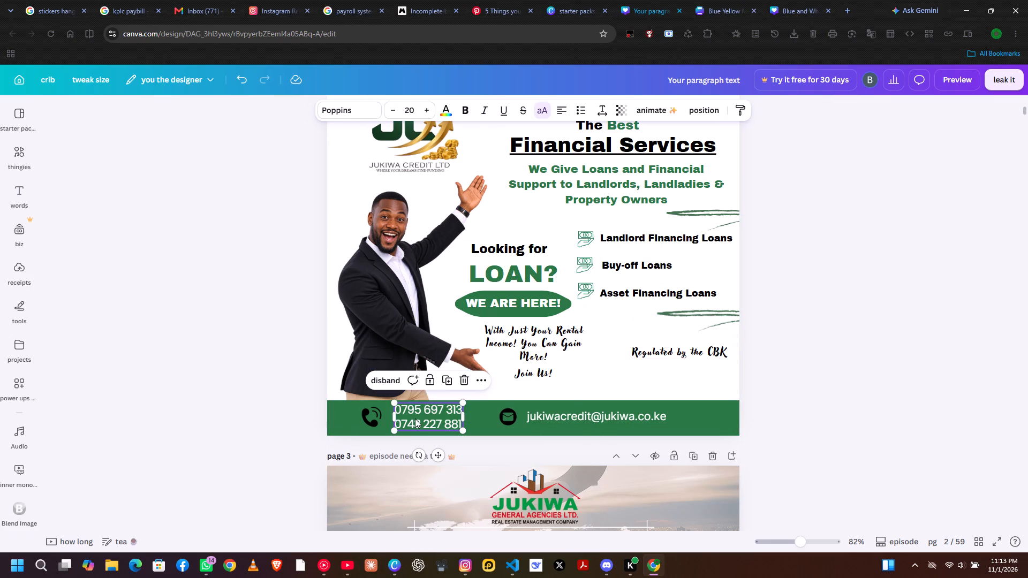
{"action": "key", "text": "ctrl+c"}
{"action": "left_click", "coordinate": [778, 0]}
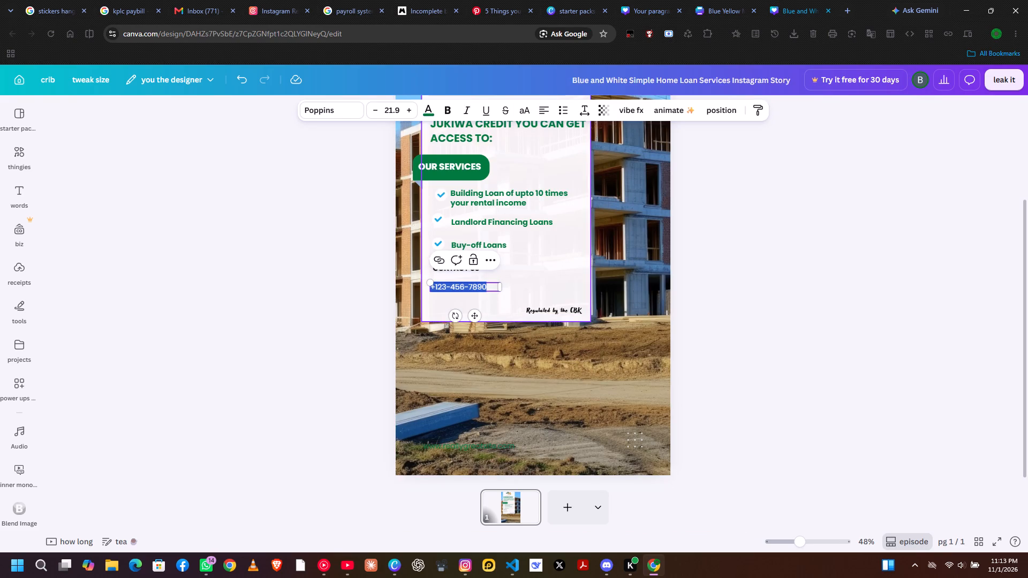
{"action": "key", "text": "ctrl+v"}
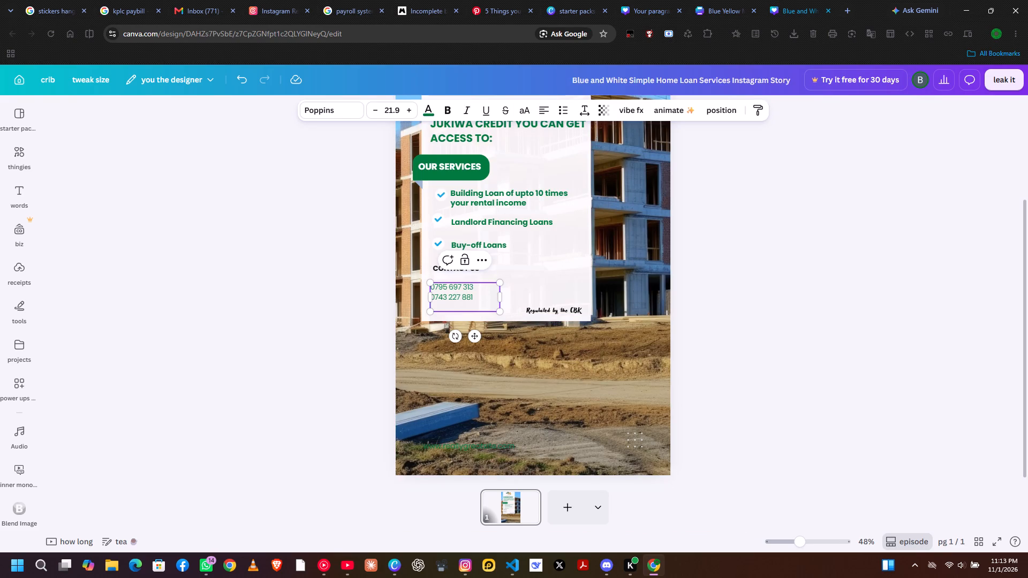
{"action": "left_click", "coordinate": [489, 301]}
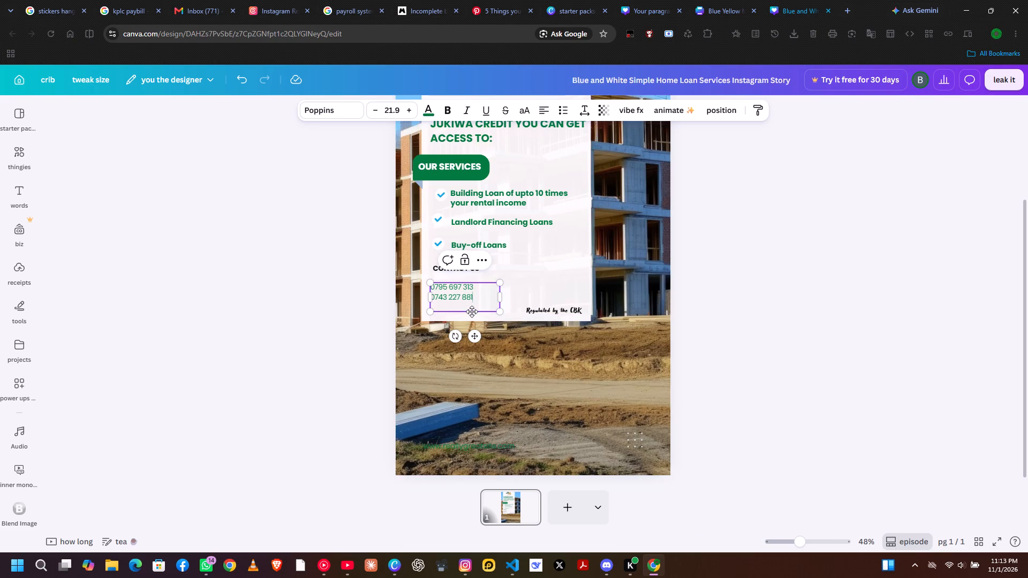
{"action": "left_click", "coordinate": [465, 310]}
{"action": "key", "text": "BackSpace"}
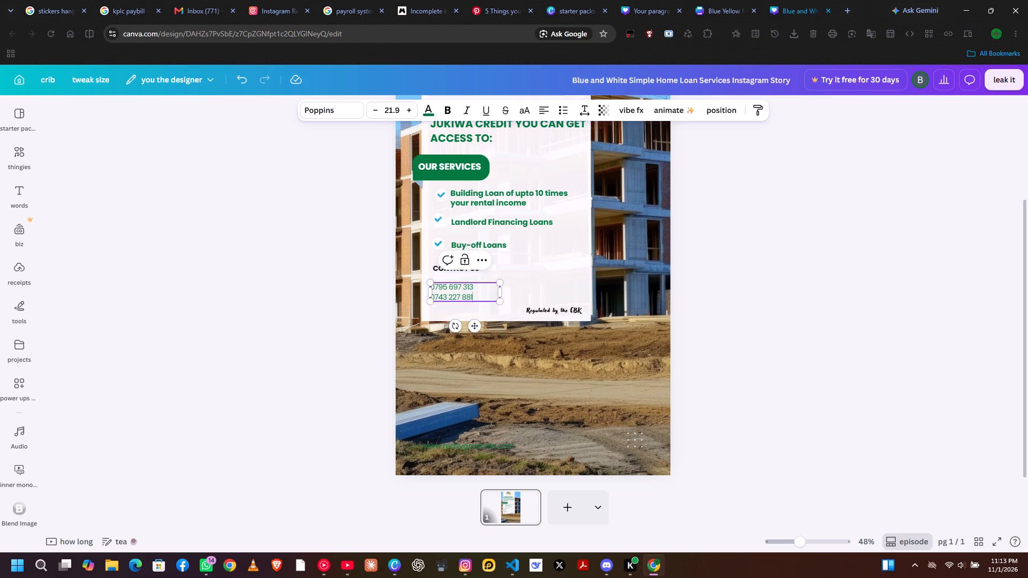
{"action": "left_click", "coordinate": [556, 288]}
Increase the font size of the two phone numbers to 31.9.
{"action": "left_click", "coordinate": [487, 293]}
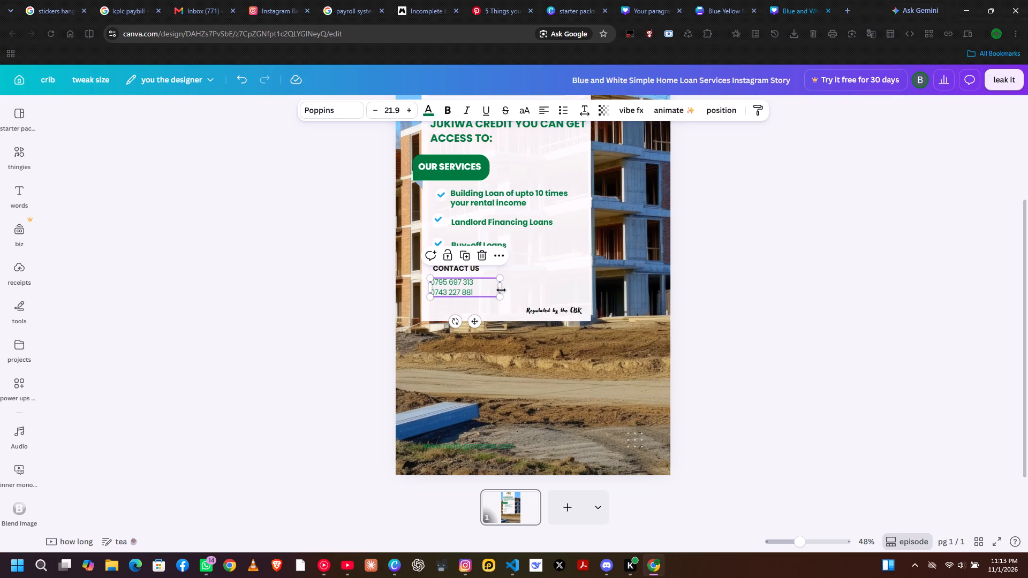
{"action": "triple_click", "coordinate": [413, 113]}
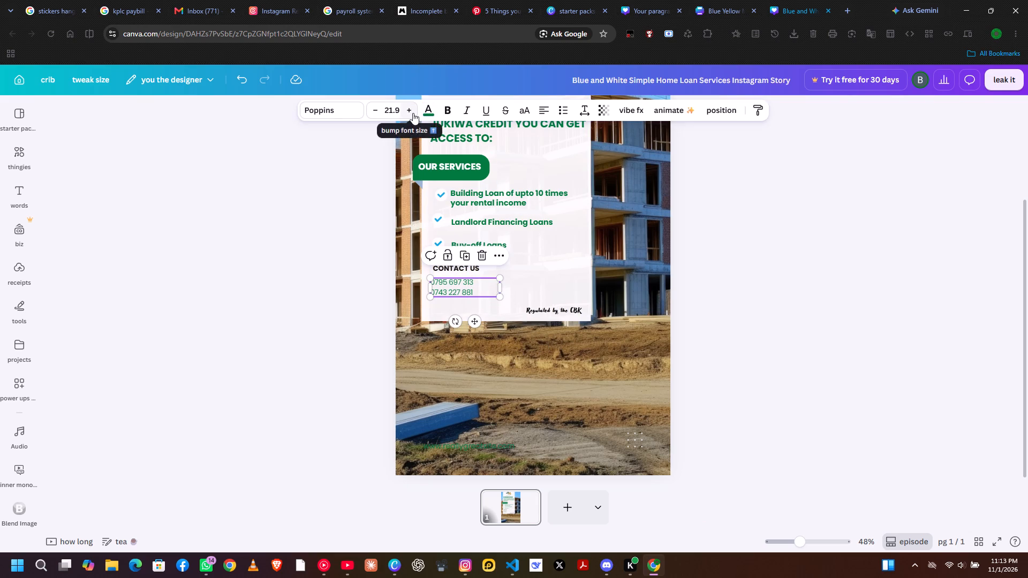
{"action": "triple_click", "coordinate": [413, 113]}
{"action": "left_click", "coordinate": [413, 113]}
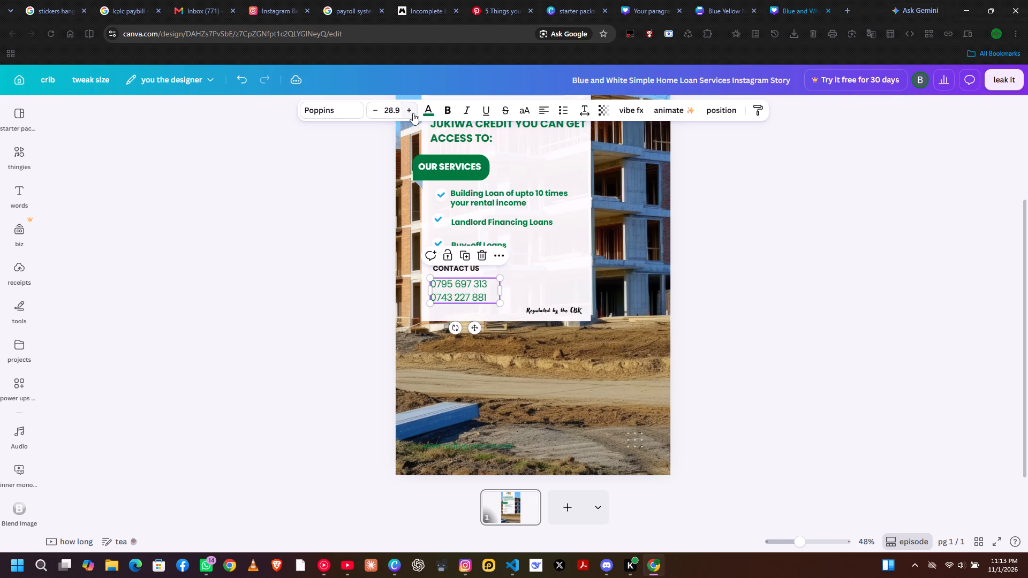
{"action": "left_click", "coordinate": [413, 113]}
{"action": "left_click", "coordinate": [413, 113]}
{"action": "left_click", "coordinate": [413, 113]}
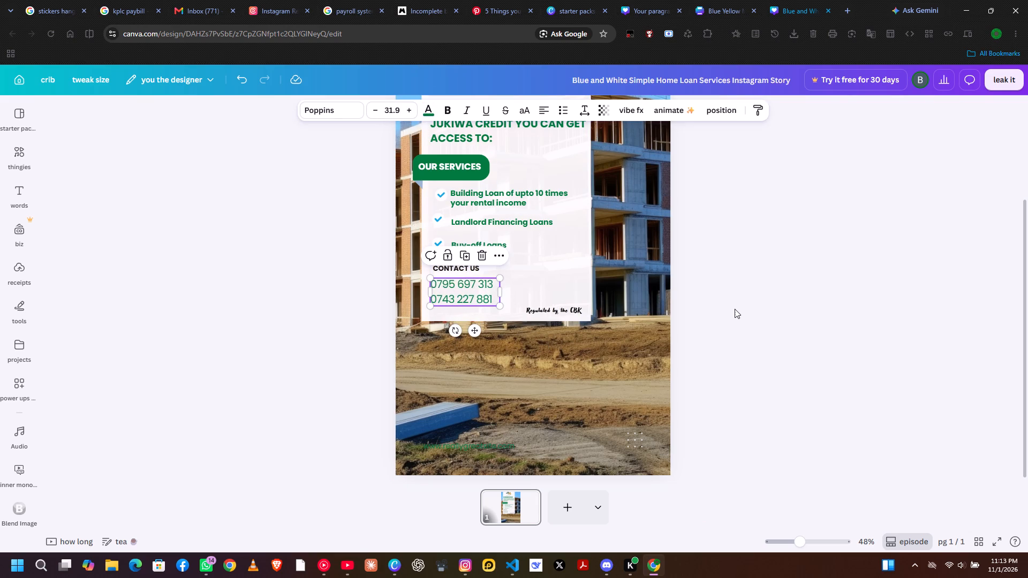
{"action": "left_click", "coordinate": [736, 309]}
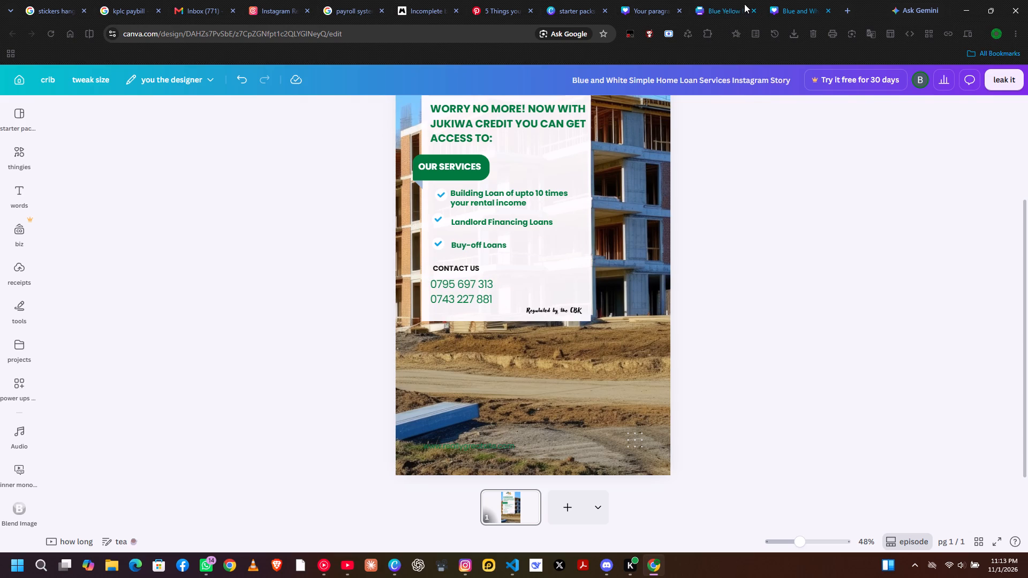
Copy the email address text from the "Your paragraph text" design and place it beside the phone numbers on the white panel.
{"action": "left_click", "coordinate": [652, 4]}
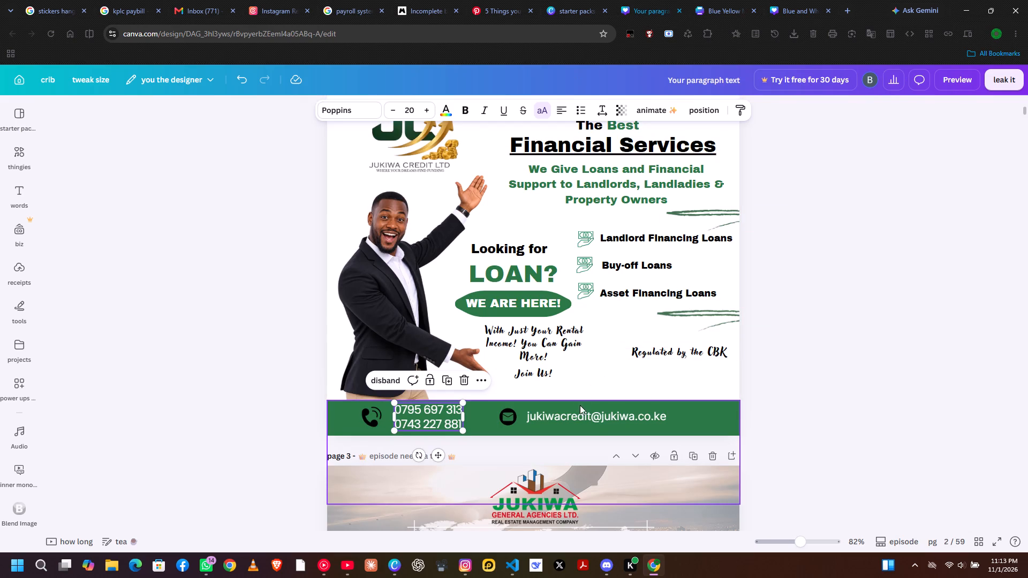
{"action": "right_click", "coordinate": [591, 415]}
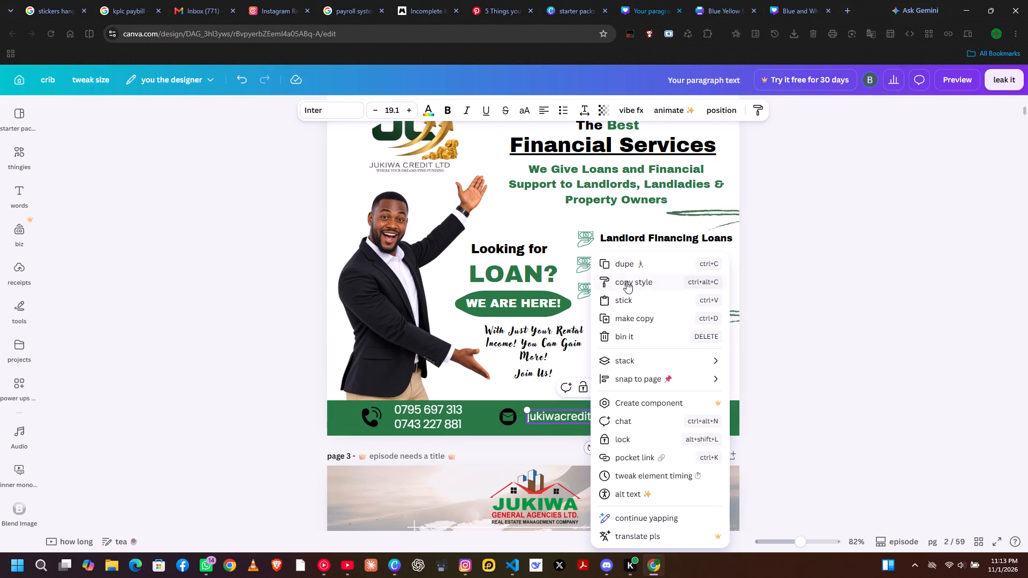
{"action": "left_click", "coordinate": [561, 424]}
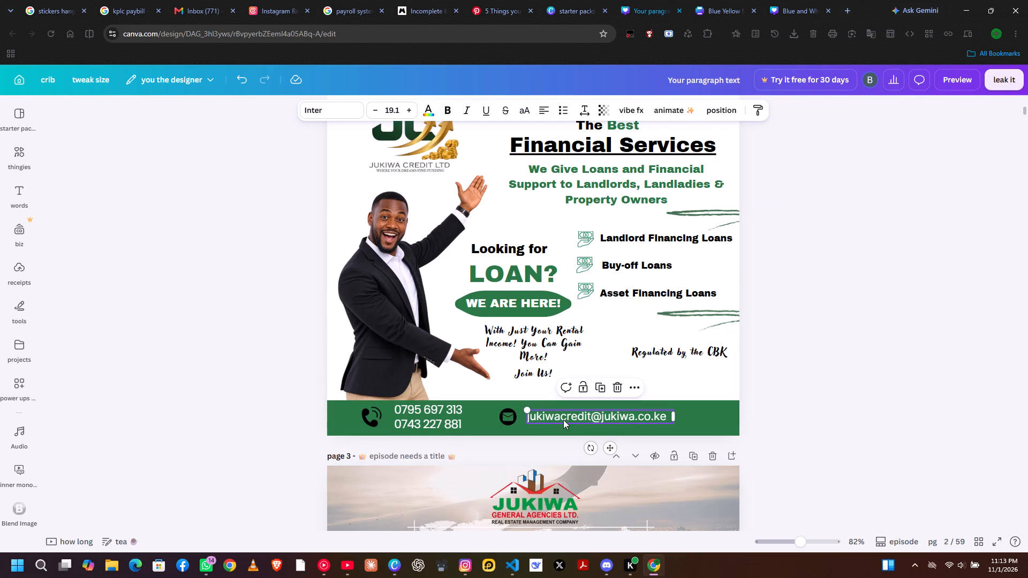
{"action": "key", "text": "ctrl+c"}
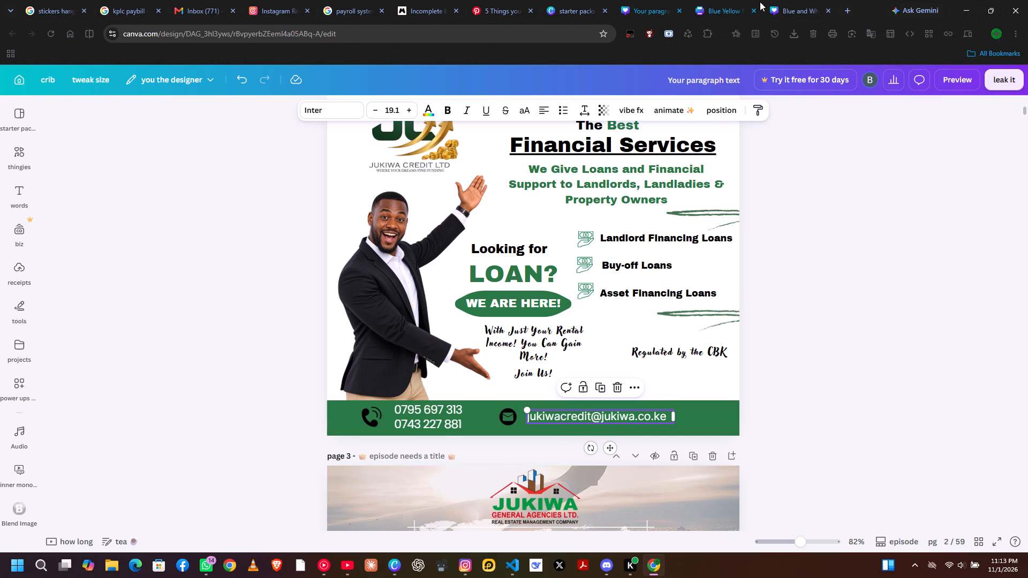
{"action": "left_click", "coordinate": [785, 0]}
{"action": "left_click", "coordinate": [551, 285]}
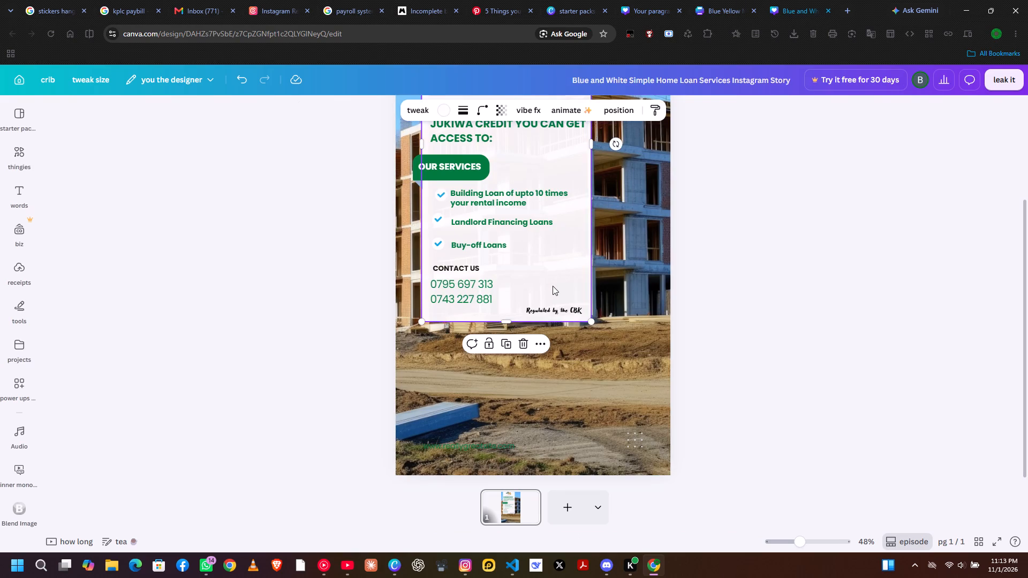
{"action": "key", "text": "ctrl+v"}
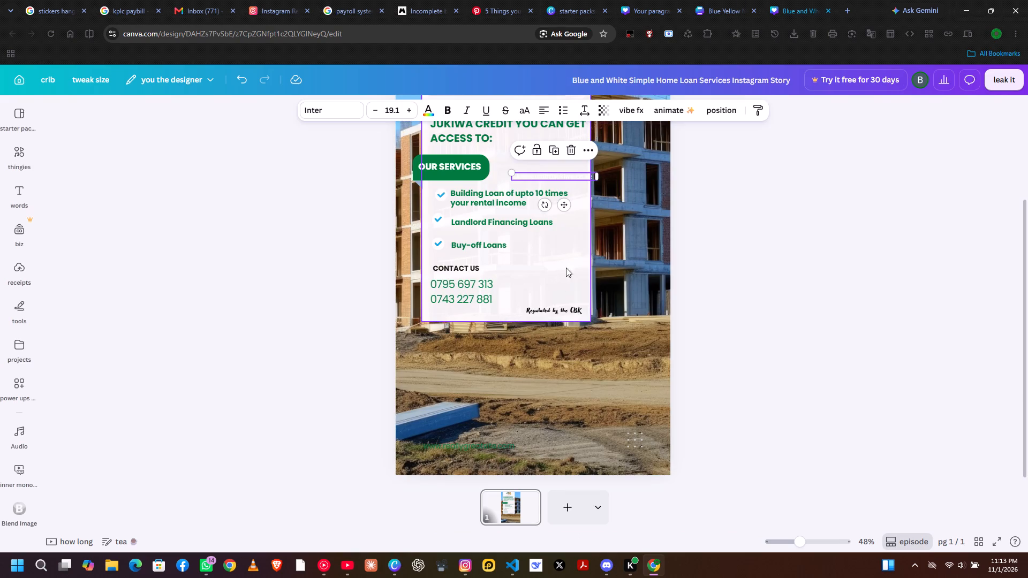
{"action": "left_click_drag", "start_coordinate": [570, 176], "coordinate": [556, 293]}
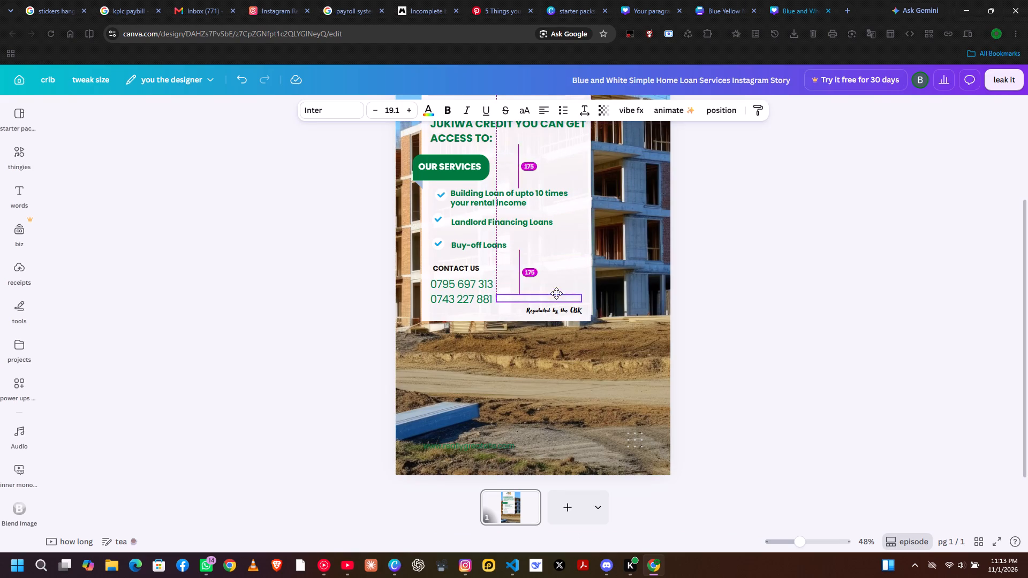
{"action": "left_click_drag", "start_coordinate": [556, 293], "coordinate": [557, 293]}
Change the email address text color to the design's green.
{"action": "left_click", "coordinate": [437, 113]}
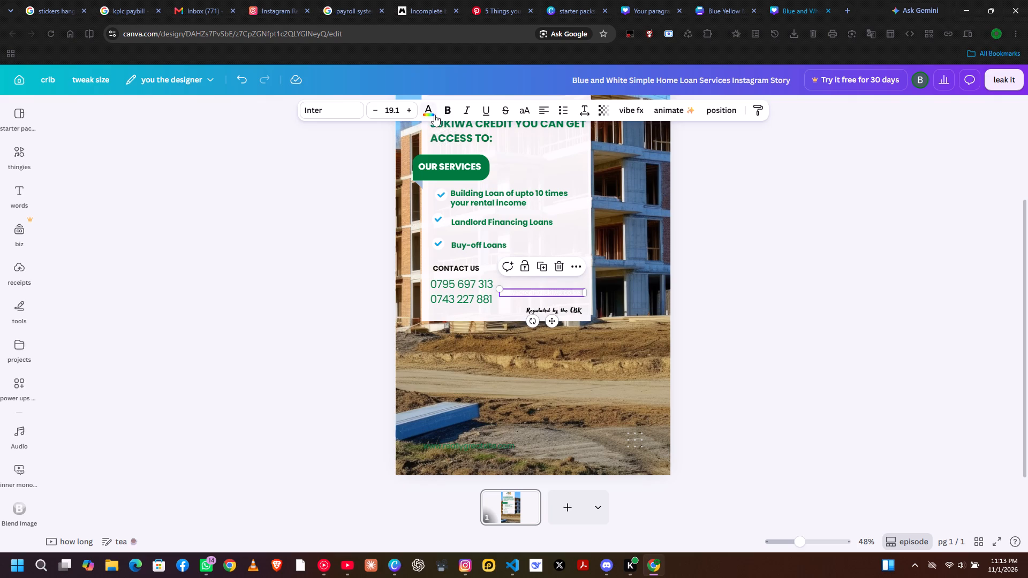
{"action": "left_click", "coordinate": [434, 115]}
{"action": "left_click", "coordinate": [110, 195]}
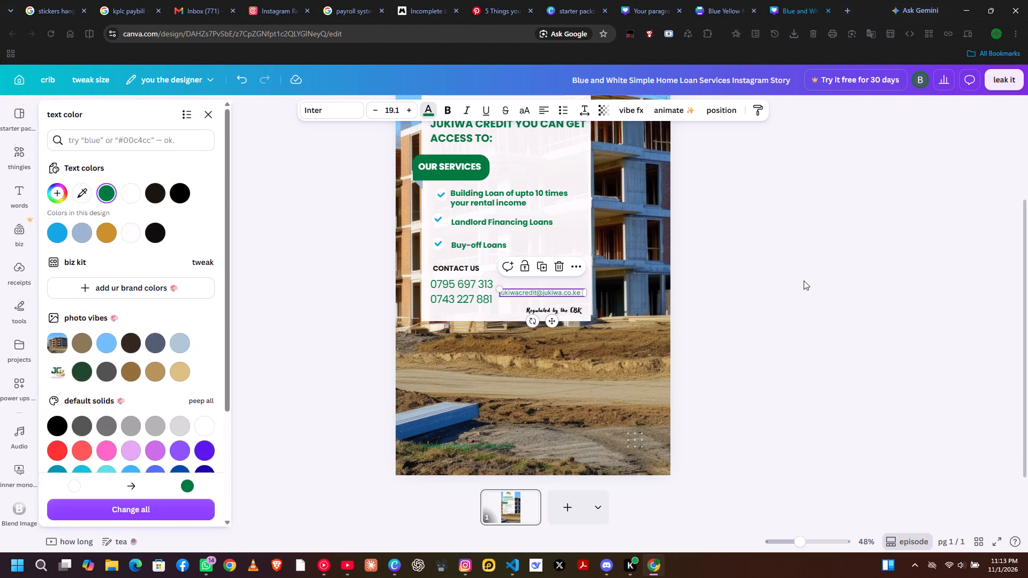
{"action": "left_click", "coordinate": [804, 280]}
{"action": "left_click", "coordinate": [814, 312]}
Nudge the email address text slightly up, level with the first phone number.
{"action": "left_click_drag", "start_coordinate": [583, 296], "coordinate": [583, 295]}
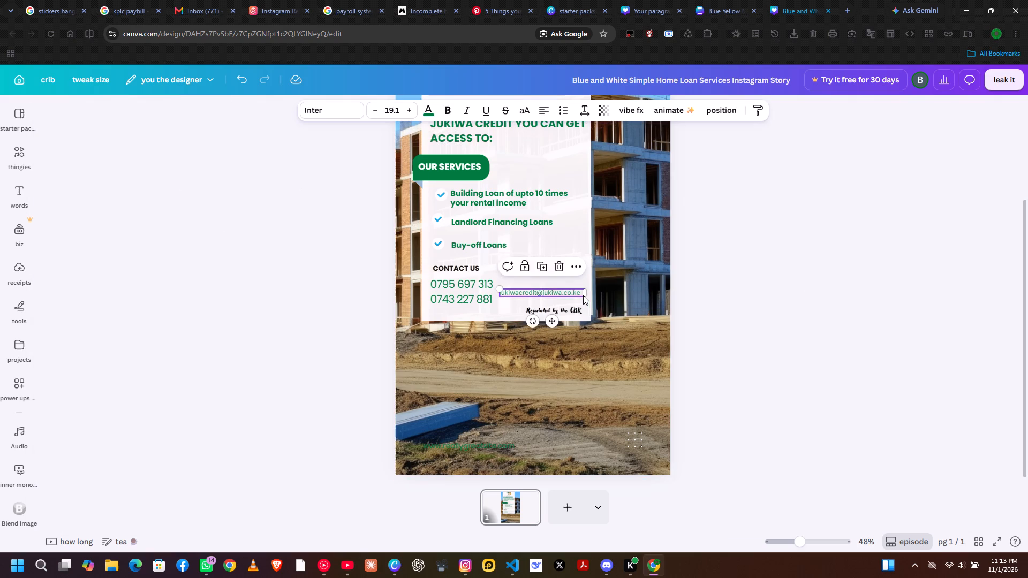
{"action": "left_click_drag", "start_coordinate": [583, 295], "coordinate": [586, 290]}
{"action": "left_click", "coordinate": [746, 300]}
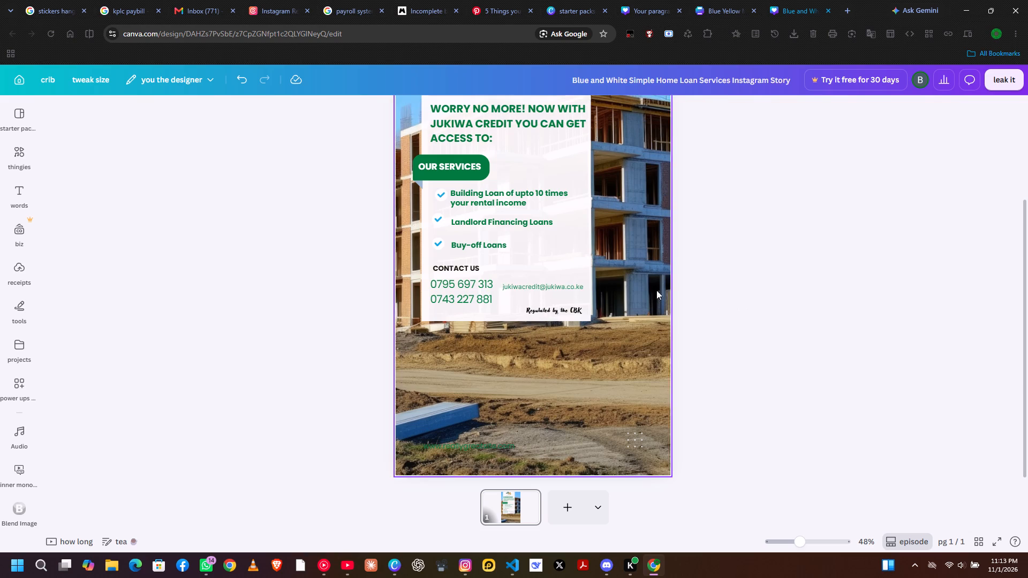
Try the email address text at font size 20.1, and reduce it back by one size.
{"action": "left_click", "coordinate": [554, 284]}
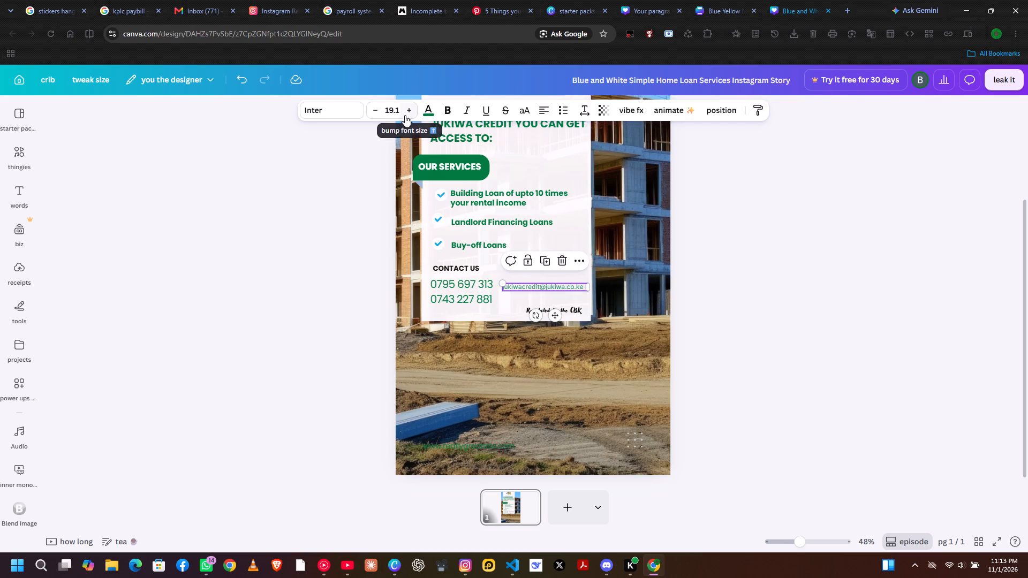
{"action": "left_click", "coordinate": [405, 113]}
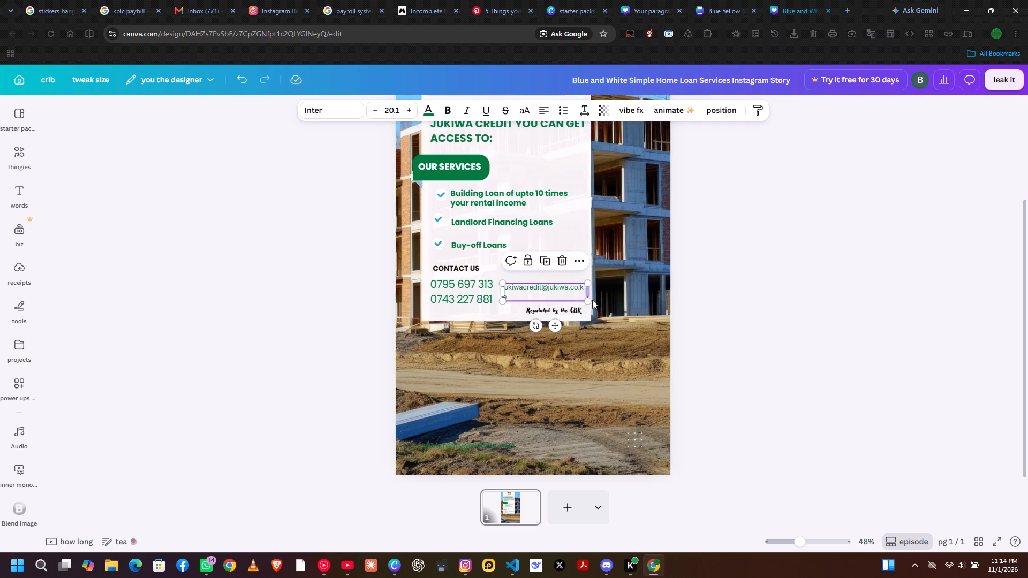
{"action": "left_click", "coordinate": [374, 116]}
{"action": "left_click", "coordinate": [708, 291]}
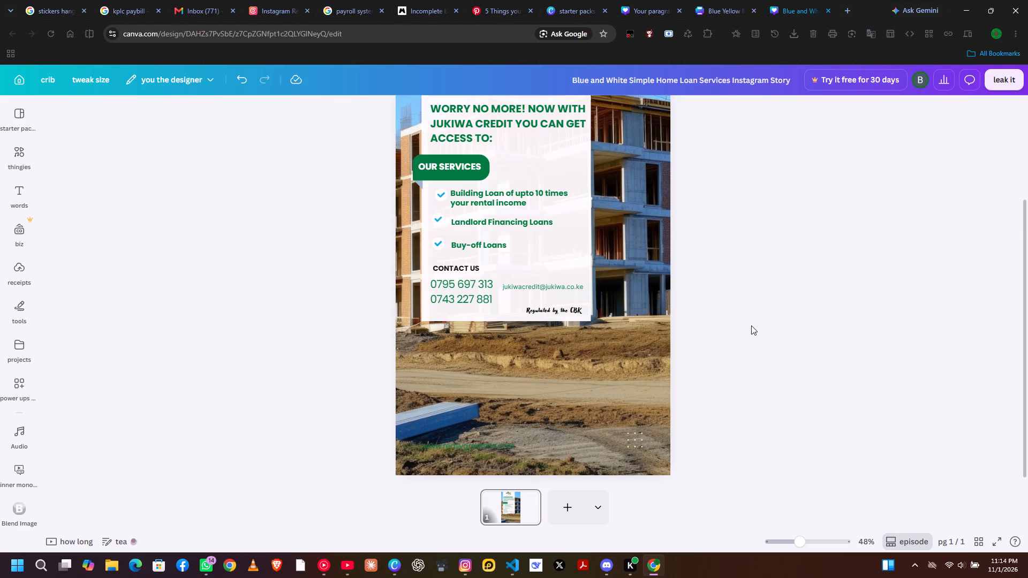
Select the words JUKIWA CREDIT in the WORRY NO MORE paragraph for editing.
{"action": "scroll", "coordinate": [752, 326], "scroll_direction": "down", "scroll_amount": 4}
{"action": "scroll", "coordinate": [752, 326], "scroll_direction": "up", "scroll_amount": 3}
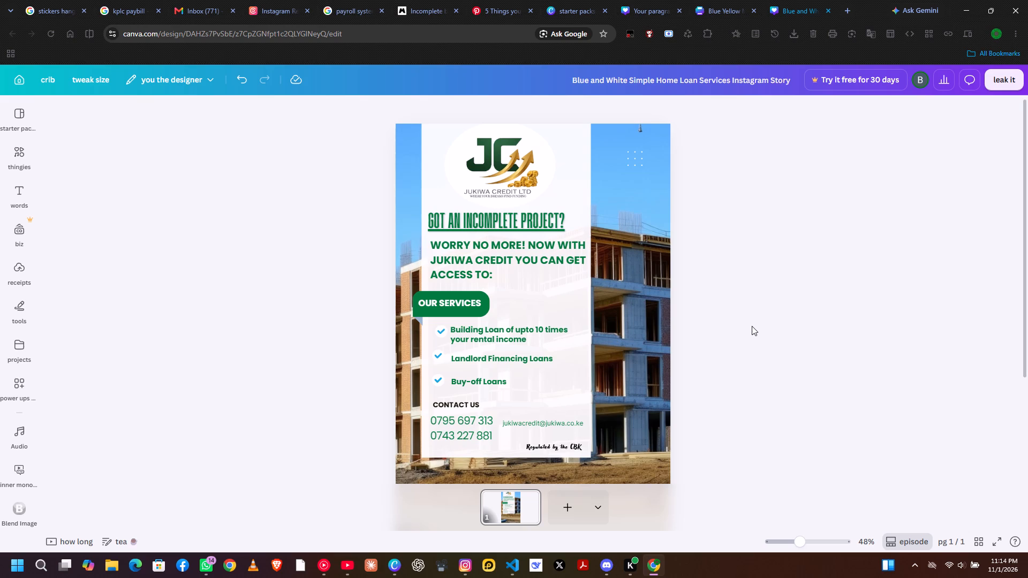
{"action": "double_click", "coordinate": [520, 263]}
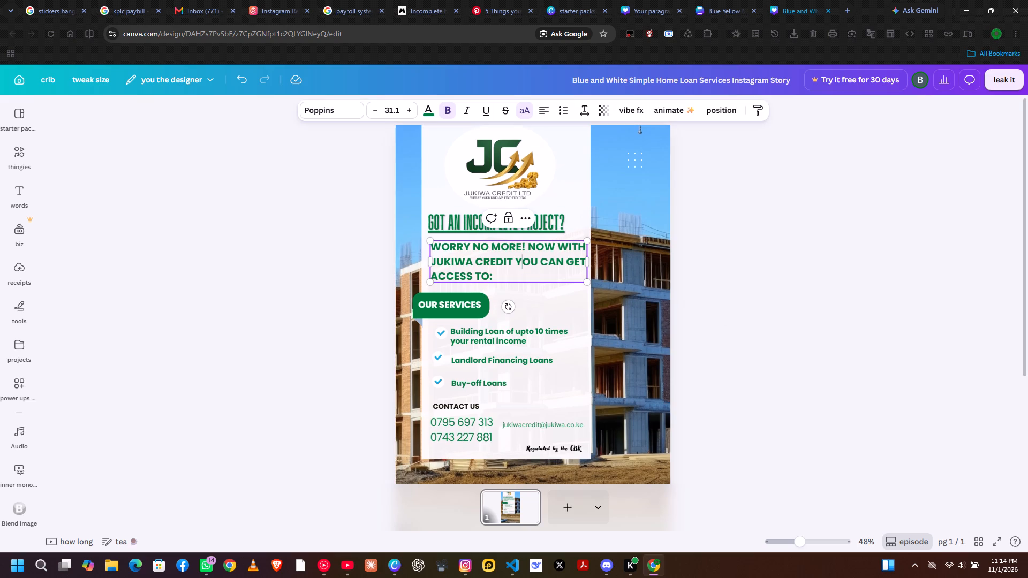
{"action": "left_click_drag", "start_coordinate": [515, 264], "coordinate": [435, 258]}
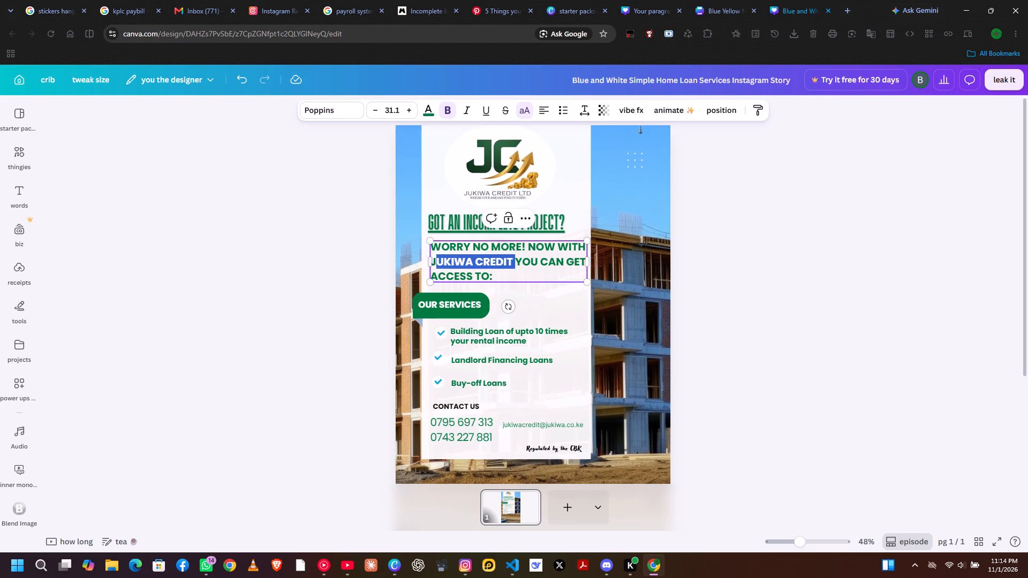
Recolour the words "JUKIWA CREDIT" in the "Worry no more!" text to gold #ca912b.
{"action": "left_click_drag", "start_coordinate": [435, 258], "coordinate": [433, 261]}
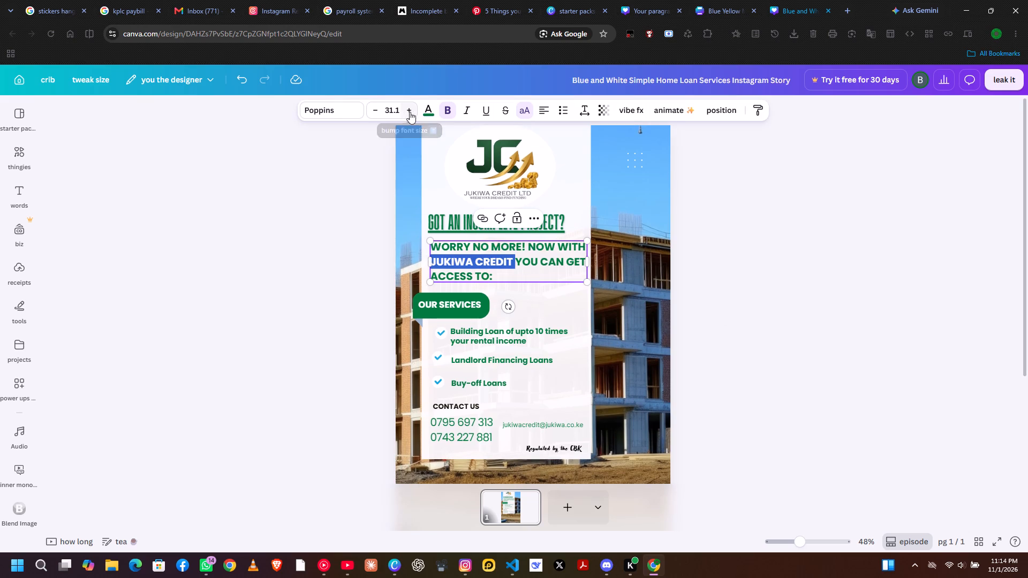
{"action": "left_click", "coordinate": [424, 112]}
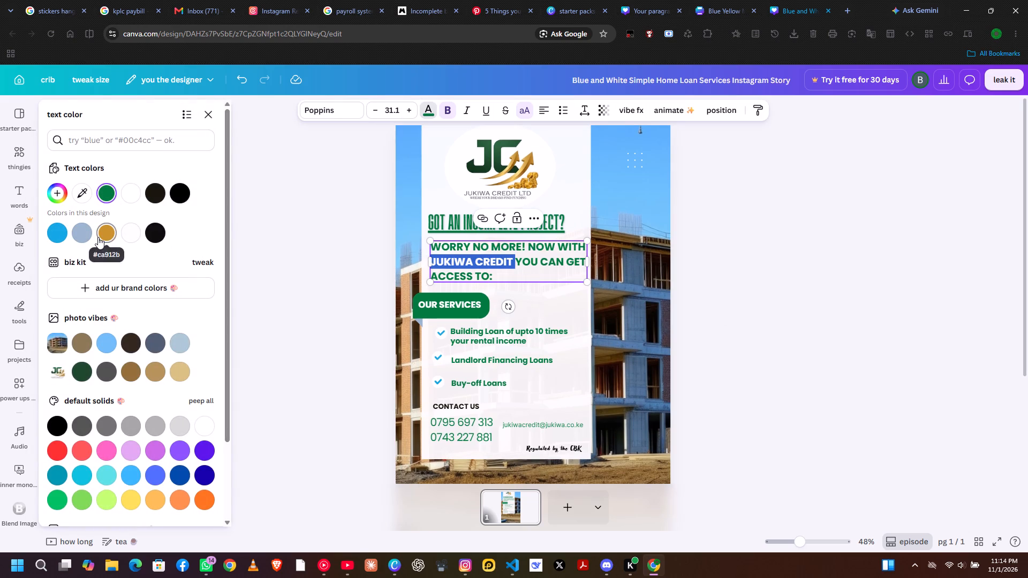
{"action": "left_click", "coordinate": [98, 237]}
{"action": "left_click", "coordinate": [705, 308]}
{"action": "left_click", "coordinate": [738, 312]}
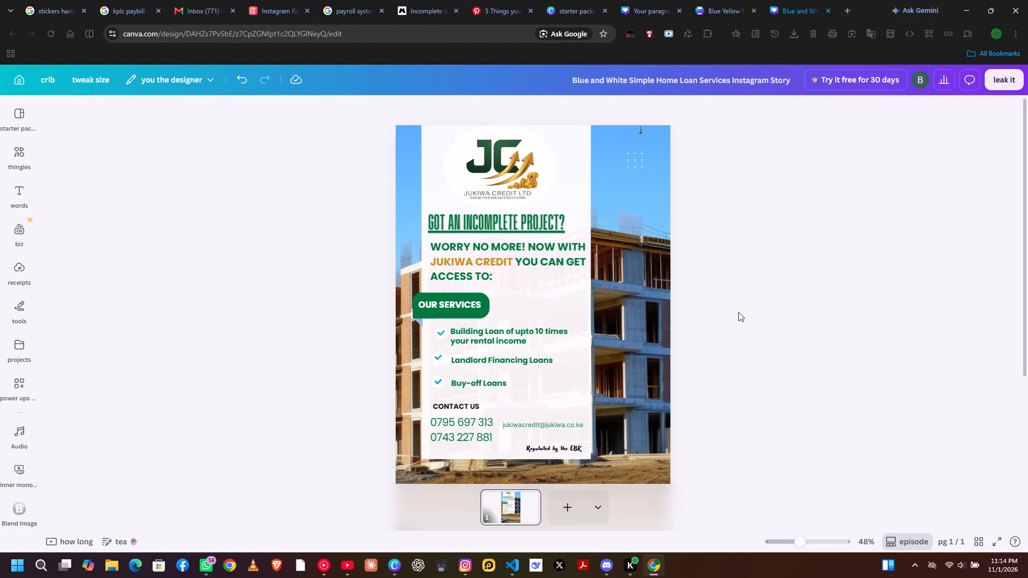
Recolour the word "MORE!" in the "Worry no more!" text to the same gold as "JUKIWA CREDIT".
{"action": "double_click", "coordinate": [500, 241]}
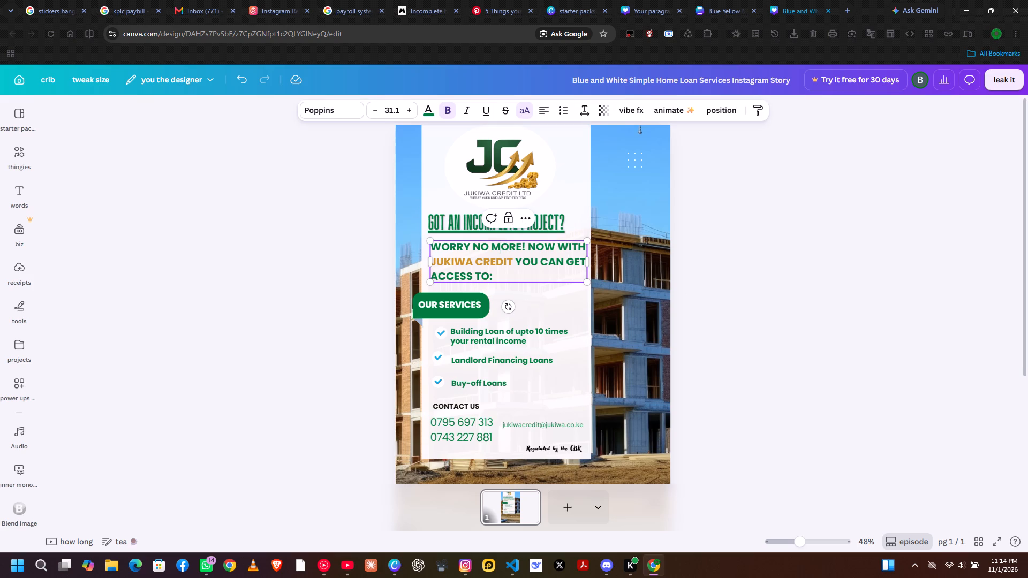
{"action": "left_click_drag", "start_coordinate": [525, 245], "coordinate": [494, 245]}
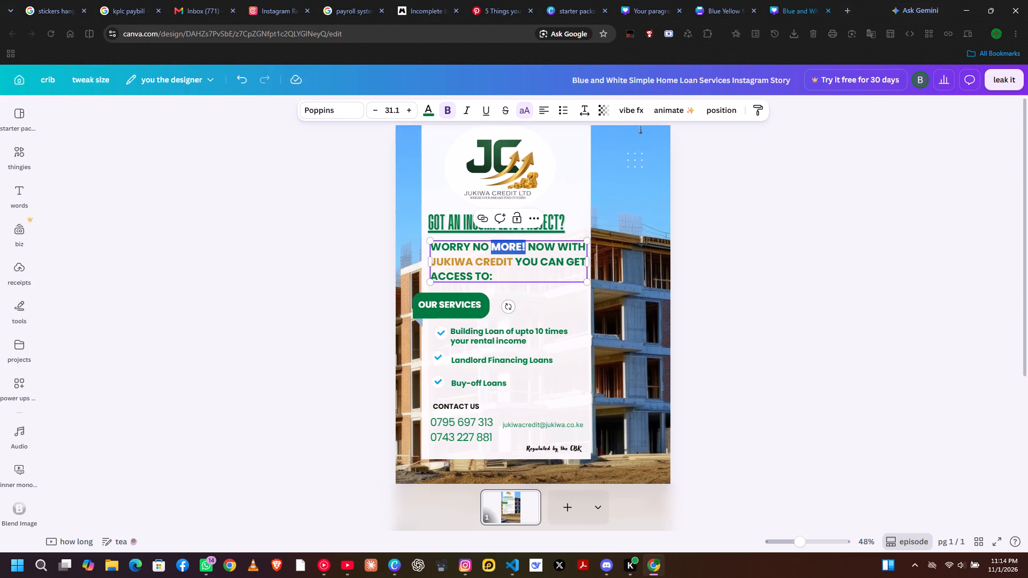
{"action": "left_click", "coordinate": [419, 109]}
{"action": "left_click", "coordinate": [426, 111]}
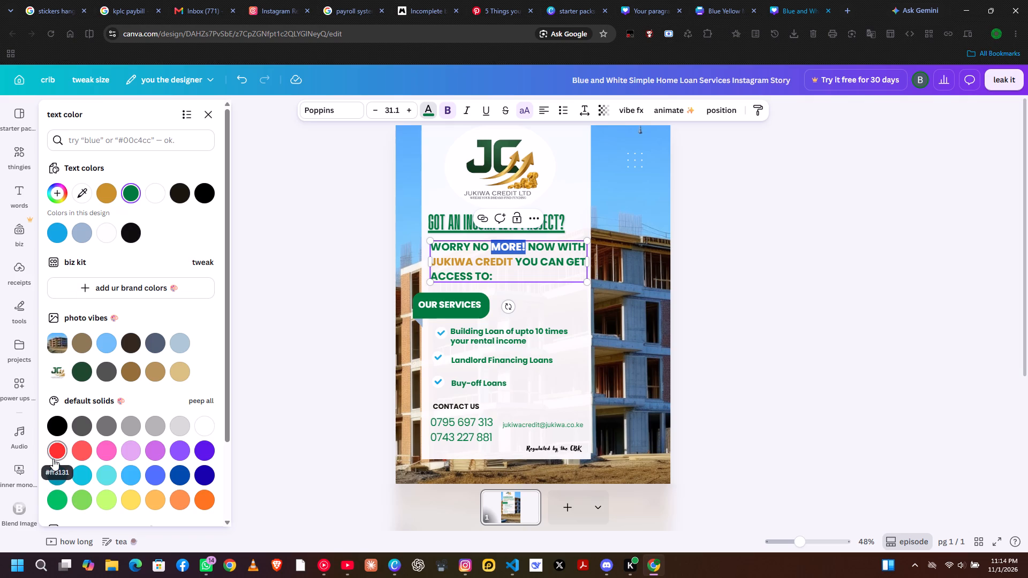
{"action": "left_click", "coordinate": [111, 192]}
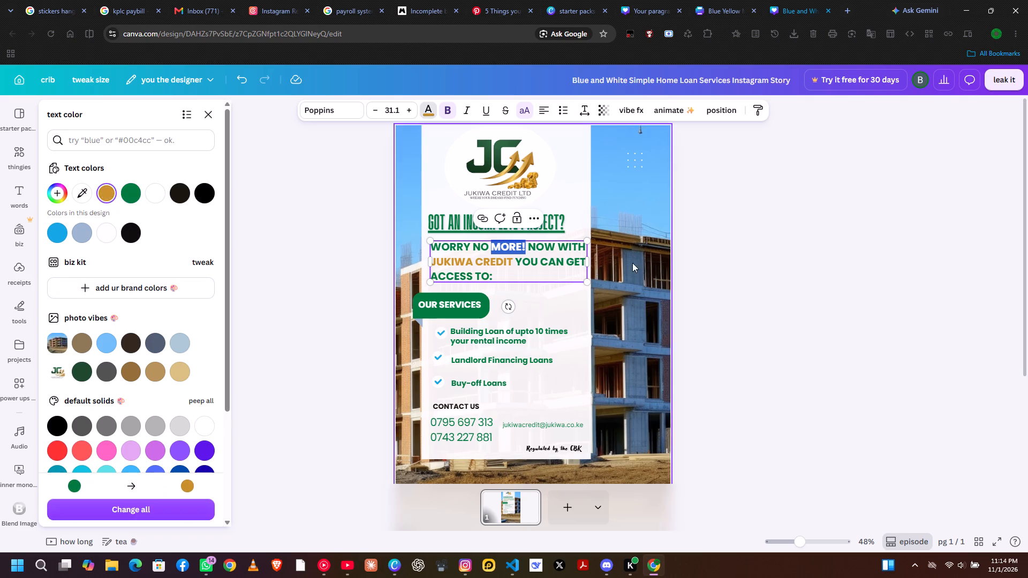
{"action": "left_click", "coordinate": [682, 288]}
{"action": "left_click", "coordinate": [747, 318]}
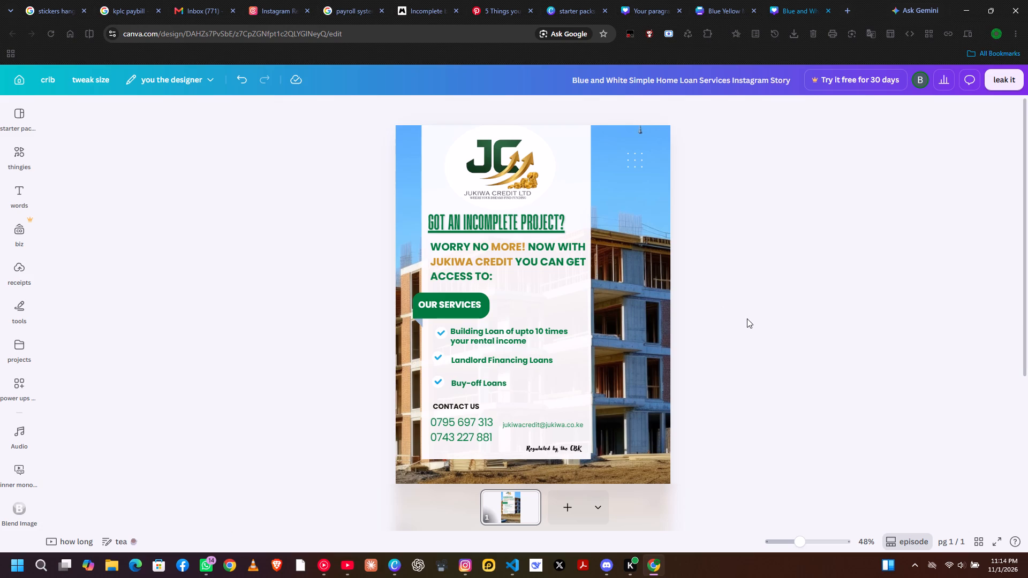
Shift the Building Loan check mark slightly away from its text and up, roughly in line with the other check marks.
{"action": "scroll", "coordinate": [747, 318], "scroll_direction": "down", "scroll_amount": 3}
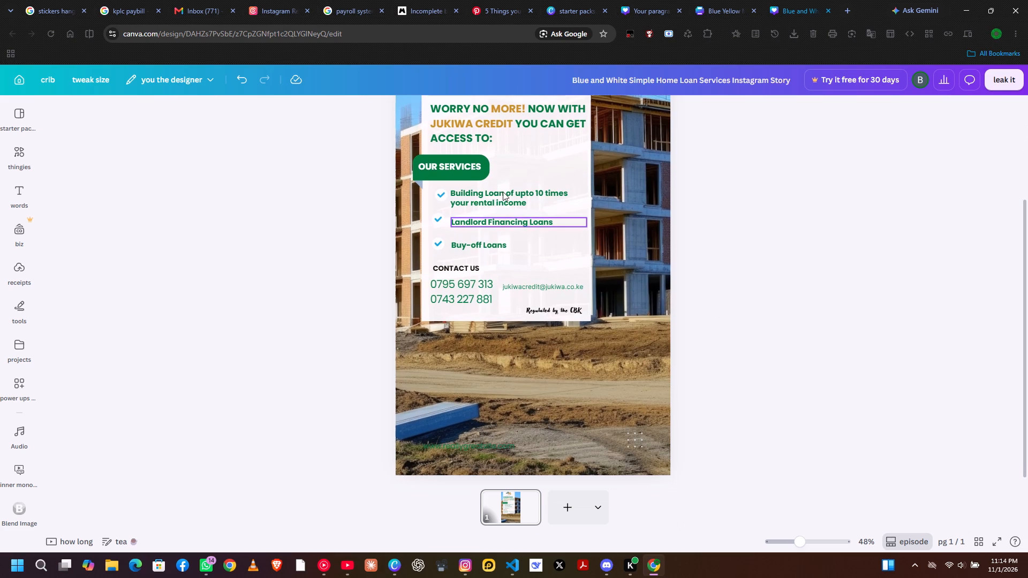
{"action": "left_click", "coordinate": [441, 195]}
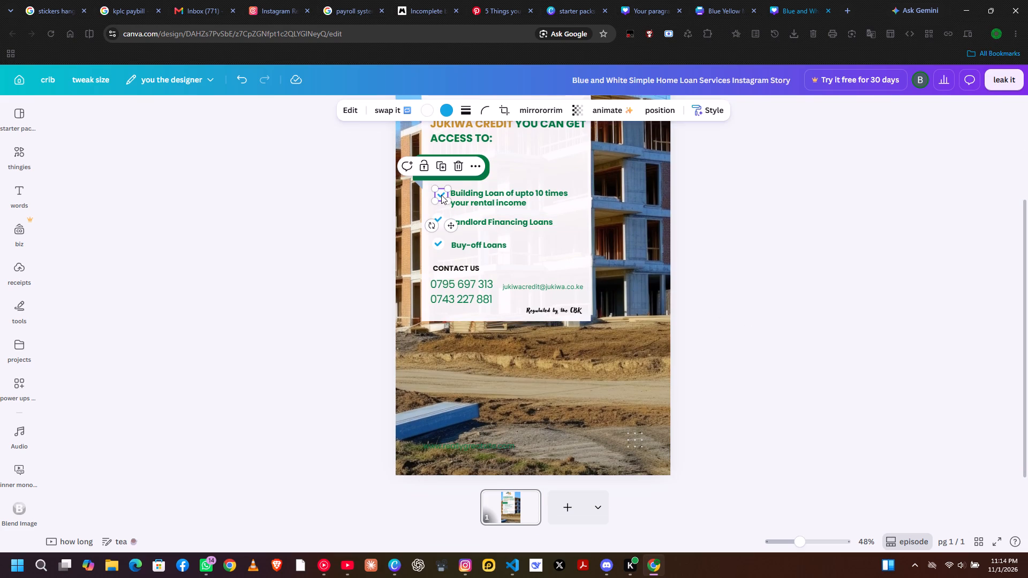
{"action": "left_click", "coordinate": [447, 221]}
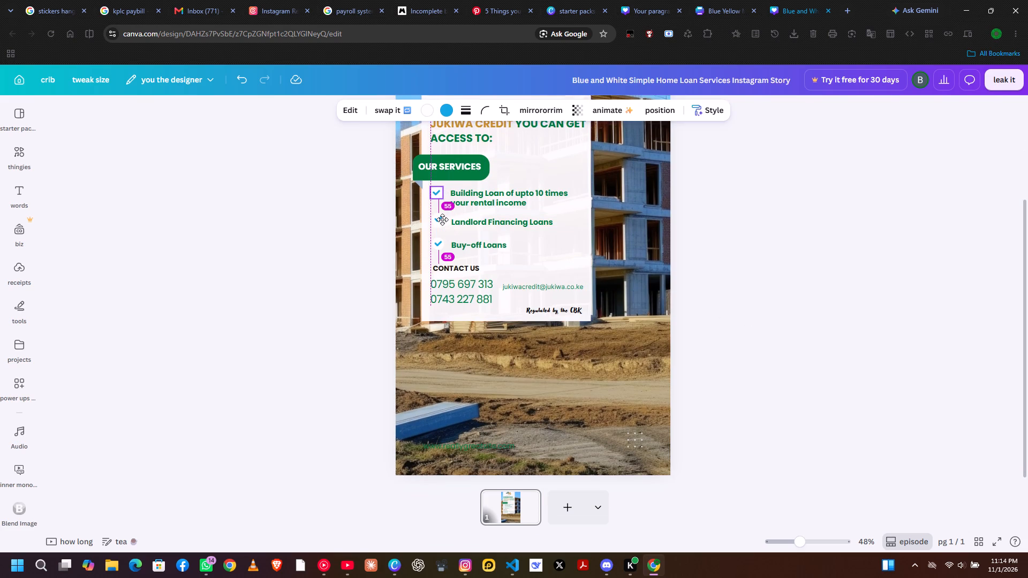
{"action": "left_click", "coordinate": [695, 261]}
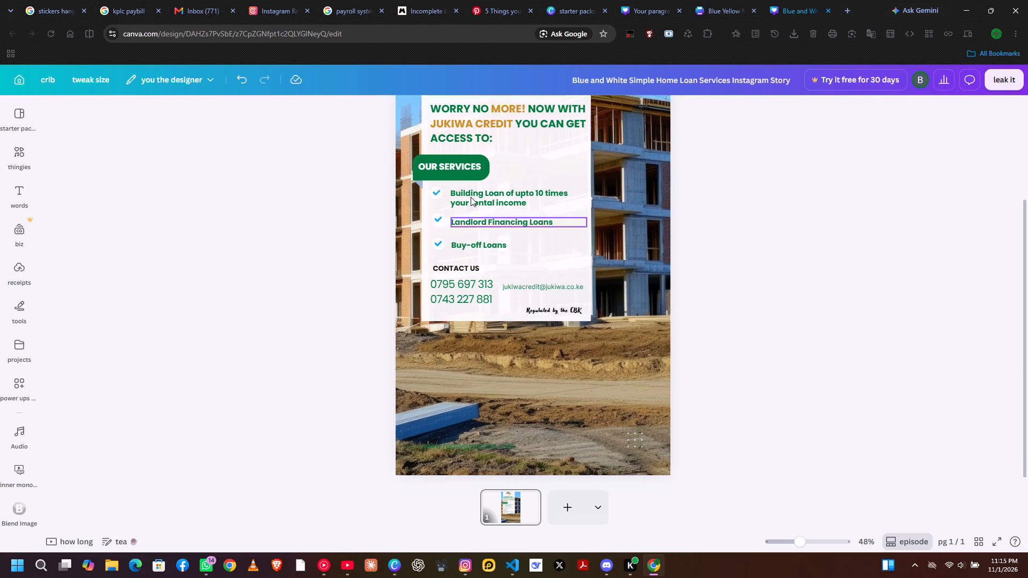
Space the three service check marks evenly vertically and tidy them into one aligned column.
{"action": "left_click", "coordinate": [434, 194]}
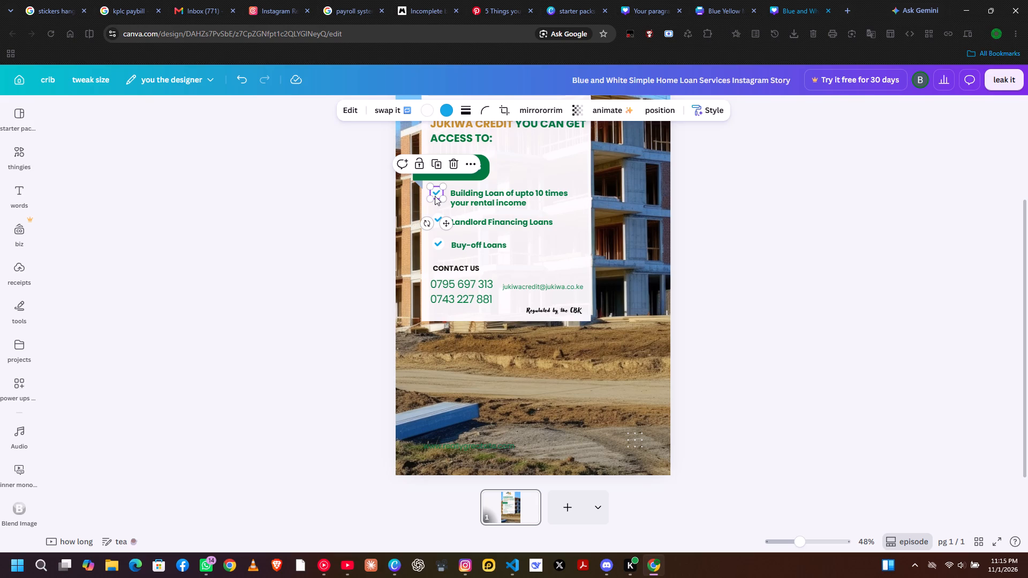
{"action": "left_click", "coordinate": [438, 219], "text": "shift"}
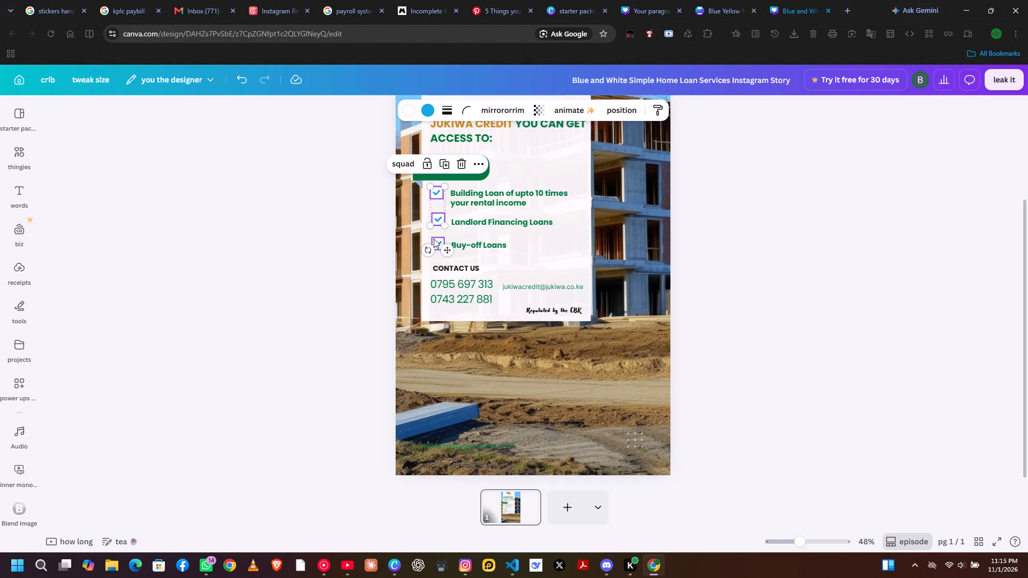
{"action": "left_click", "coordinate": [434, 239], "text": "shift"}
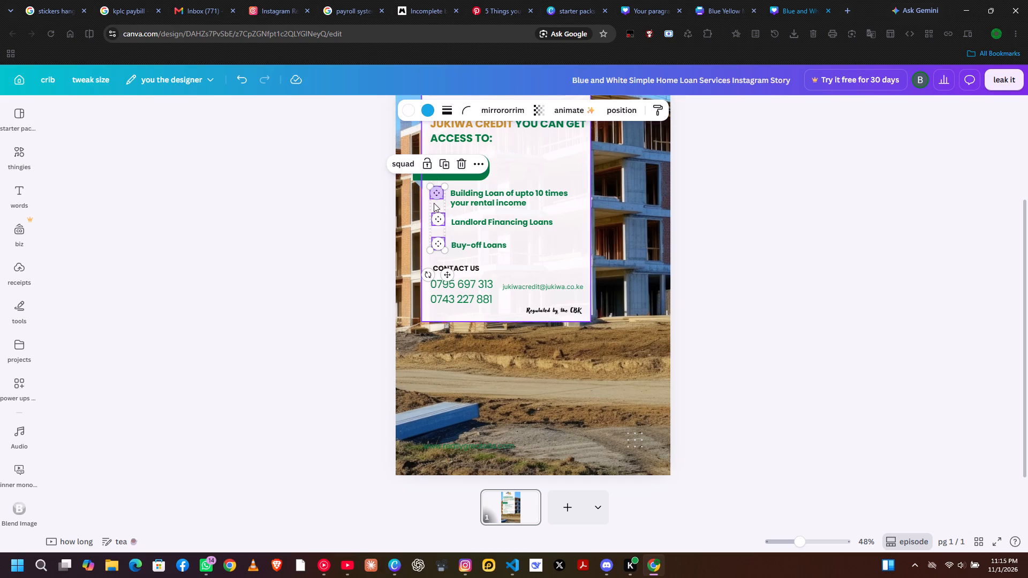
{"action": "right_click", "coordinate": [433, 199]}
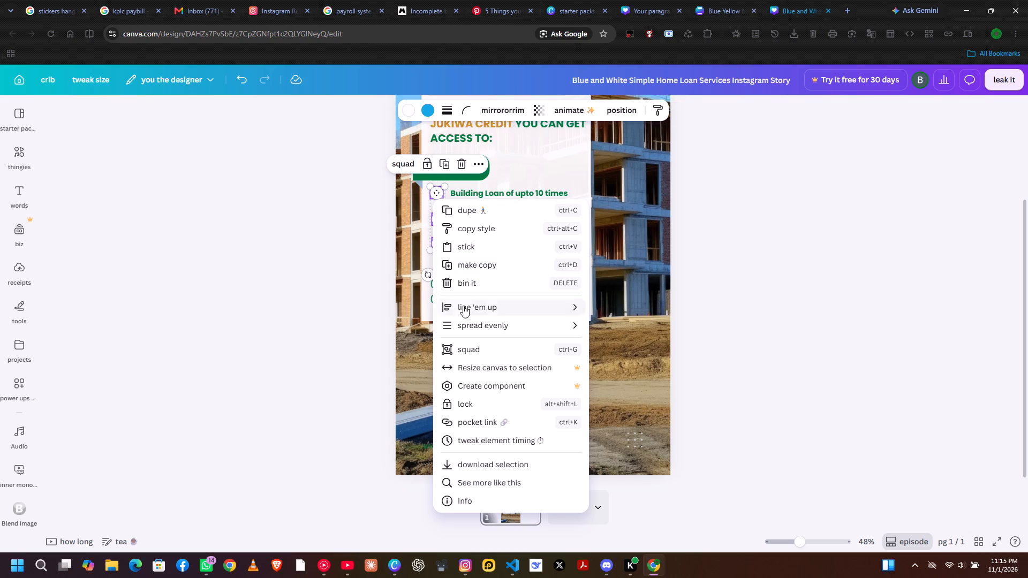
{"action": "left_click", "coordinate": [477, 324]}
{"action": "left_click", "coordinate": [640, 350]}
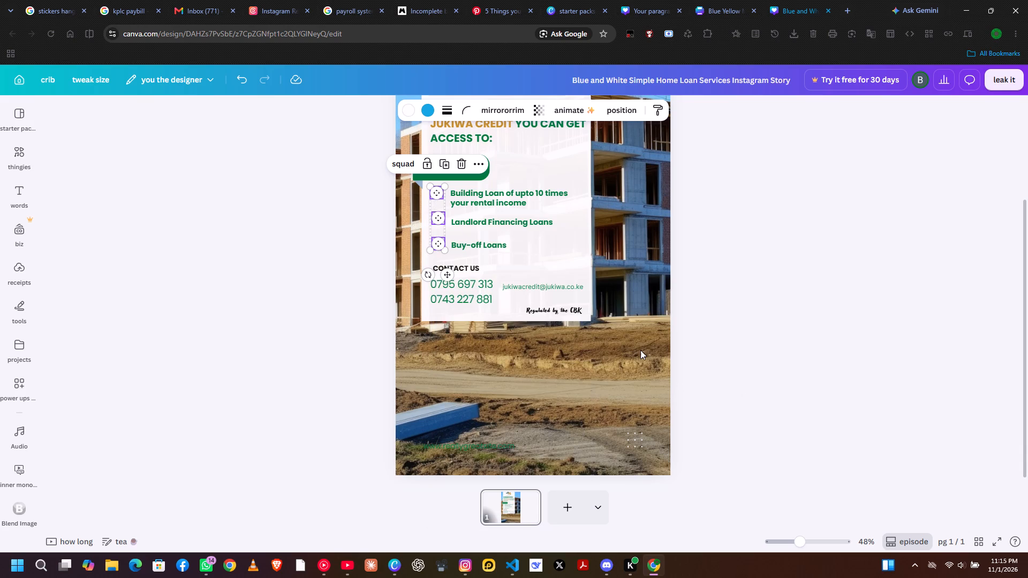
{"action": "right_click", "coordinate": [435, 220]}
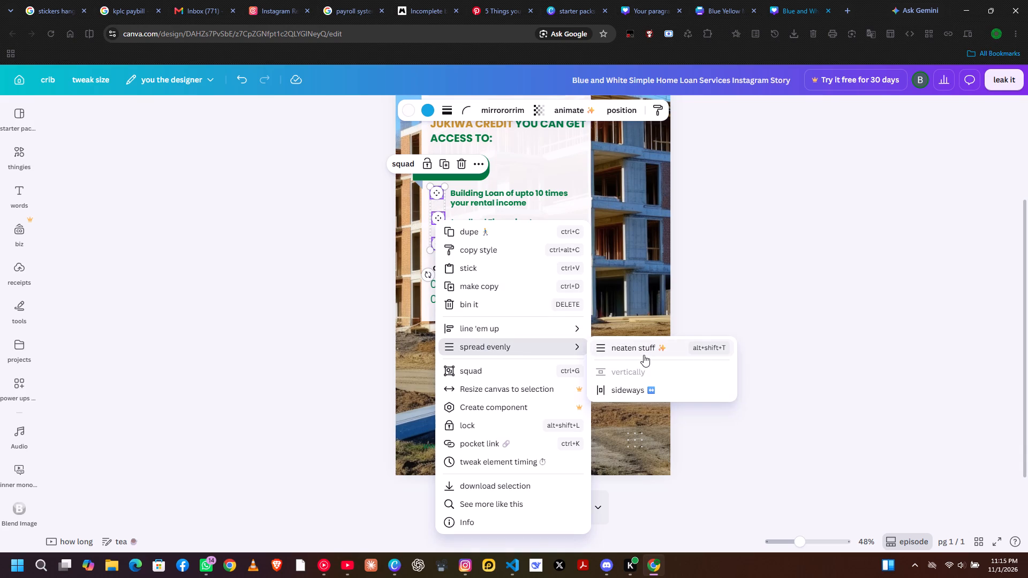
{"action": "left_click", "coordinate": [644, 355]}
{"action": "left_click", "coordinate": [747, 350]}
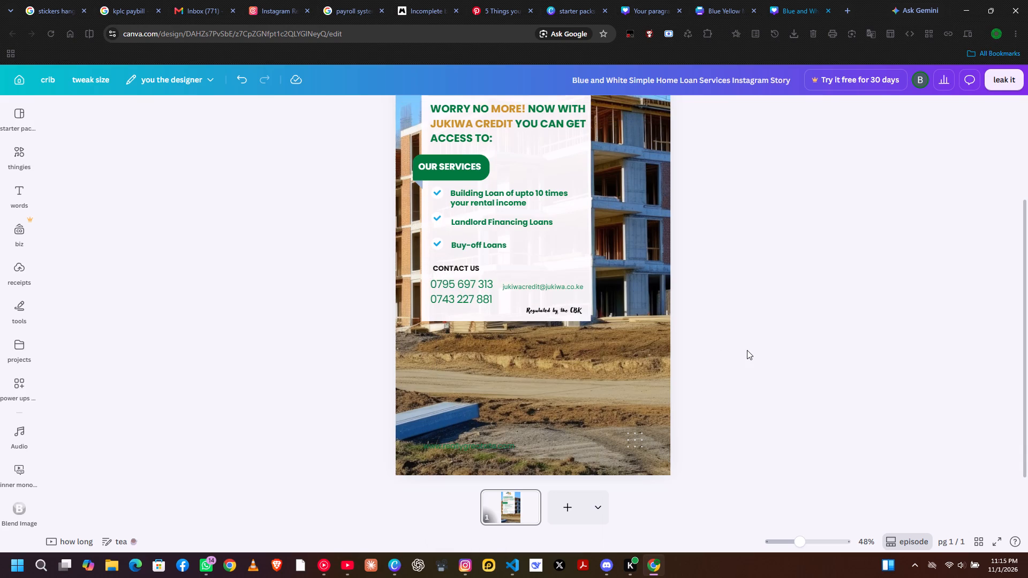
Space the Building Loan, Landlord Financing Loans and Buy-off Loans texts evenly vertically, and tidy them into one aligned column.
{"action": "left_click", "coordinate": [525, 221]}
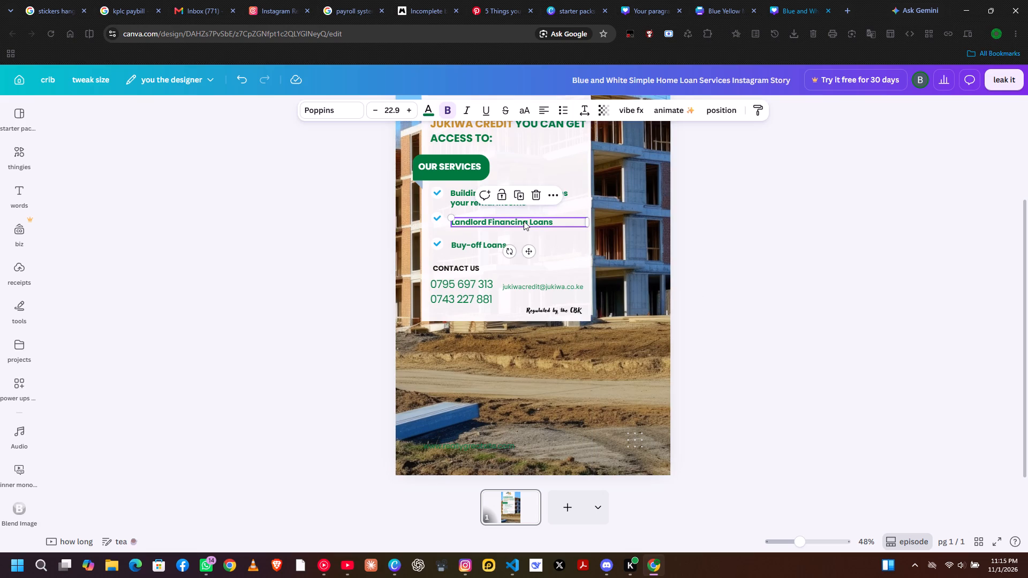
{"action": "left_click", "coordinate": [519, 247], "text": "shift"}
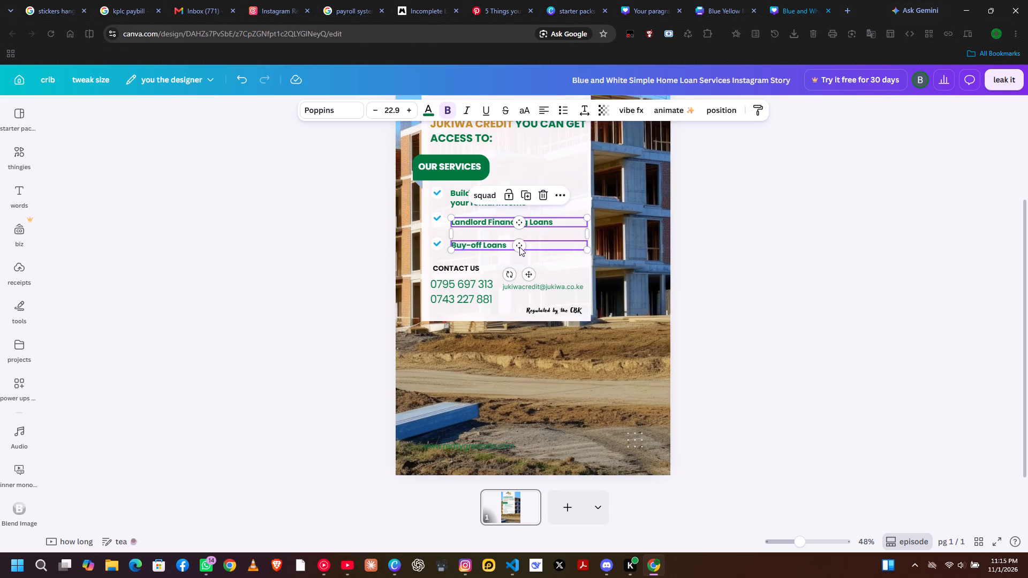
{"action": "left_click", "coordinate": [458, 198], "text": "shift"}
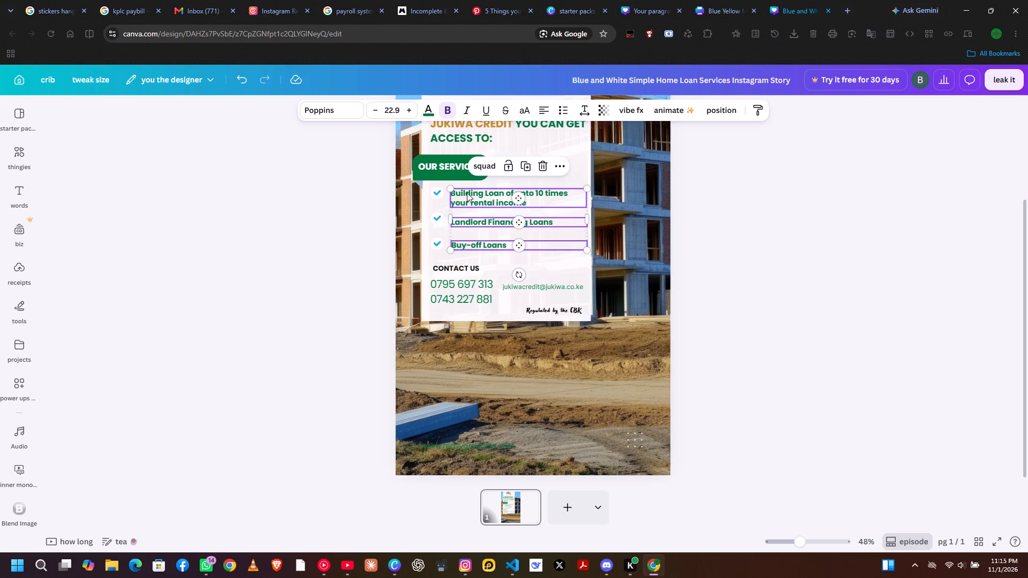
{"action": "right_click", "coordinate": [475, 192]}
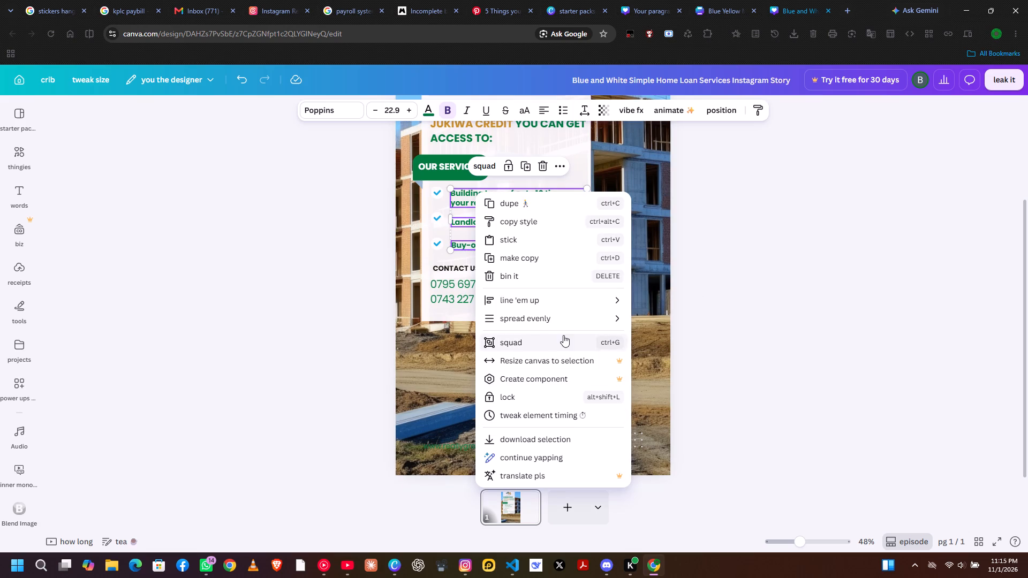
{"action": "left_click", "coordinate": [558, 321]}
{"action": "left_click", "coordinate": [663, 340]}
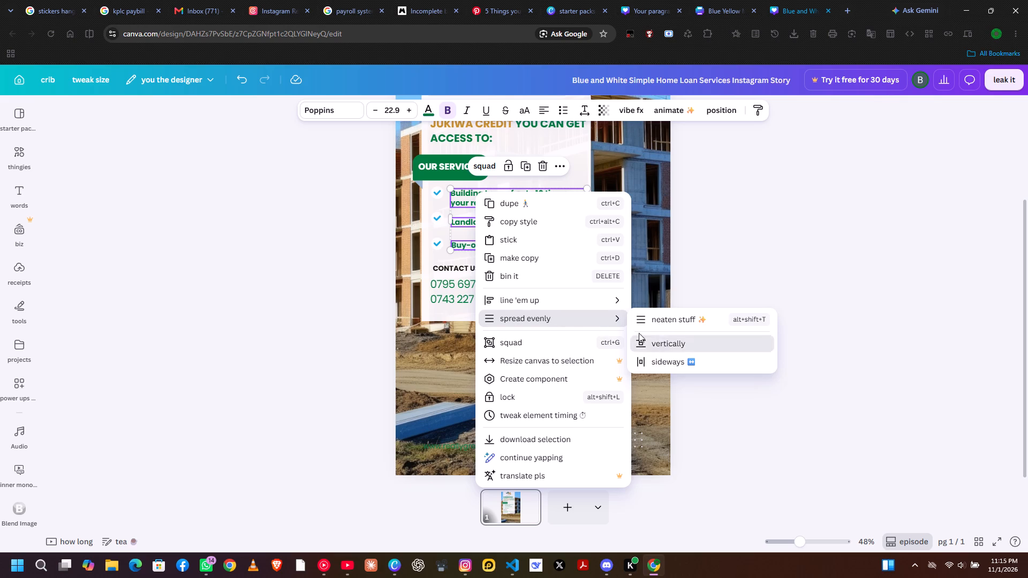
{"action": "right_click", "coordinate": [532, 226]}
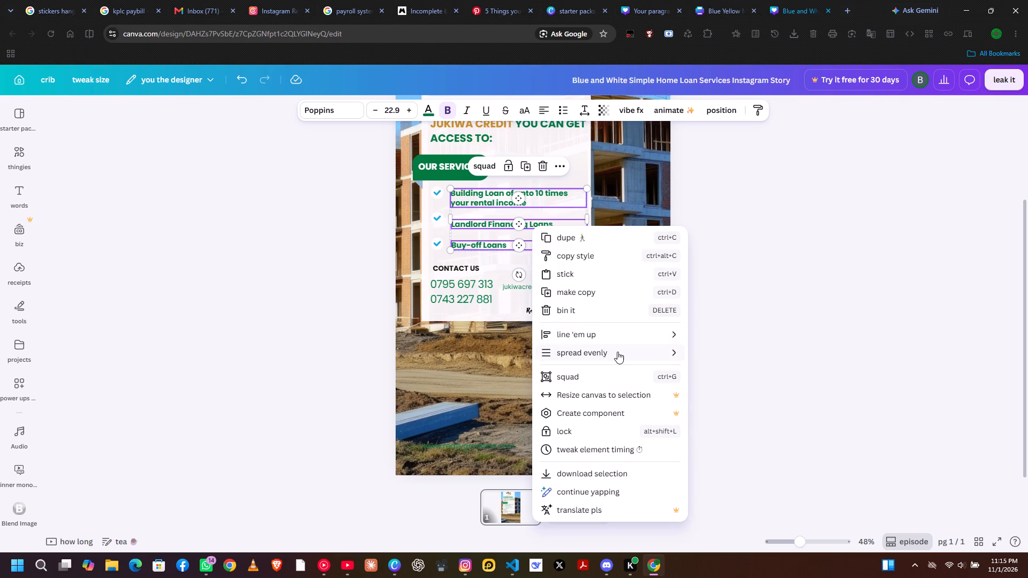
{"action": "left_click", "coordinate": [726, 352]}
{"action": "left_click", "coordinate": [769, 319]}
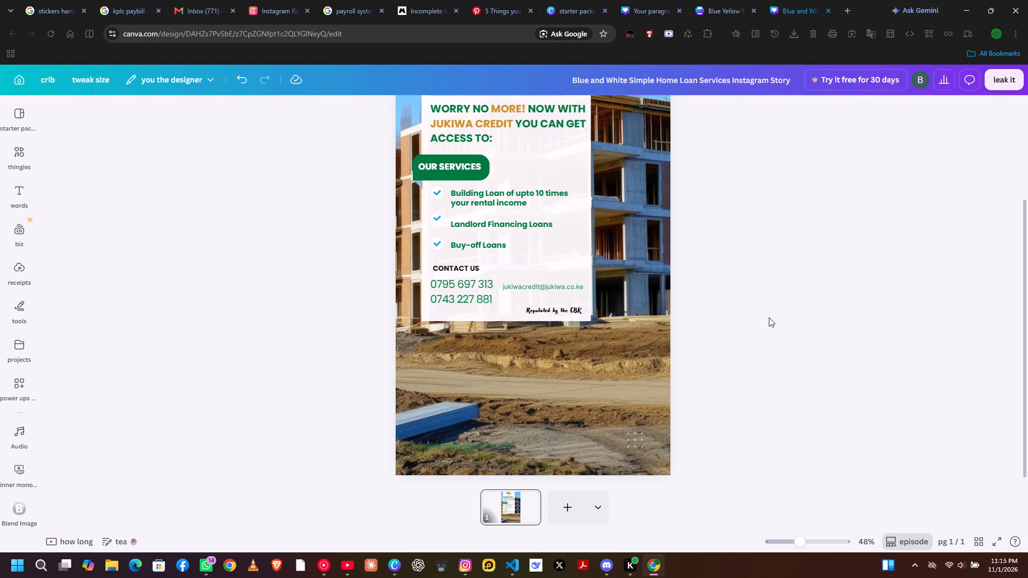
Enlarge the Building Loan, Landlord Financing Loans and Buy-off Loans texts to font size 24.9 each.
{"action": "left_click", "coordinate": [512, 197]}
{"action": "left_click", "coordinate": [407, 108]}
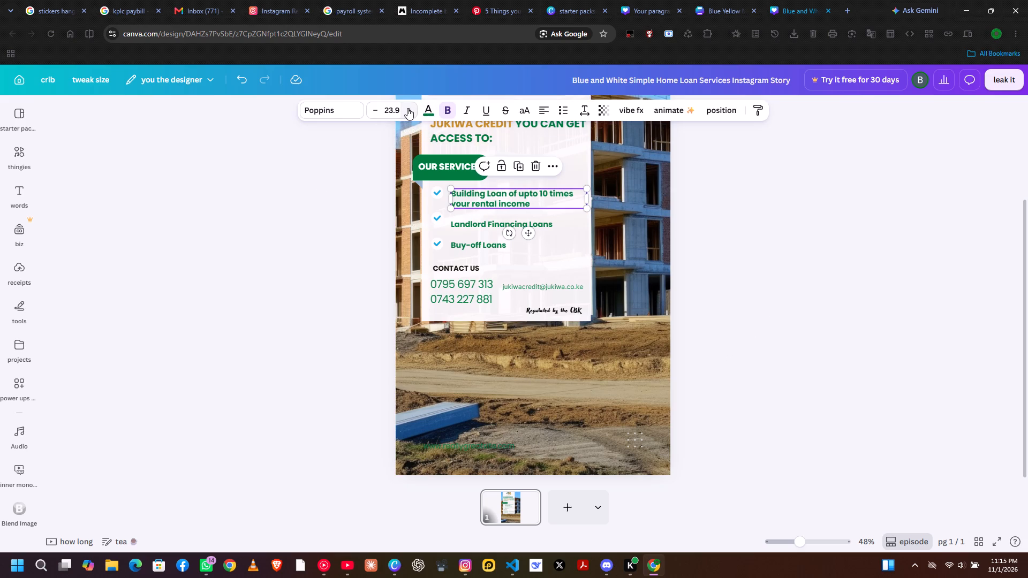
{"action": "left_click", "coordinate": [407, 108]}
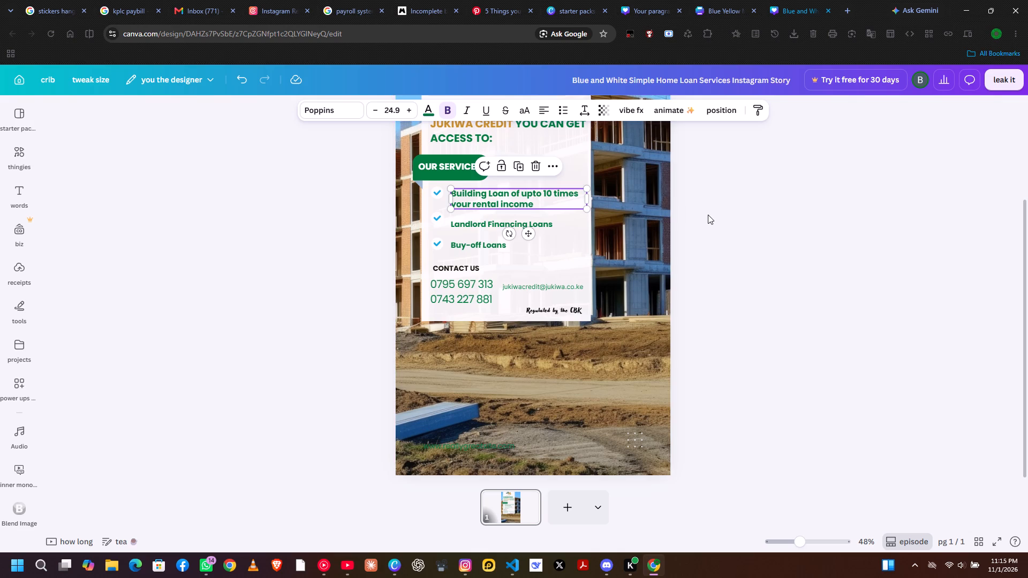
{"action": "left_click", "coordinate": [708, 215]}
{"action": "left_click", "coordinate": [528, 229]}
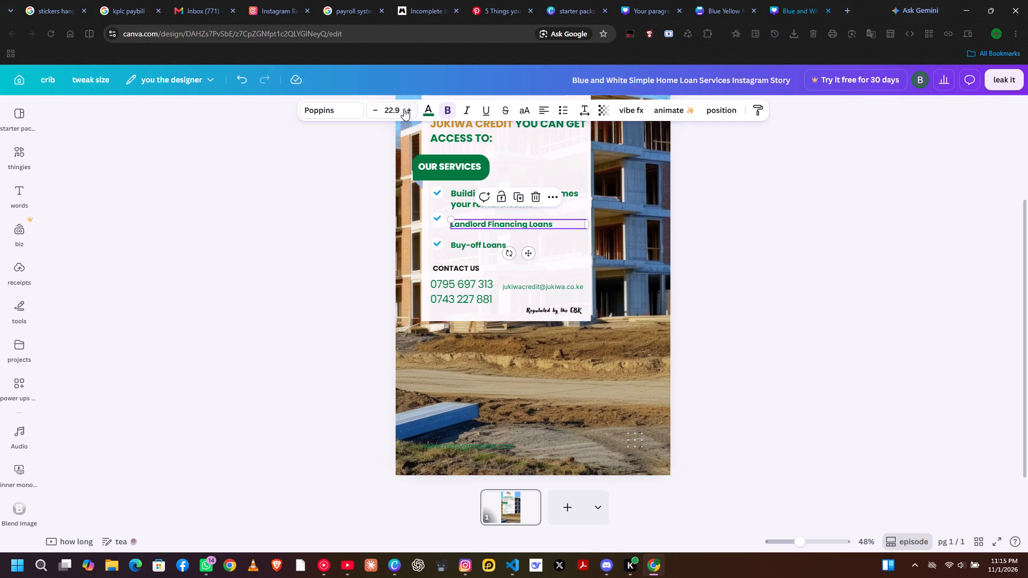
{"action": "left_click", "coordinate": [405, 108]}
{"action": "left_click", "coordinate": [460, 193]}
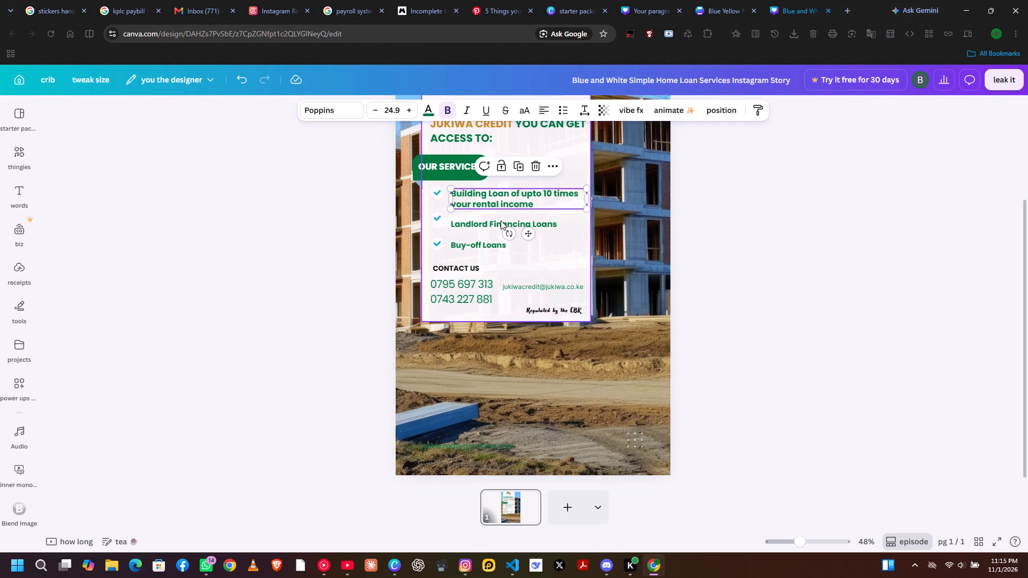
{"action": "left_click", "coordinate": [518, 224]}
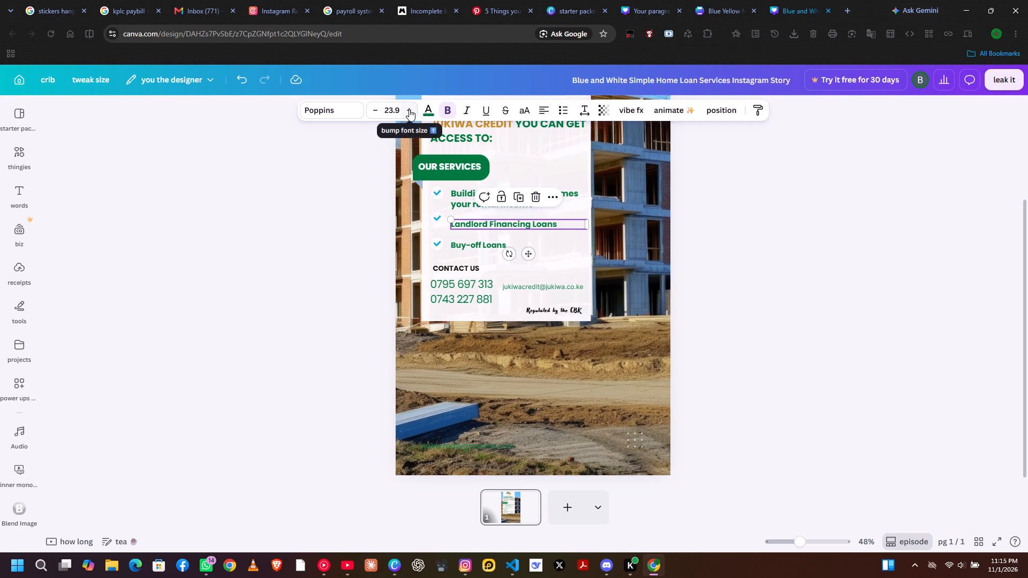
{"action": "left_click", "coordinate": [409, 109]}
{"action": "left_click", "coordinate": [482, 245]}
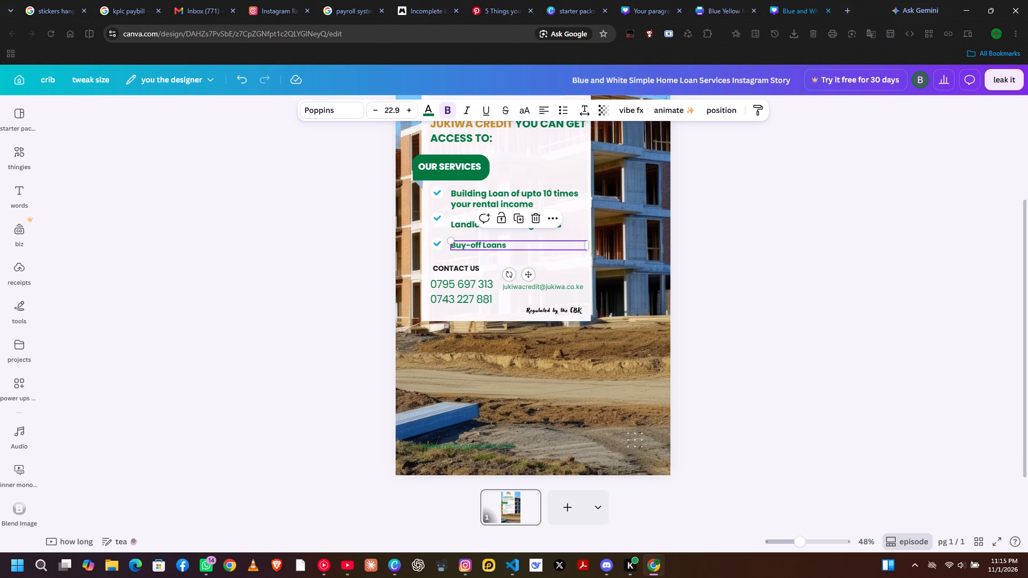
{"action": "left_click", "coordinate": [404, 108]}
{"action": "left_click", "coordinate": [404, 108]}
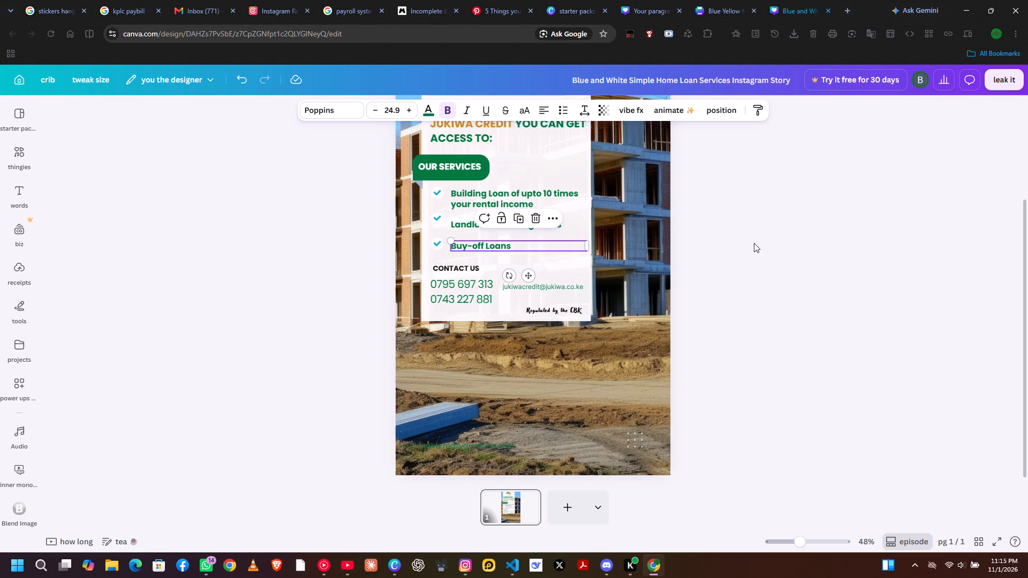
{"action": "left_click", "coordinate": [754, 243]}
Delete the leftover small green text line over the ground near the bottom of the design.
{"action": "scroll", "coordinate": [754, 243], "scroll_direction": "up", "scroll_amount": 5}
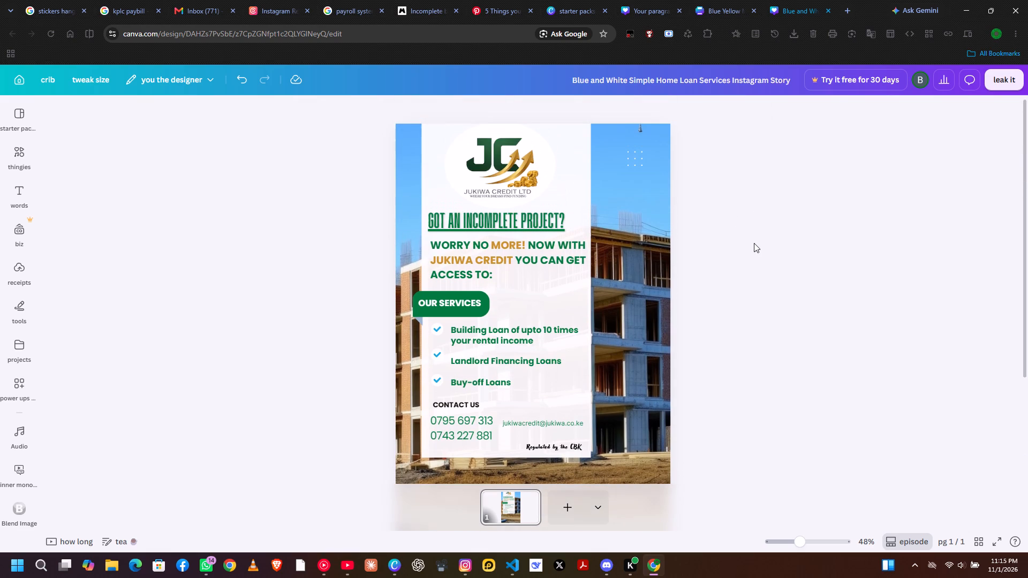
{"action": "scroll", "coordinate": [754, 243], "scroll_direction": "down", "scroll_amount": 1}
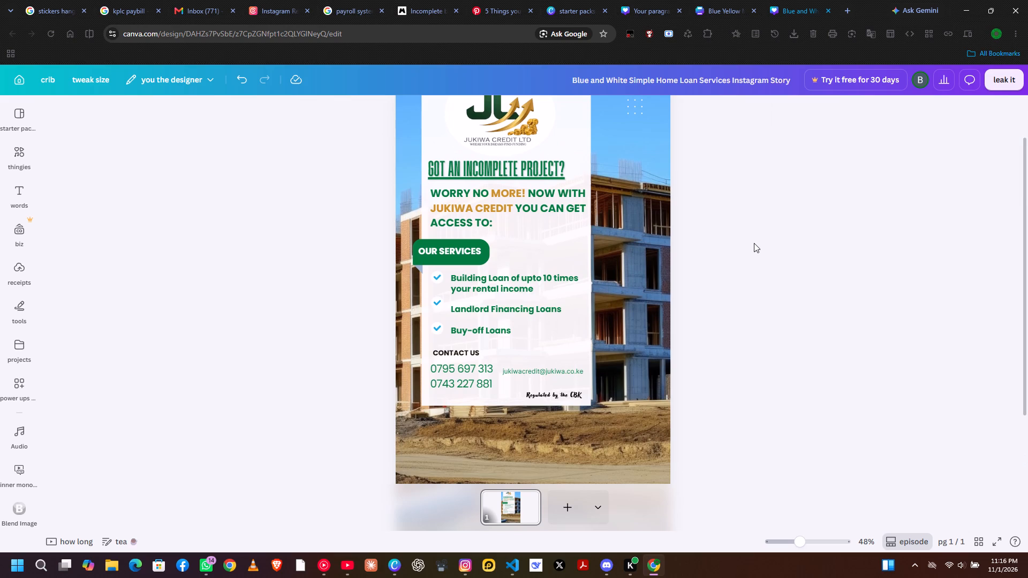
{"action": "scroll", "coordinate": [754, 243], "scroll_direction": "up", "scroll_amount": 2}
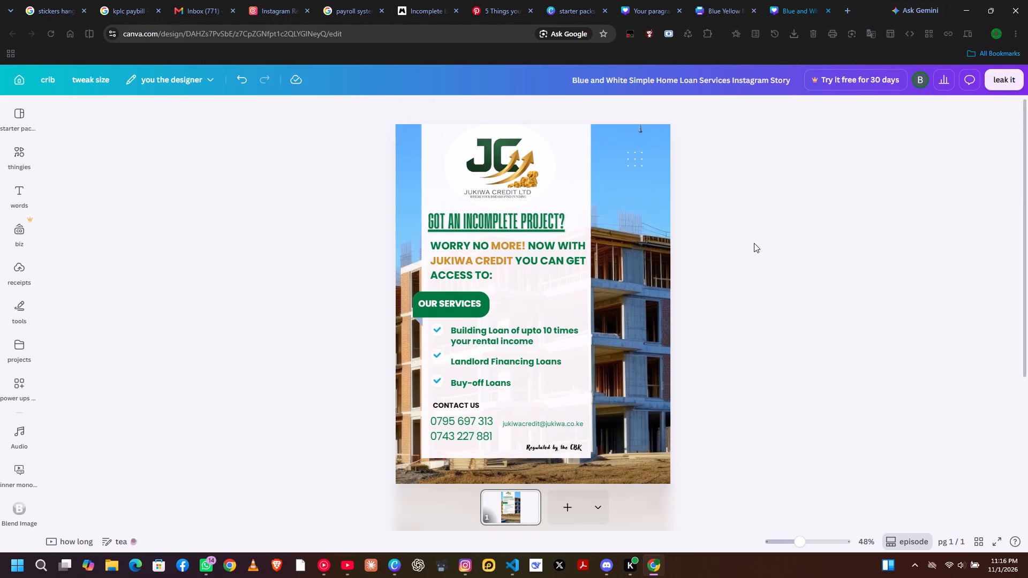
{"action": "scroll", "coordinate": [754, 243], "scroll_direction": "down", "scroll_amount": 7}
{"action": "left_click", "coordinate": [437, 444]}
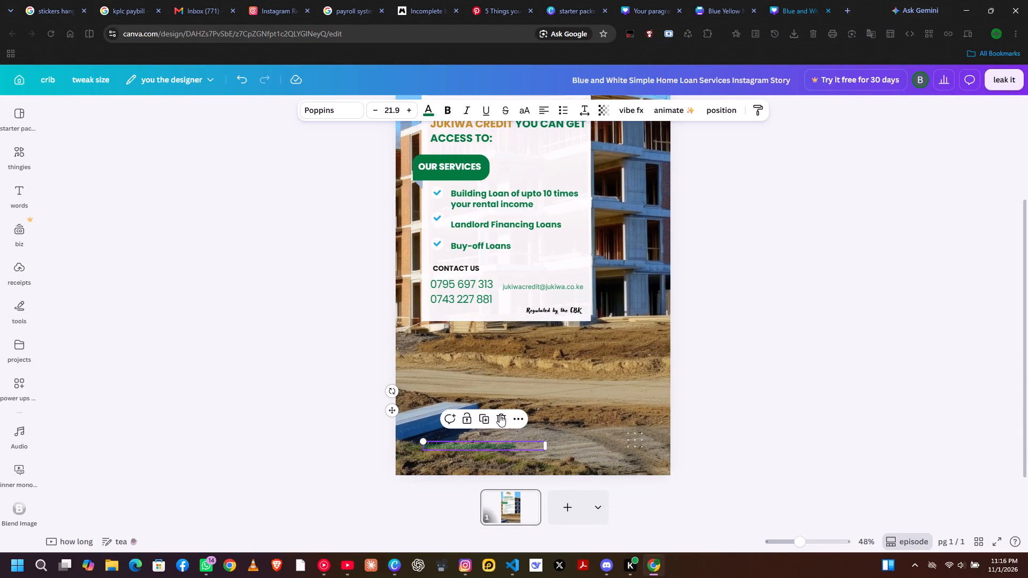
{"action": "left_click", "coordinate": [501, 414]}
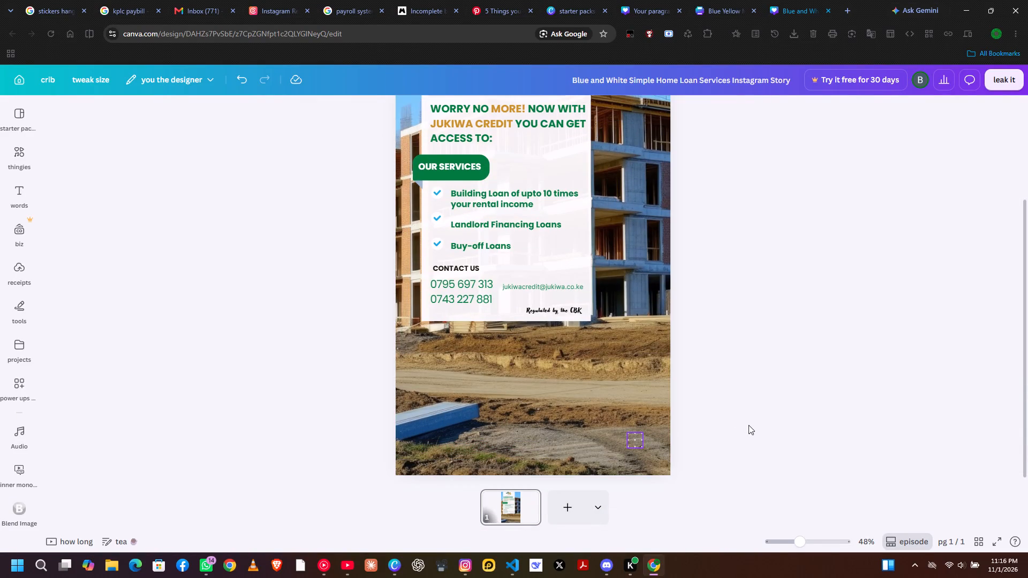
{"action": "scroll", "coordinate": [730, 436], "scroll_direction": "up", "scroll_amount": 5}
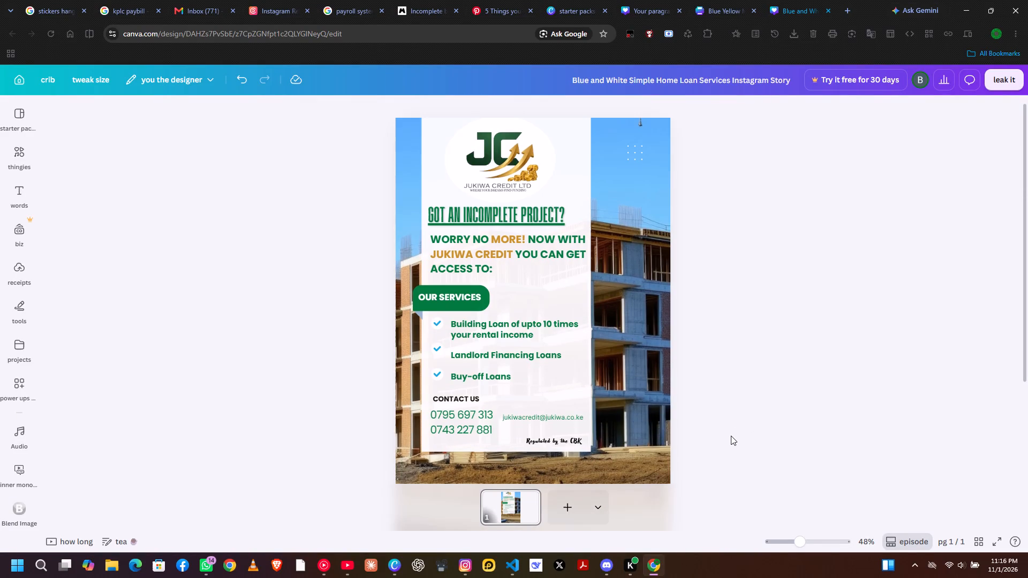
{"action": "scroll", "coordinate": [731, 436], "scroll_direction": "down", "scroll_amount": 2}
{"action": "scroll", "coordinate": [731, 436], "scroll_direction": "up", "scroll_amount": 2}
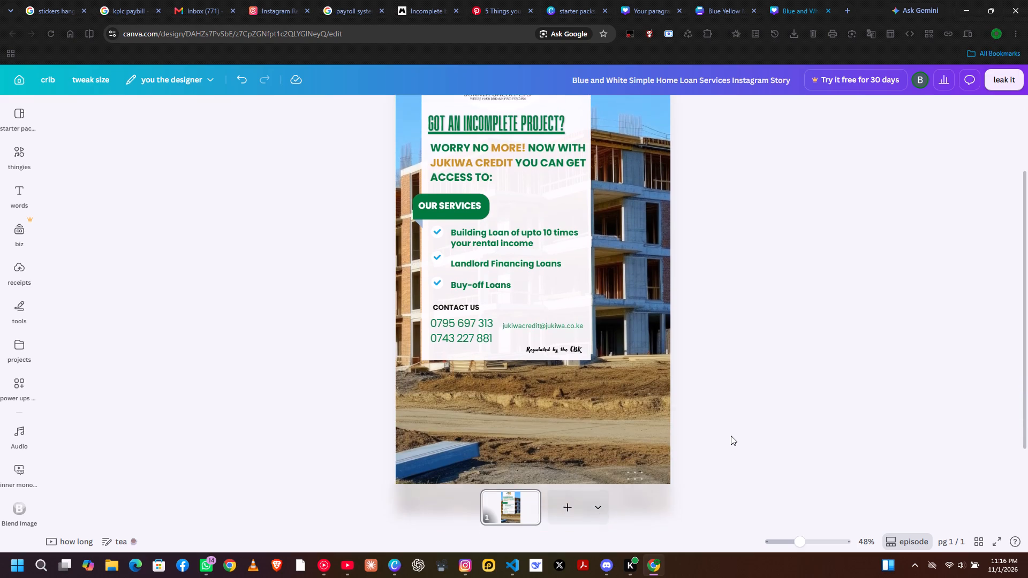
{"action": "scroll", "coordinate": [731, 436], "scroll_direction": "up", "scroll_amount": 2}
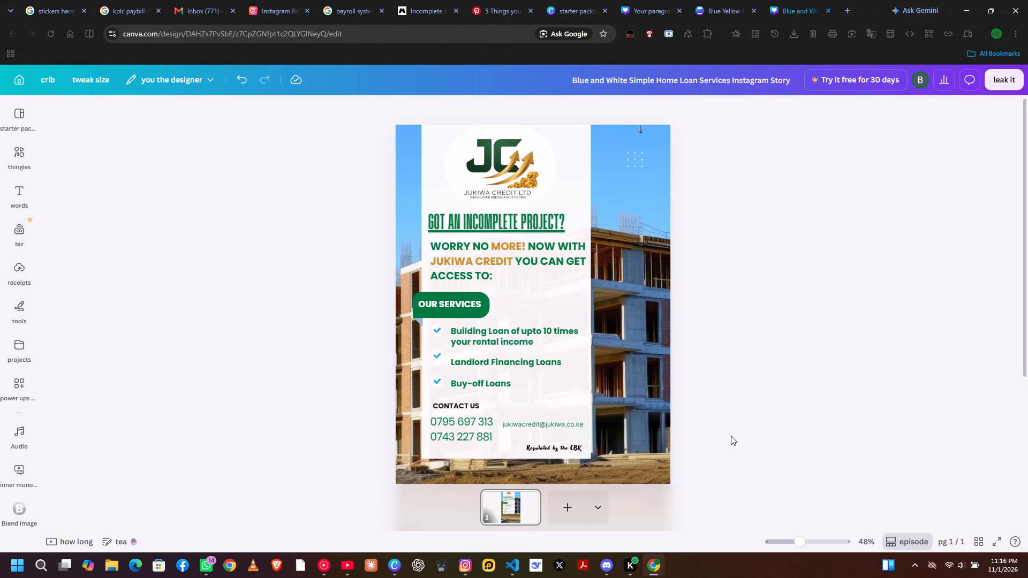
{"action": "scroll", "coordinate": [731, 436], "scroll_direction": "down", "scroll_amount": 2}
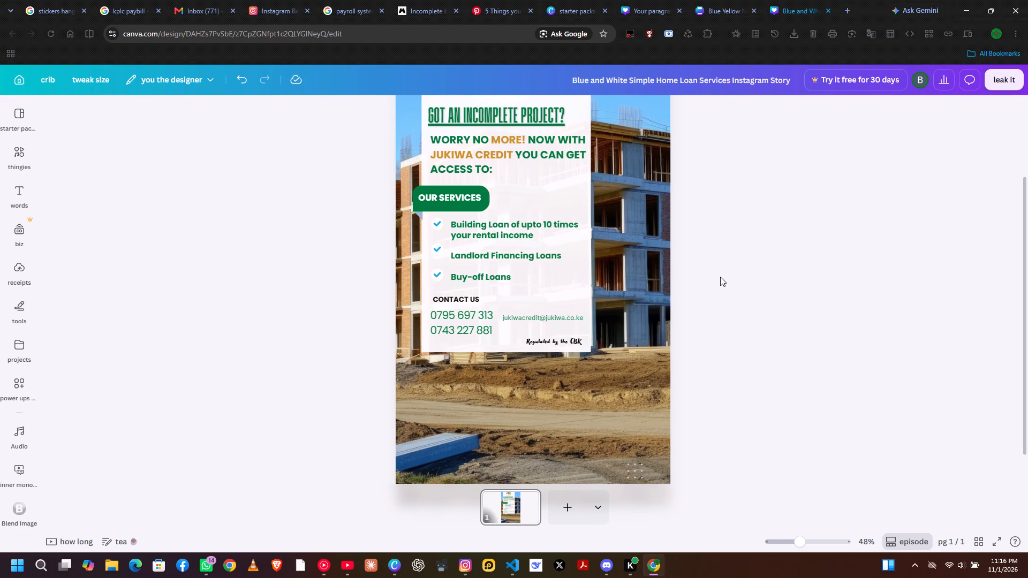
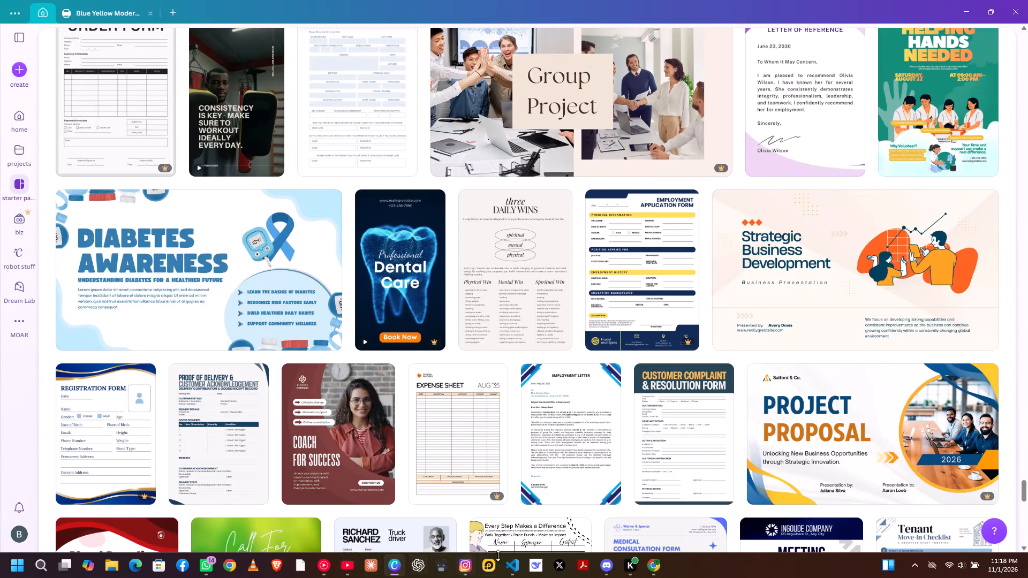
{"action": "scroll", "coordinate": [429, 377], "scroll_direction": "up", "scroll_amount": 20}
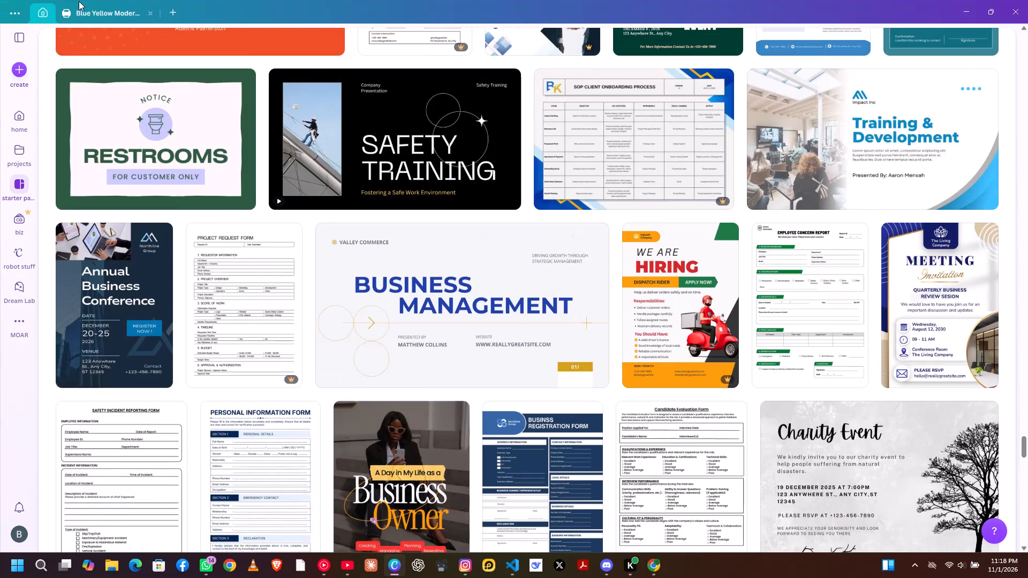
Switch back to the open Blue Yellow Modern Luxury Real Estate Flyer design and look through its Jukiwa Credit pages from page 25 onward.
{"action": "left_click", "coordinate": [93, 15]}
{"action": "scroll", "coordinate": [549, 248], "scroll_direction": "down", "scroll_amount": 2}
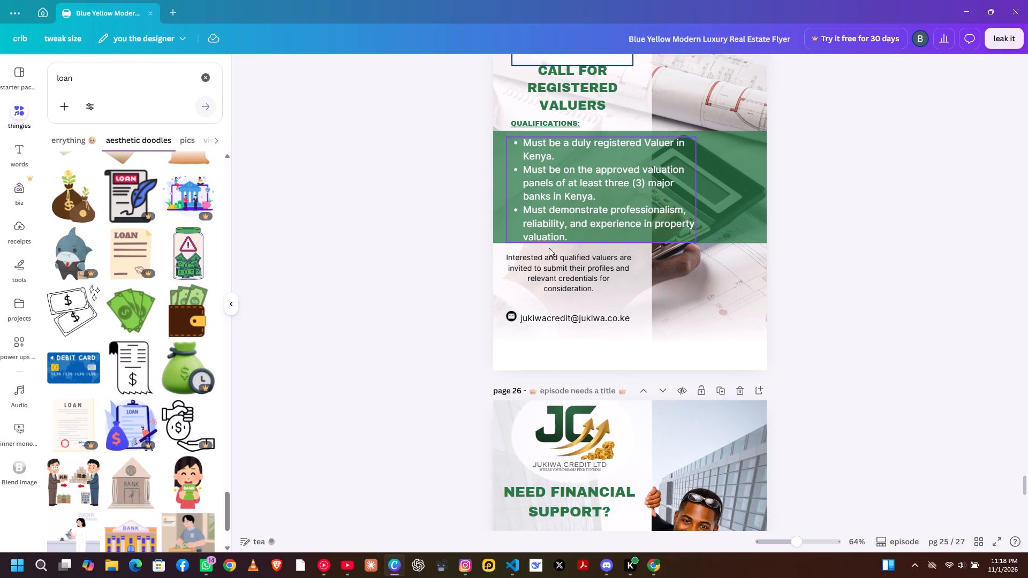
Look through the earlier poster pages of the Blue Yellow Modern Luxury Real Estate Flyer, from page 25 back to page 6.
{"action": "scroll", "coordinate": [549, 248], "scroll_direction": "down", "scroll_amount": 2}
{"action": "scroll", "coordinate": [549, 248], "scroll_direction": "up", "scroll_amount": 18}
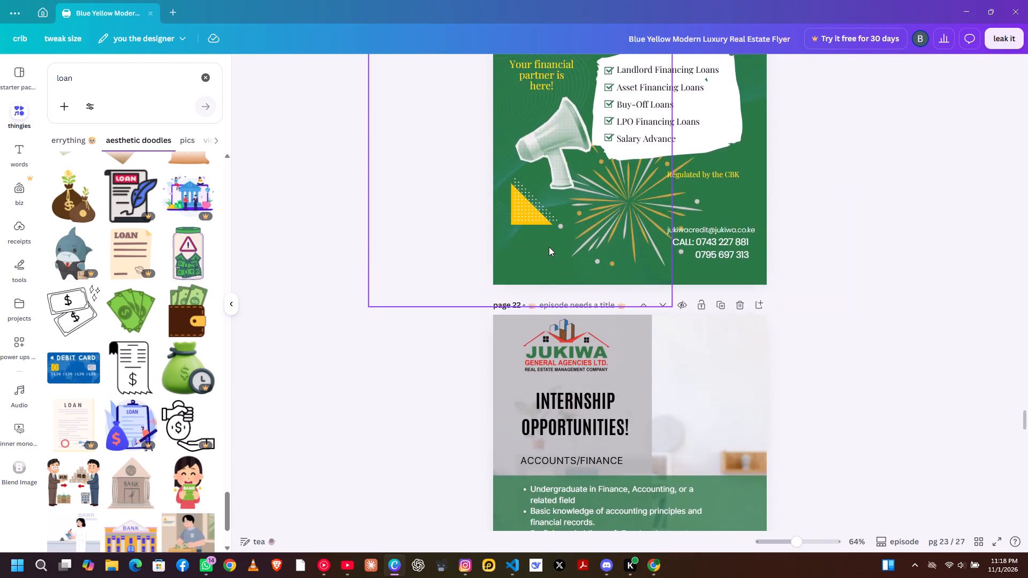
{"action": "scroll", "coordinate": [549, 247], "scroll_direction": "up", "scroll_amount": 15}
{"action": "scroll", "coordinate": [549, 247], "scroll_direction": "up", "scroll_amount": 6}
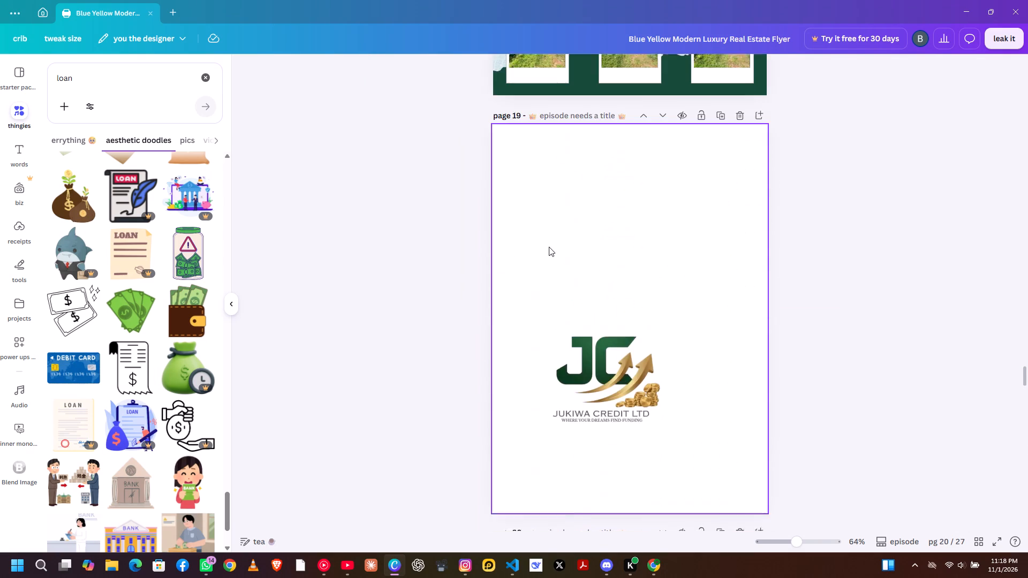
{"action": "scroll", "coordinate": [549, 247], "scroll_direction": "up", "scroll_amount": 18}
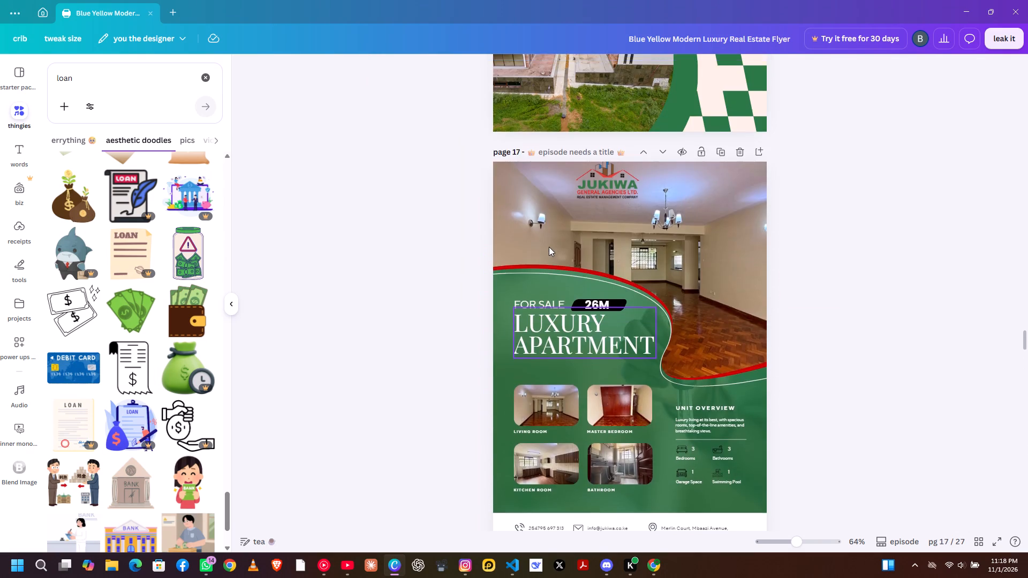
{"action": "scroll", "coordinate": [549, 247], "scroll_direction": "up", "scroll_amount": 20}
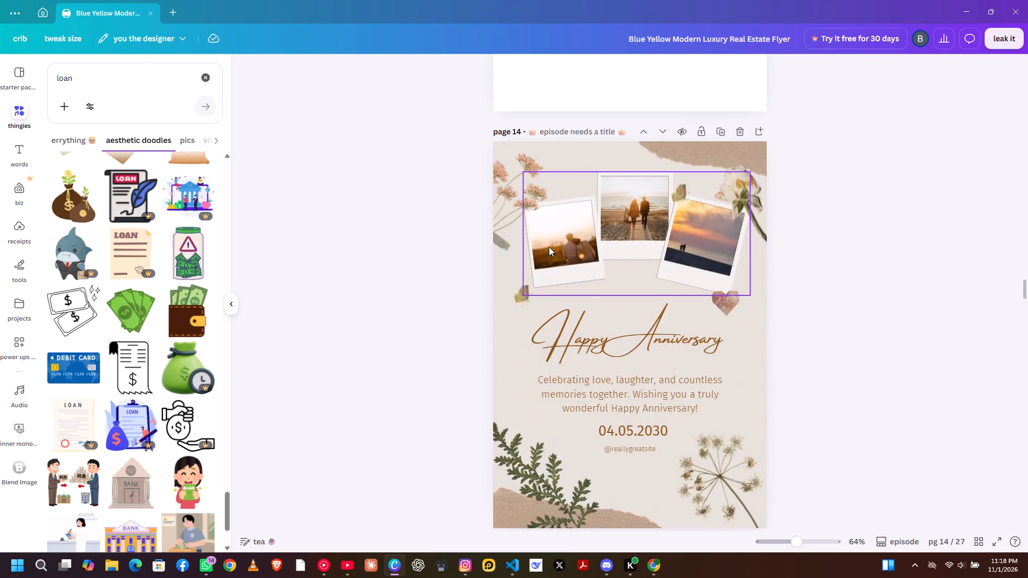
{"action": "scroll", "coordinate": [549, 247], "scroll_direction": "up", "scroll_amount": 10}
{"action": "scroll", "coordinate": [549, 247], "scroll_direction": "up", "scroll_amount": 17}
{"action": "scroll", "coordinate": [549, 247], "scroll_direction": "up", "scroll_amount": 17}
{"action": "scroll", "coordinate": [549, 246], "scroll_direction": "up", "scroll_amount": 5}
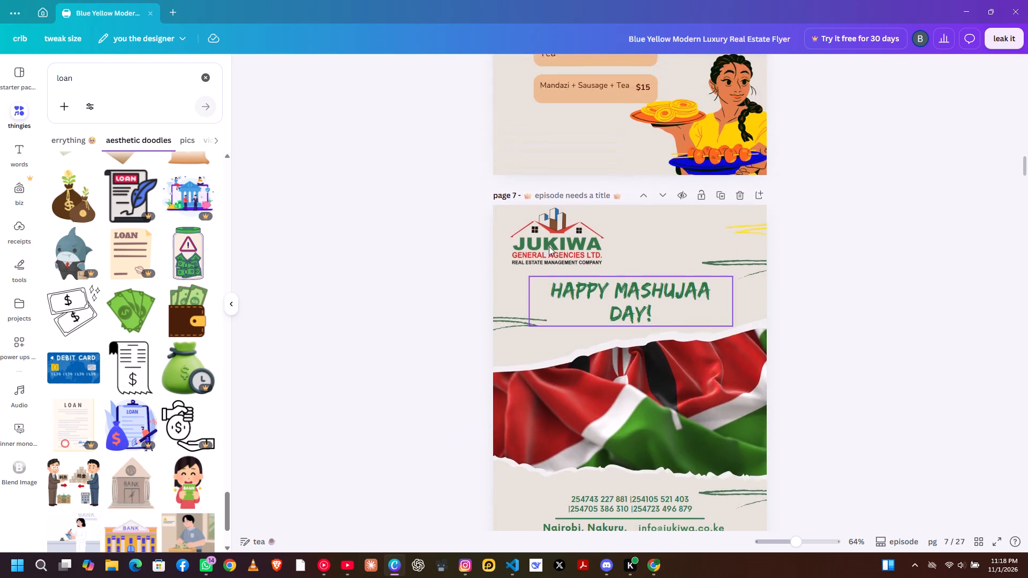
{"action": "scroll", "coordinate": [549, 246], "scroll_direction": "up", "scroll_amount": 3}
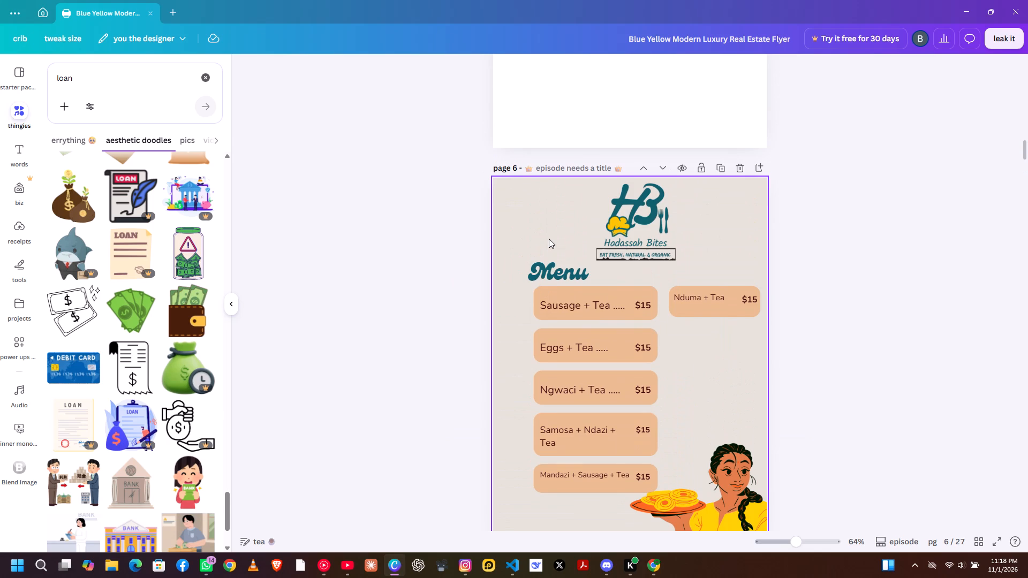
{"action": "scroll", "coordinate": [549, 242], "scroll_direction": "down", "scroll_amount": 3}
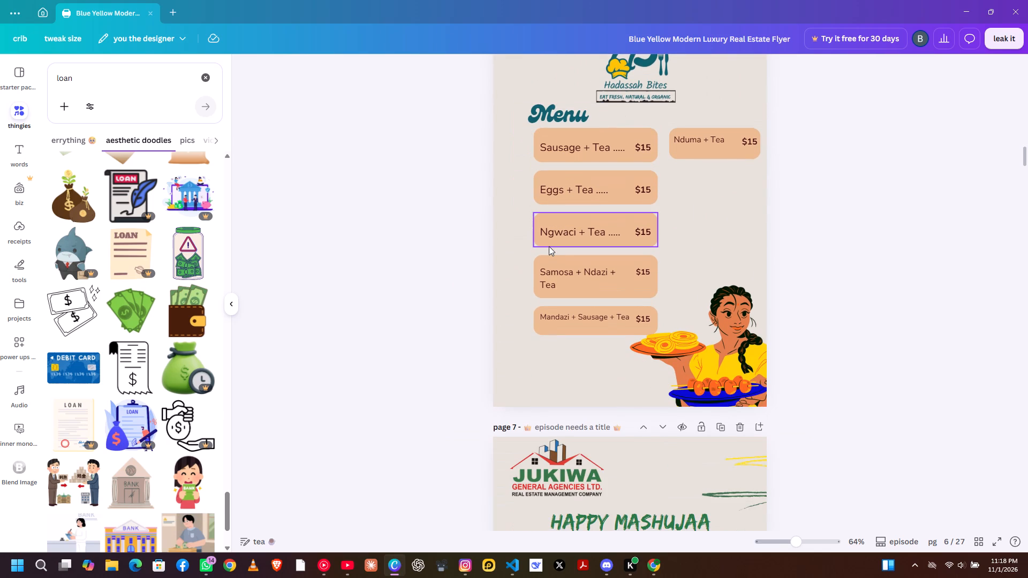
{"action": "scroll", "coordinate": [549, 246], "scroll_direction": "up", "scroll_amount": 2}
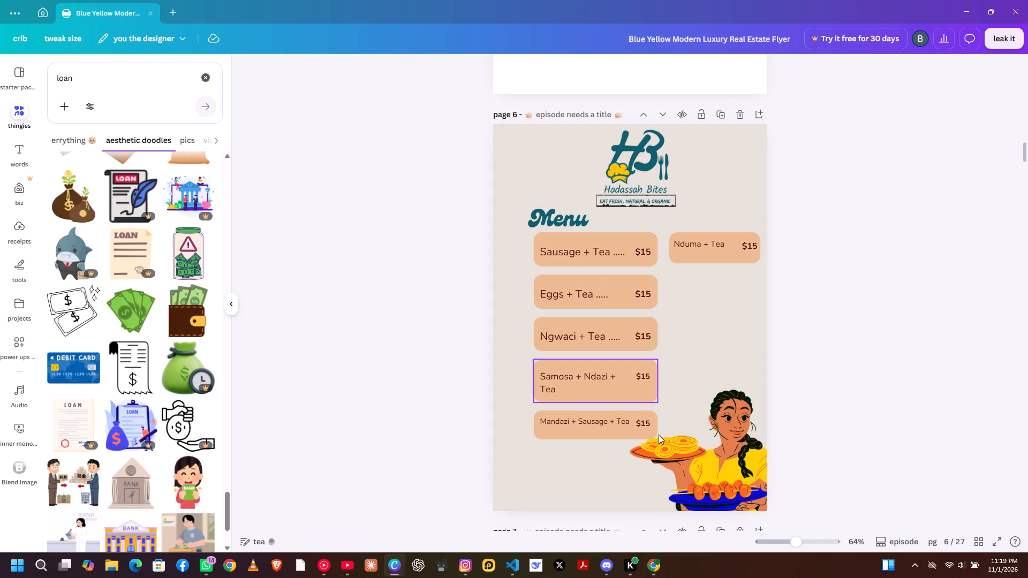
Switch to the Home Loan Services Instagram Story design in Chrome and recolour the check mark beside the Building Loan text dark blue.
{"action": "left_click", "coordinate": [648, 562]}
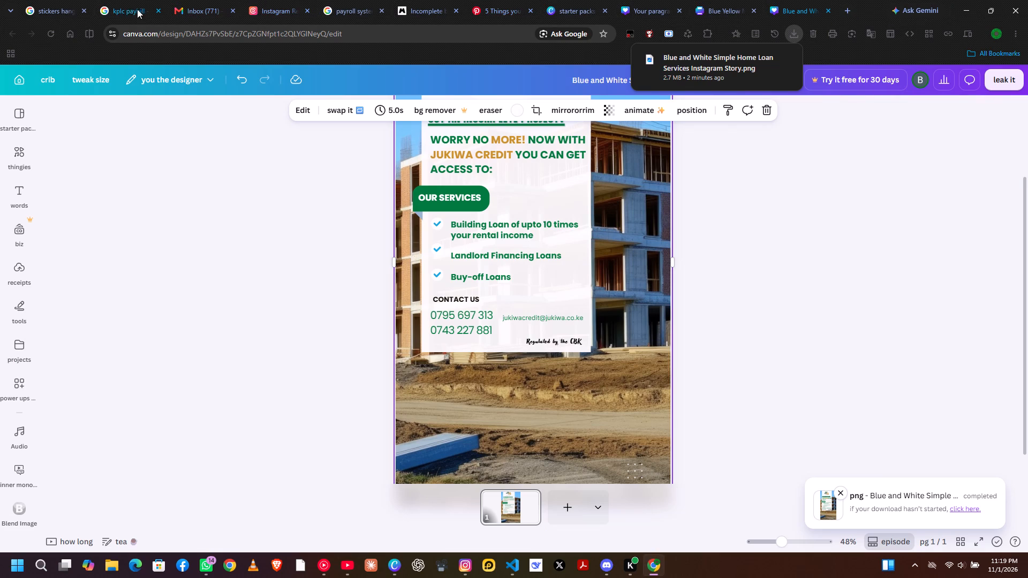
{"action": "left_click", "coordinate": [851, 7]}
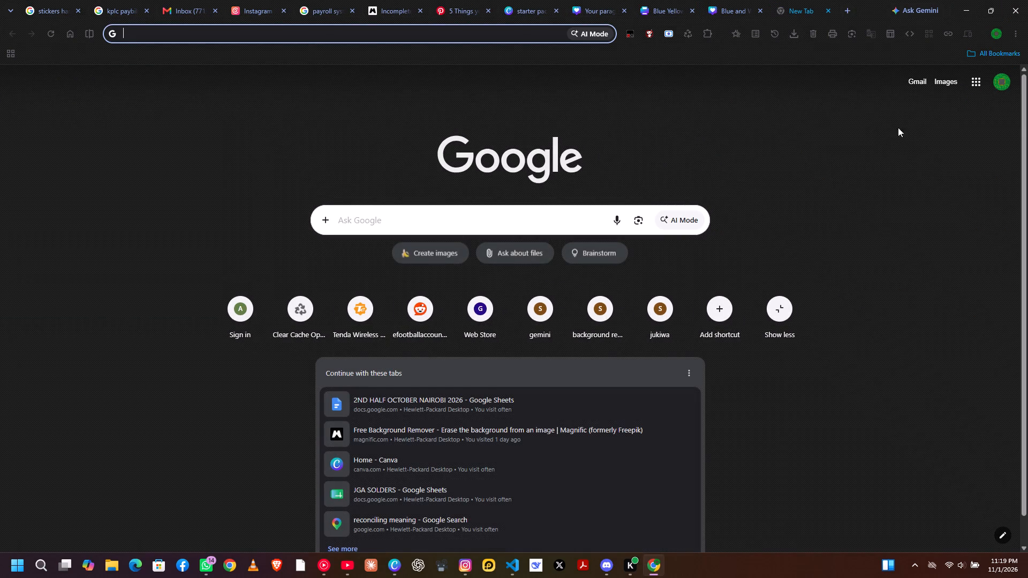
{"action": "left_click", "coordinate": [720, 0]}
{"action": "left_click", "coordinate": [435, 222]}
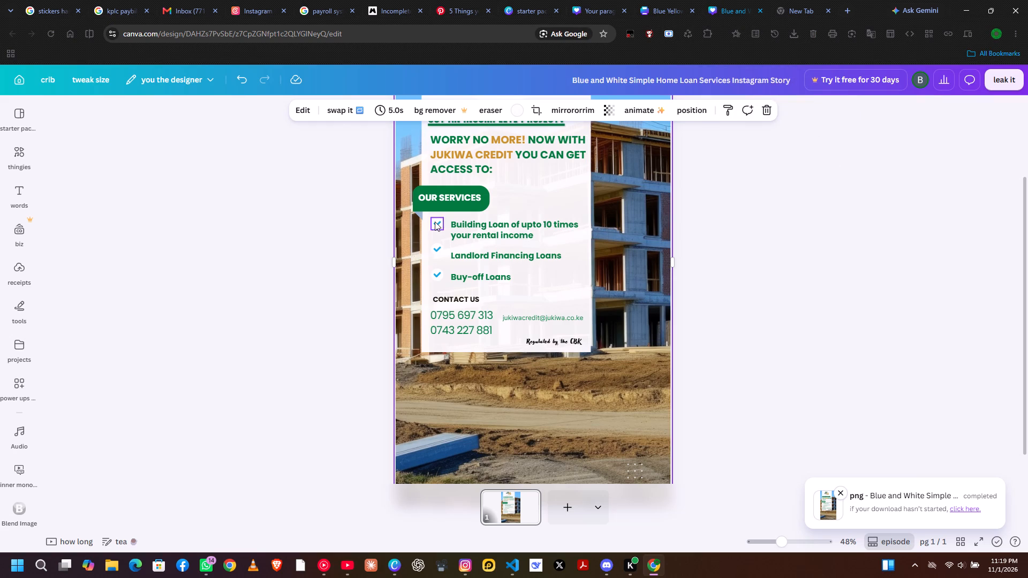
{"action": "scroll", "coordinate": [462, 242], "scroll_direction": "up", "scroll_amount": 2}
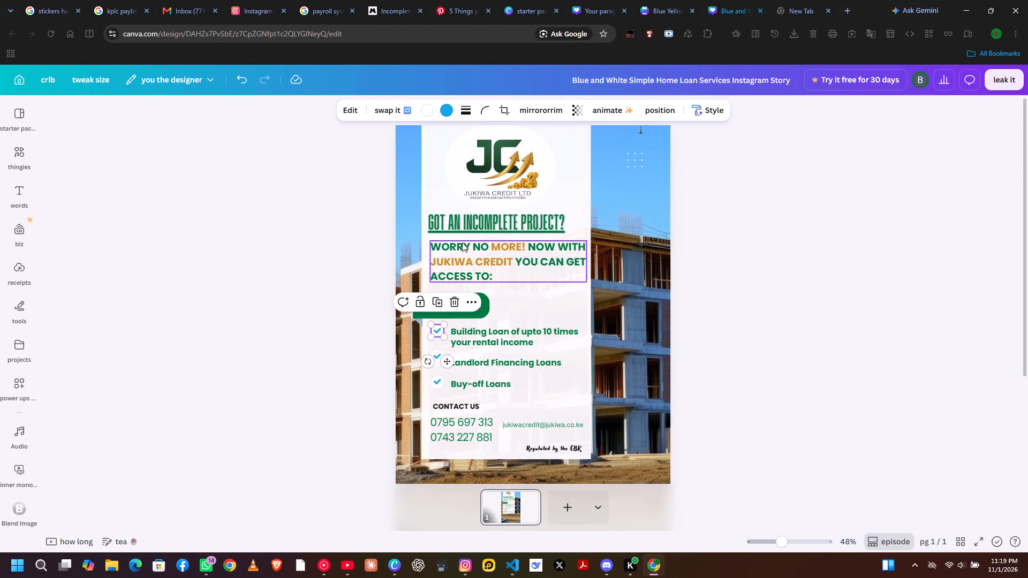
{"action": "left_click", "coordinate": [450, 115]}
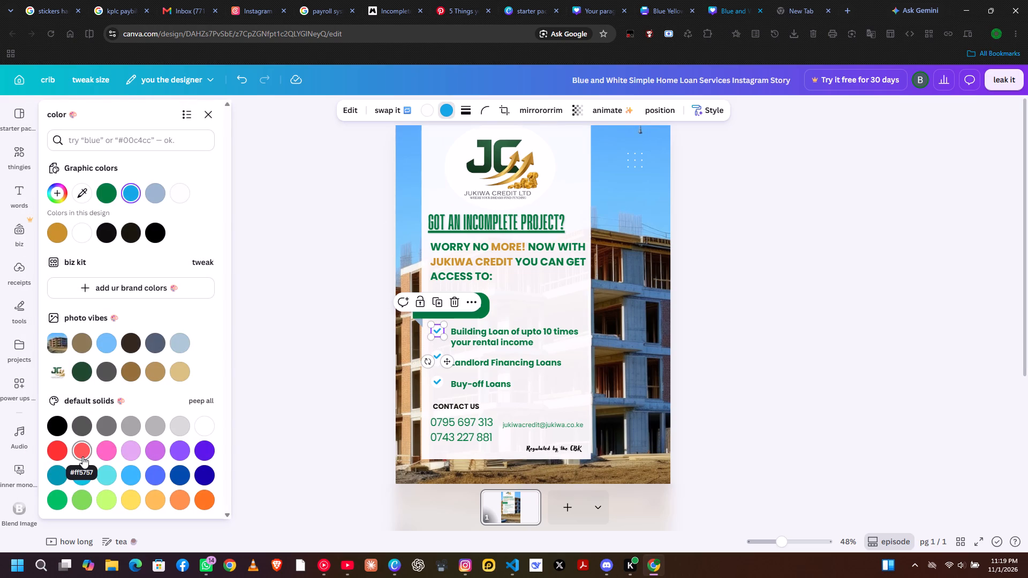
{"action": "left_click", "coordinate": [180, 476]}
{"action": "left_click", "coordinate": [609, 367]}
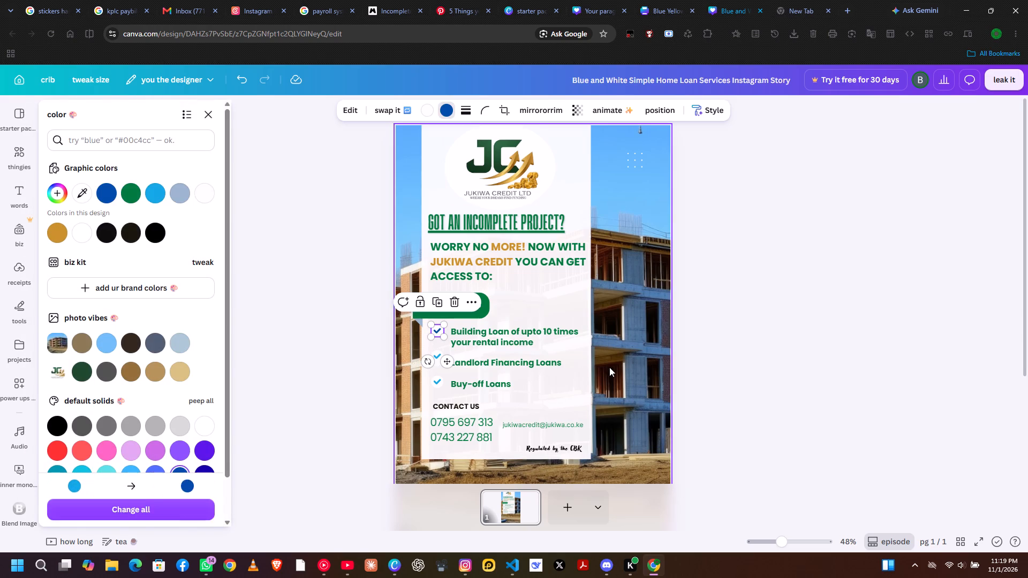
Recolour the Landlord Financing Loans check mark dark blue and apply that change to all matching light-blue elements.
{"action": "left_click", "coordinate": [434, 361]}
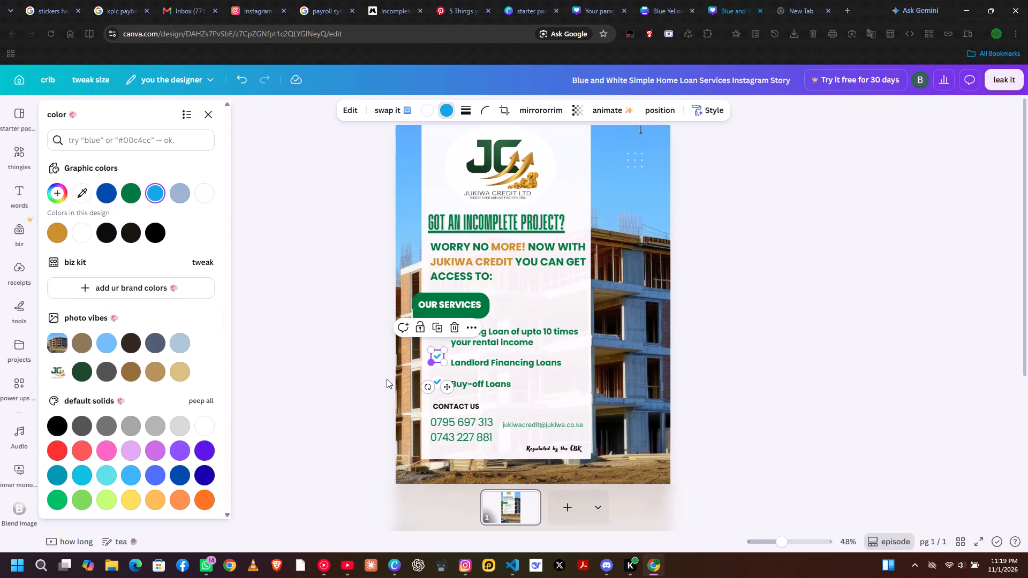
{"action": "left_click", "coordinate": [175, 479]}
{"action": "left_click", "coordinate": [171, 513]}
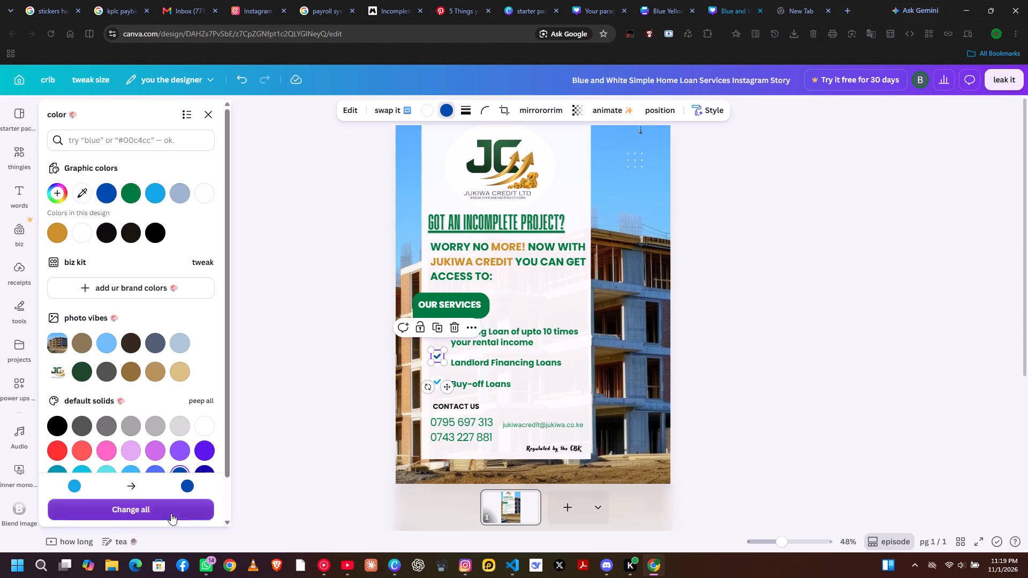
{"action": "left_click", "coordinate": [666, 413]}
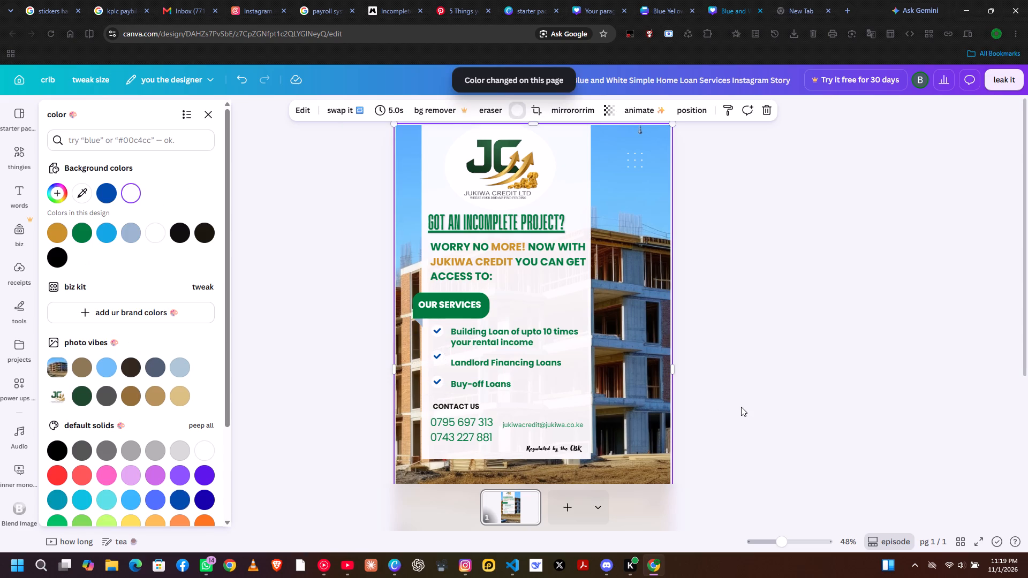
Change the CONTACT US heading's text colour to the dark blue already used in the design.
{"action": "scroll", "coordinate": [741, 407], "scroll_direction": "down", "scroll_amount": 1}
{"action": "scroll", "coordinate": [741, 407], "scroll_direction": "up", "scroll_amount": 1}
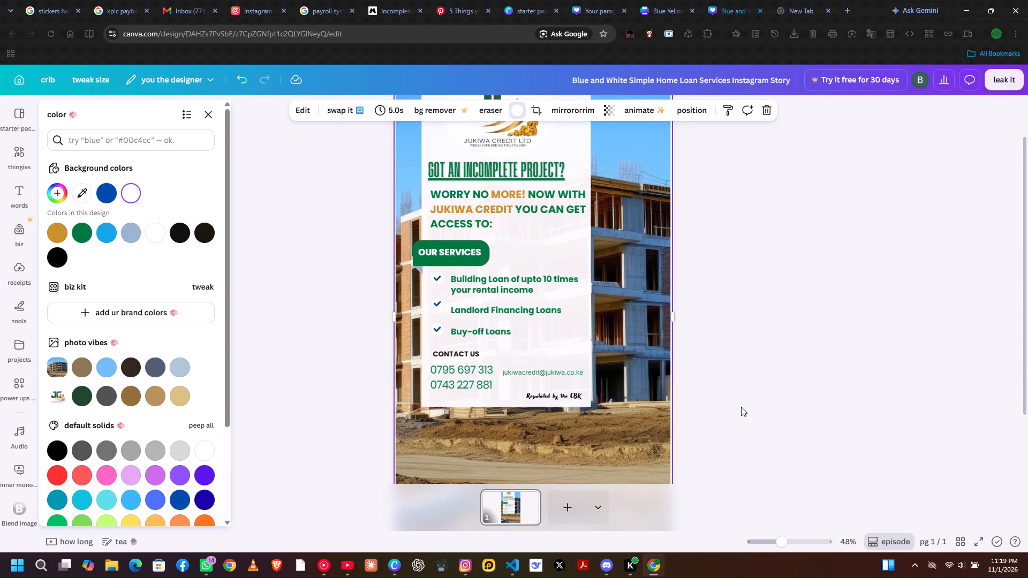
{"action": "scroll", "coordinate": [741, 407], "scroll_direction": "up", "scroll_amount": 1}
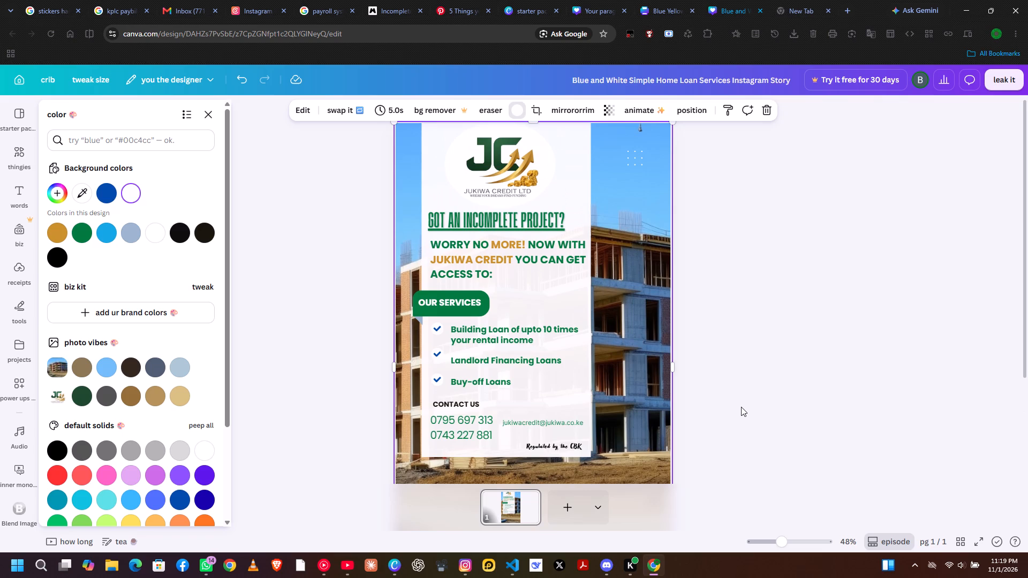
{"action": "scroll", "coordinate": [741, 407], "scroll_direction": "up", "scroll_amount": 2}
{"action": "left_click", "coordinate": [460, 408]}
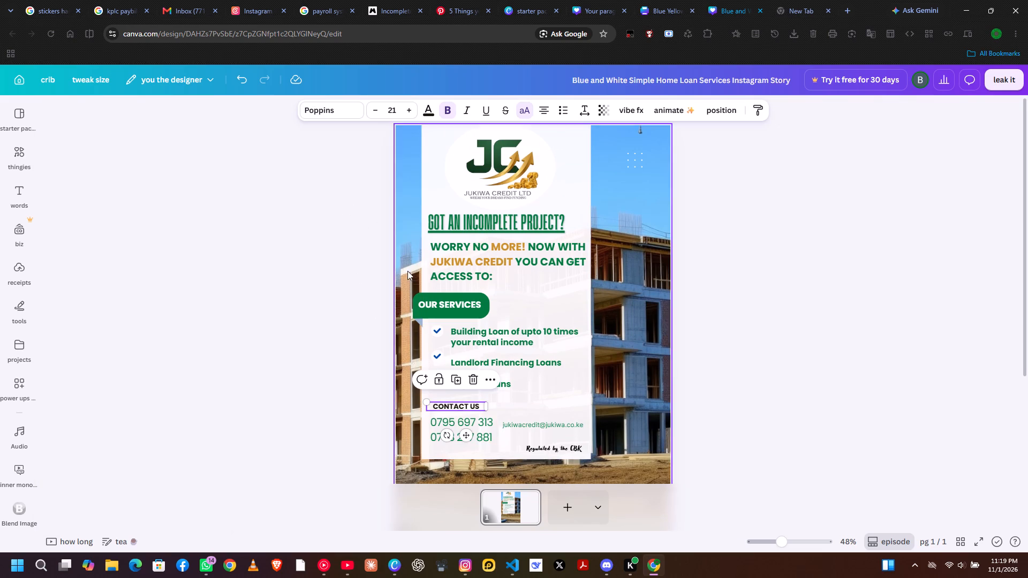
{"action": "left_click", "coordinate": [433, 109]}
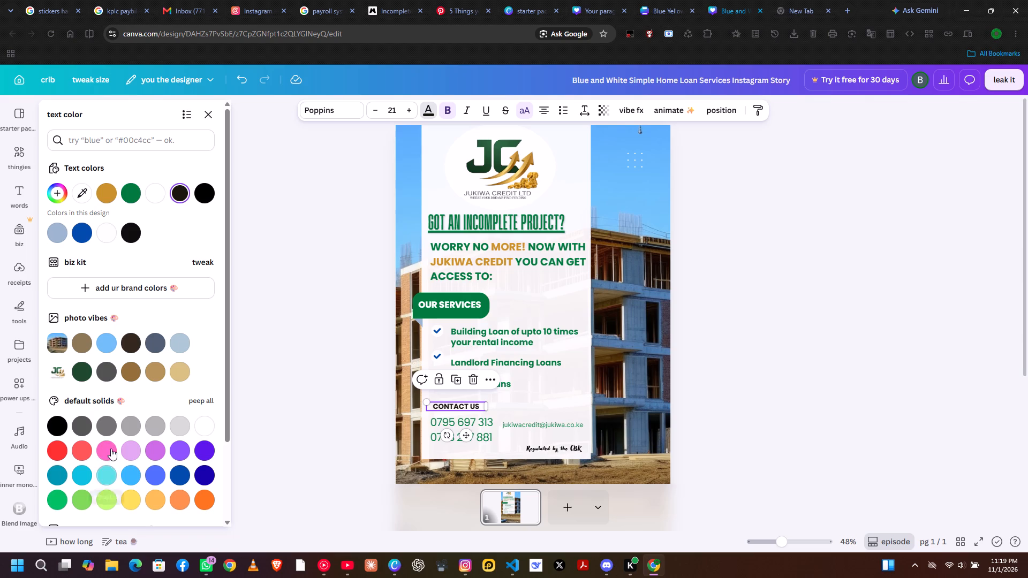
{"action": "left_click", "coordinate": [84, 235]}
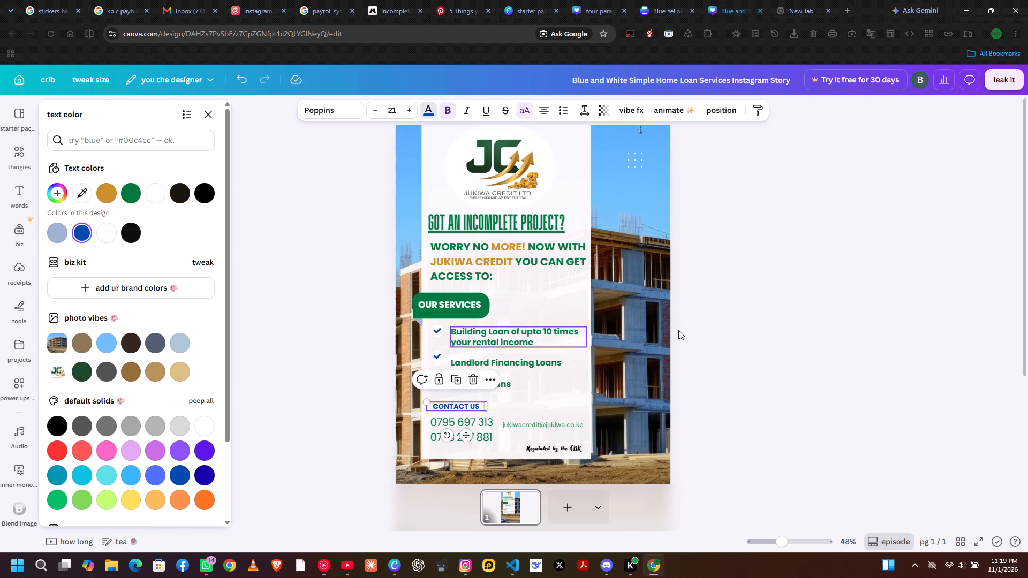
{"action": "left_click", "coordinate": [752, 343]}
Open the text colour choices for the "Regulated by the CBK" line.
{"action": "left_click", "coordinate": [566, 451]}
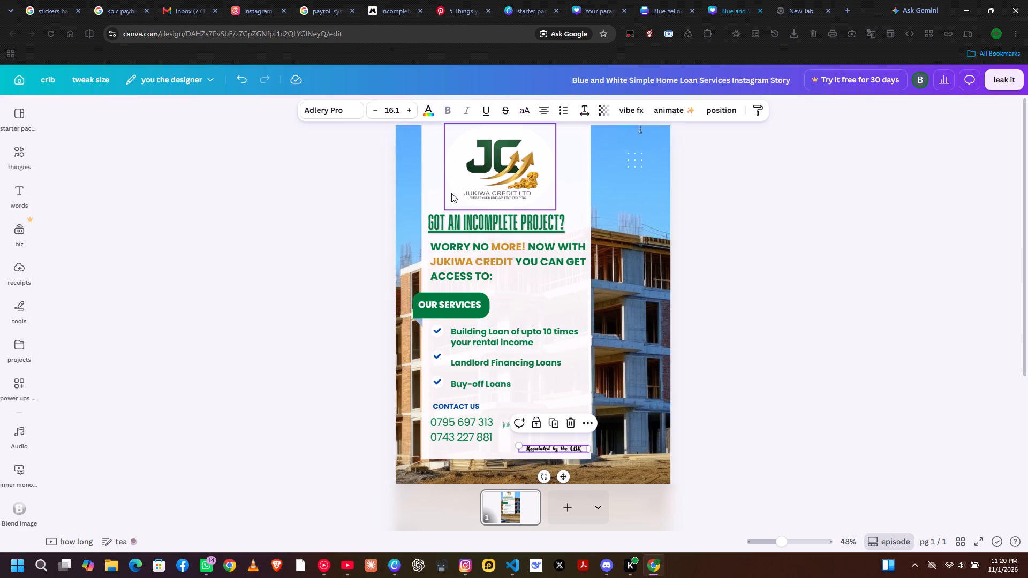
{"action": "left_click", "coordinate": [424, 107]}
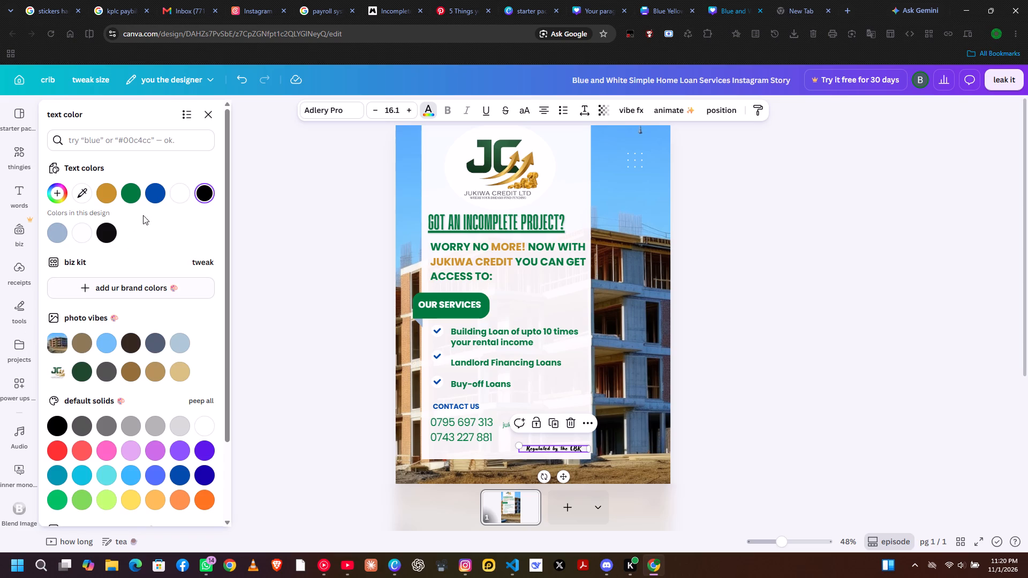
Change the "Regulated by the CBK" line's text colour to the dark blue already used in the design.
{"action": "left_click", "coordinate": [153, 194]}
{"action": "left_click", "coordinate": [739, 256]}
{"action": "left_click", "coordinate": [777, 280]}
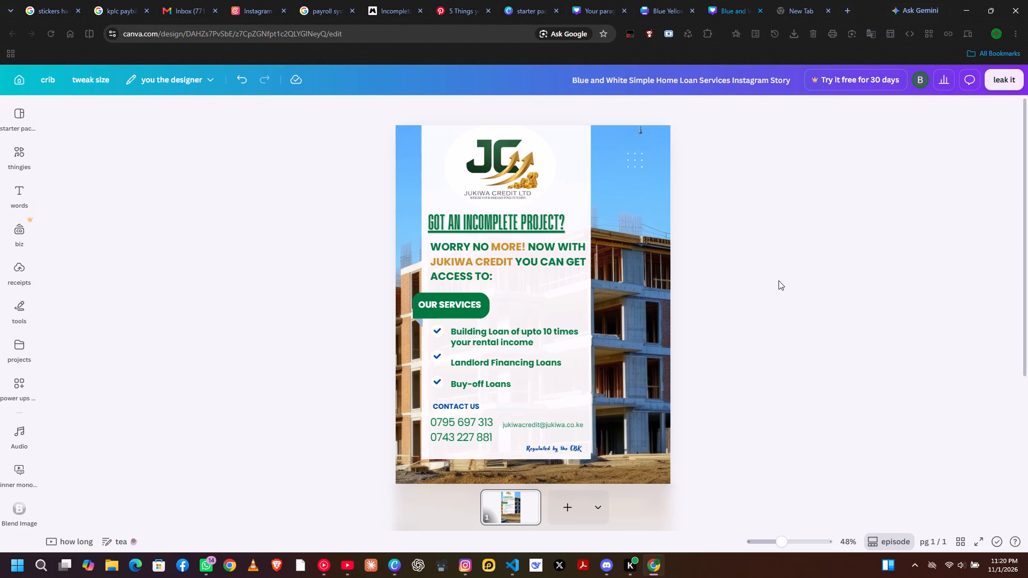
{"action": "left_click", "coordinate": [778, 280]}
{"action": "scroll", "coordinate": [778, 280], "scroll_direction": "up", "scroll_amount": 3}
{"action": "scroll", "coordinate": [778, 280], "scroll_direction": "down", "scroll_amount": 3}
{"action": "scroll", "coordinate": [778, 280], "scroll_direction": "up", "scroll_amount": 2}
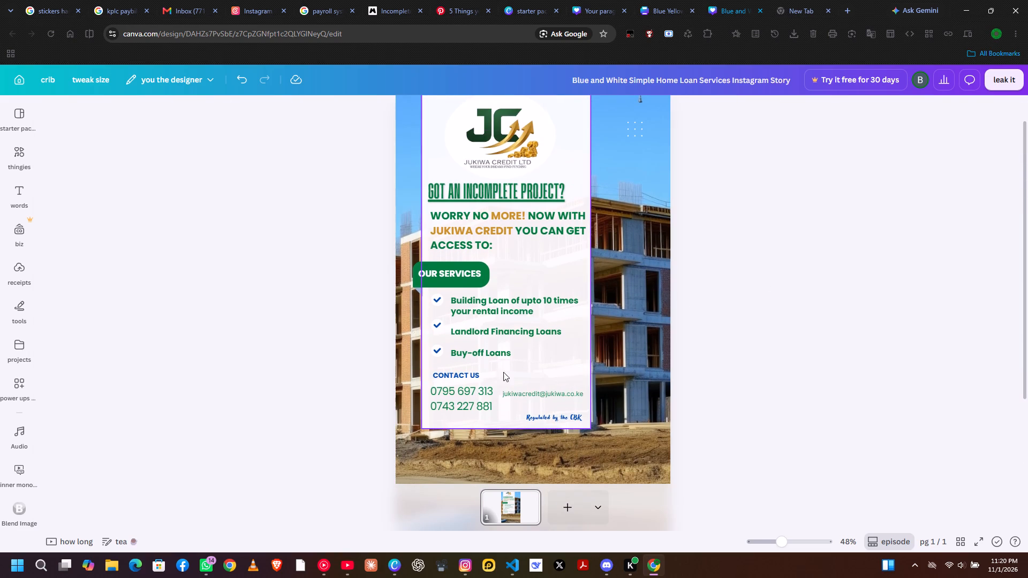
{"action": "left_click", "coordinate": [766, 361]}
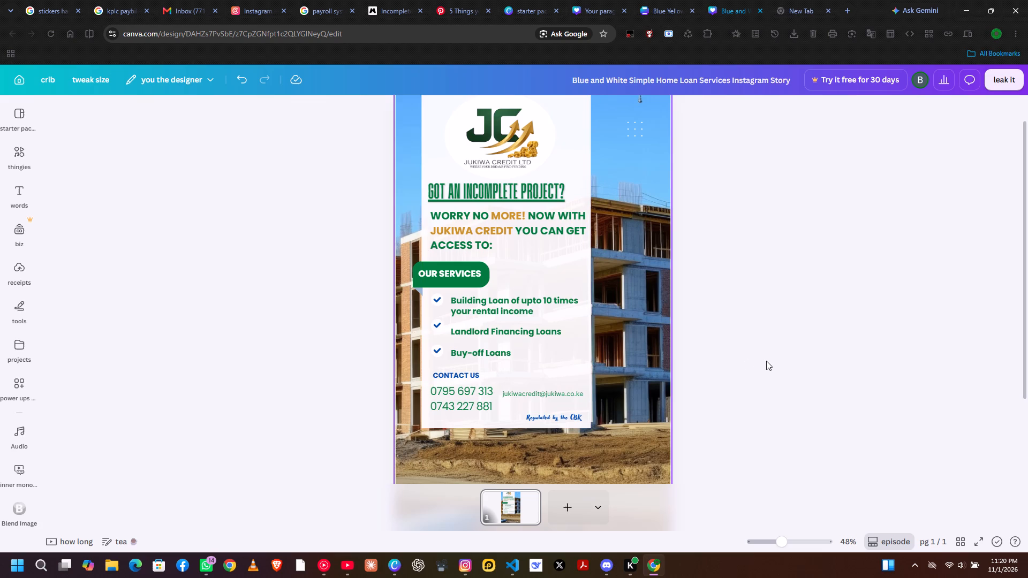